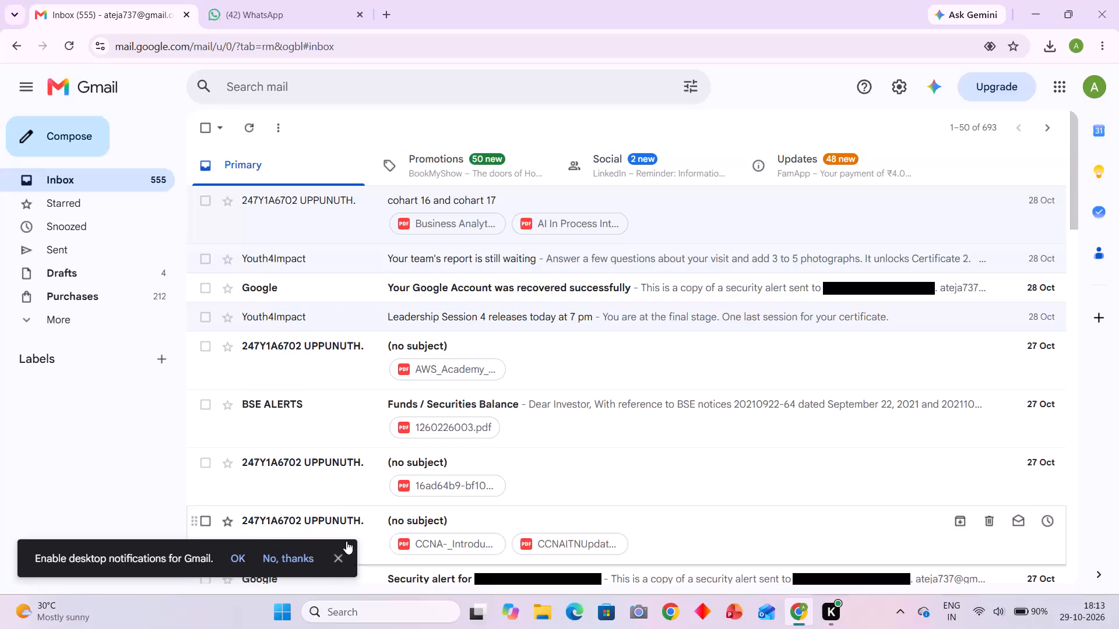
Dismiss the prompt offering desktop notifications for Gmail.
click(347, 561)
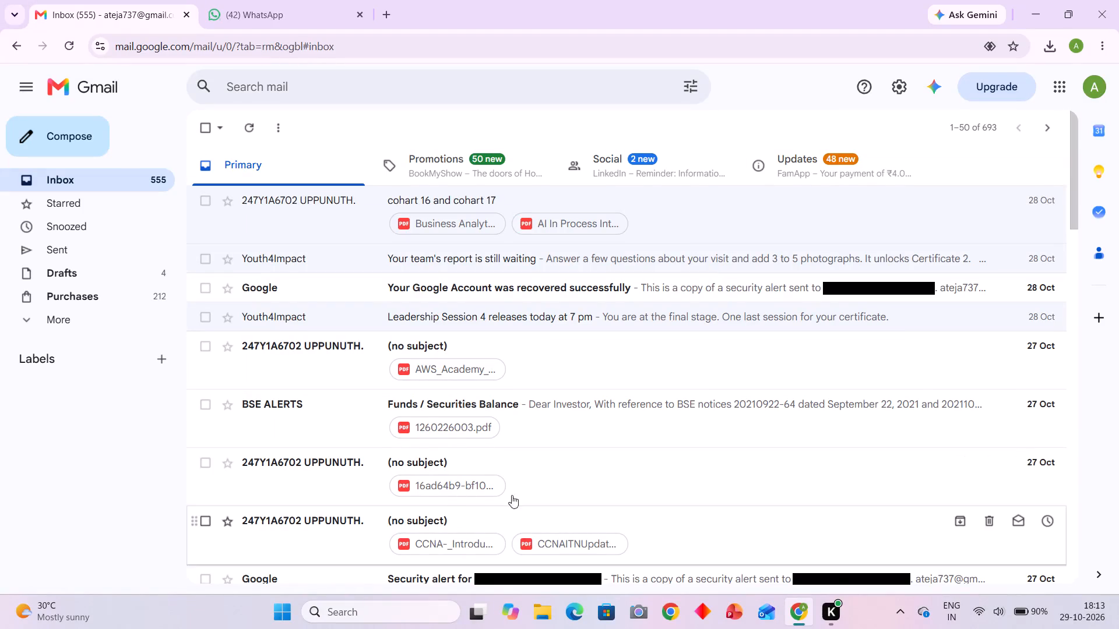
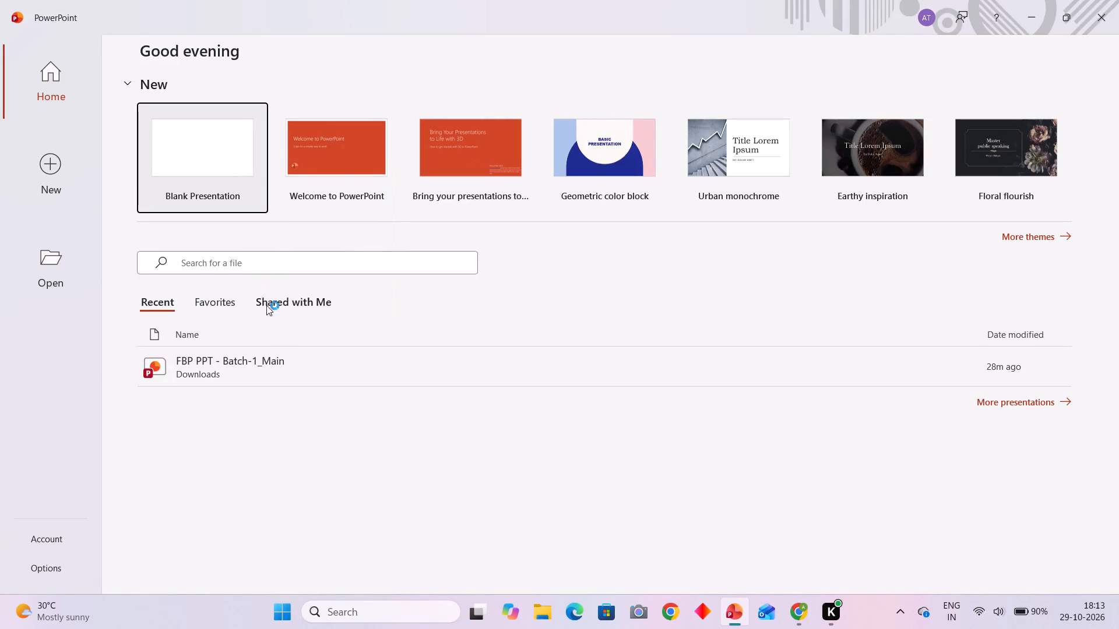
Open the recent presentation "FBP PPT - Batch-1_Main" from the Downloads folder in PowerPoint.
click(57, 251)
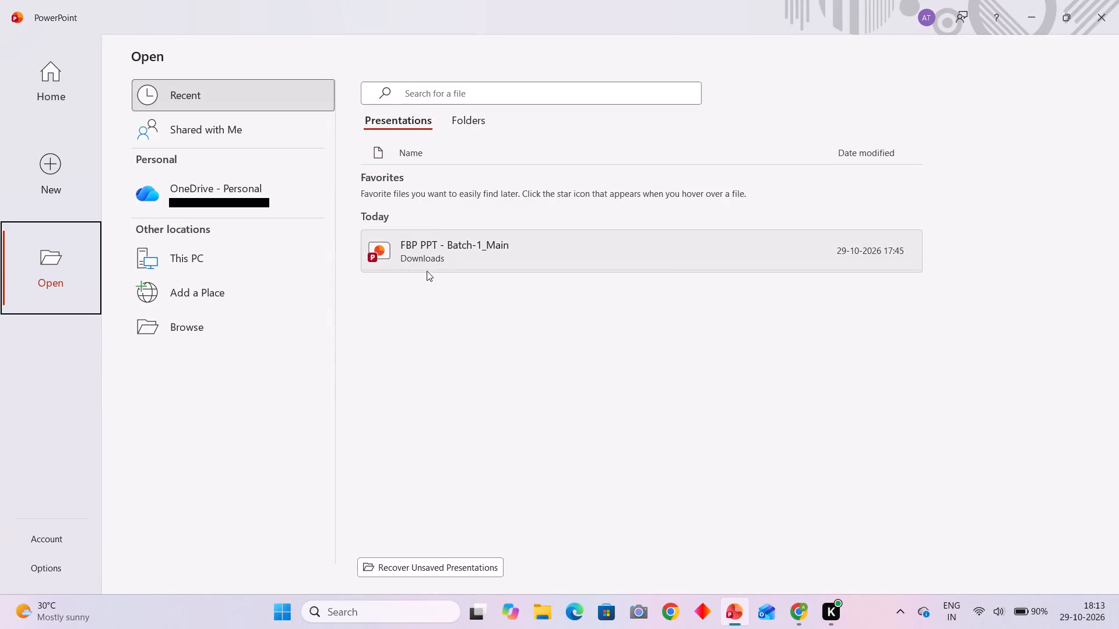
double_click(427, 271)
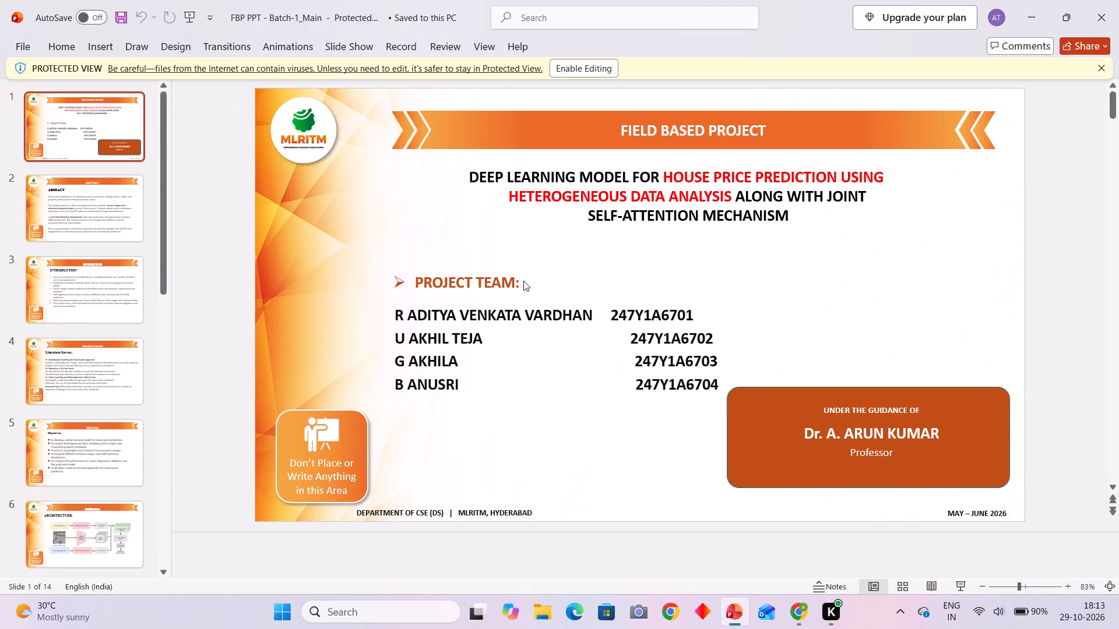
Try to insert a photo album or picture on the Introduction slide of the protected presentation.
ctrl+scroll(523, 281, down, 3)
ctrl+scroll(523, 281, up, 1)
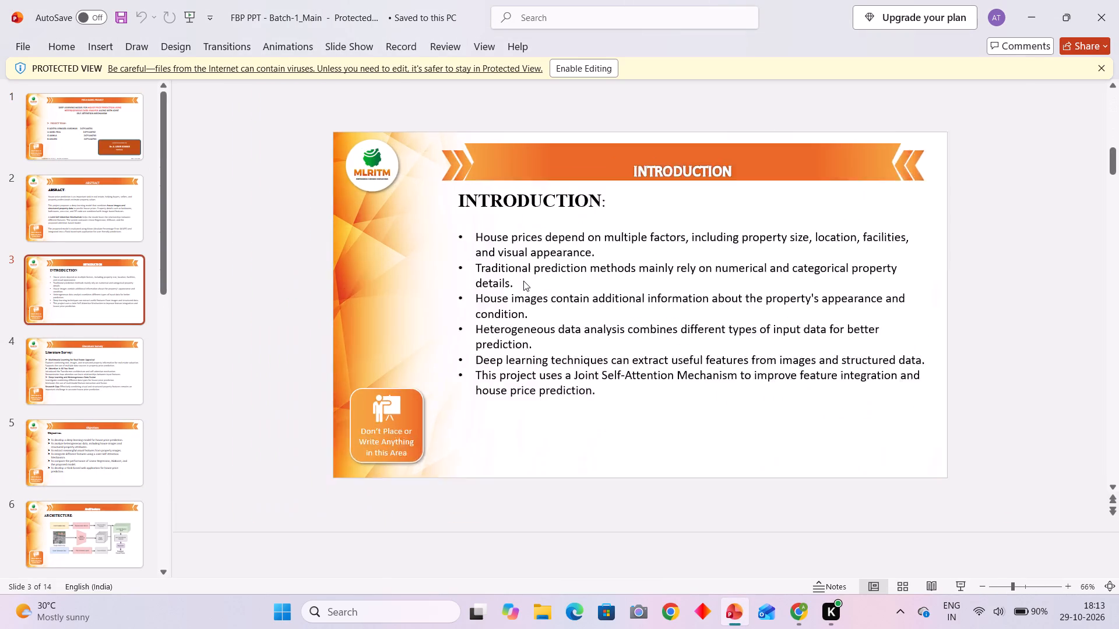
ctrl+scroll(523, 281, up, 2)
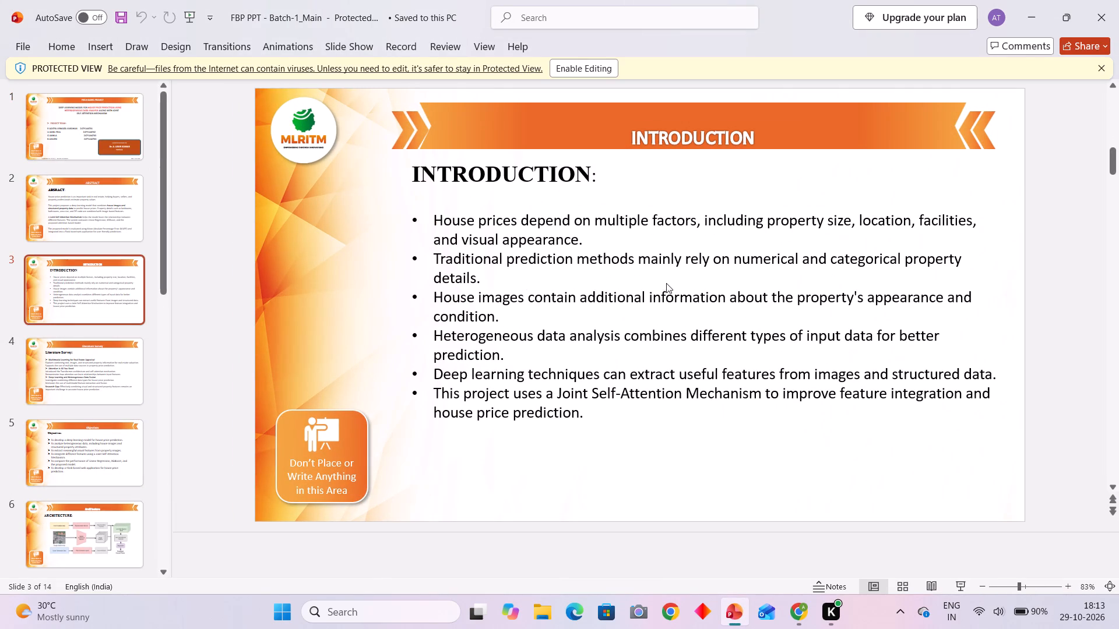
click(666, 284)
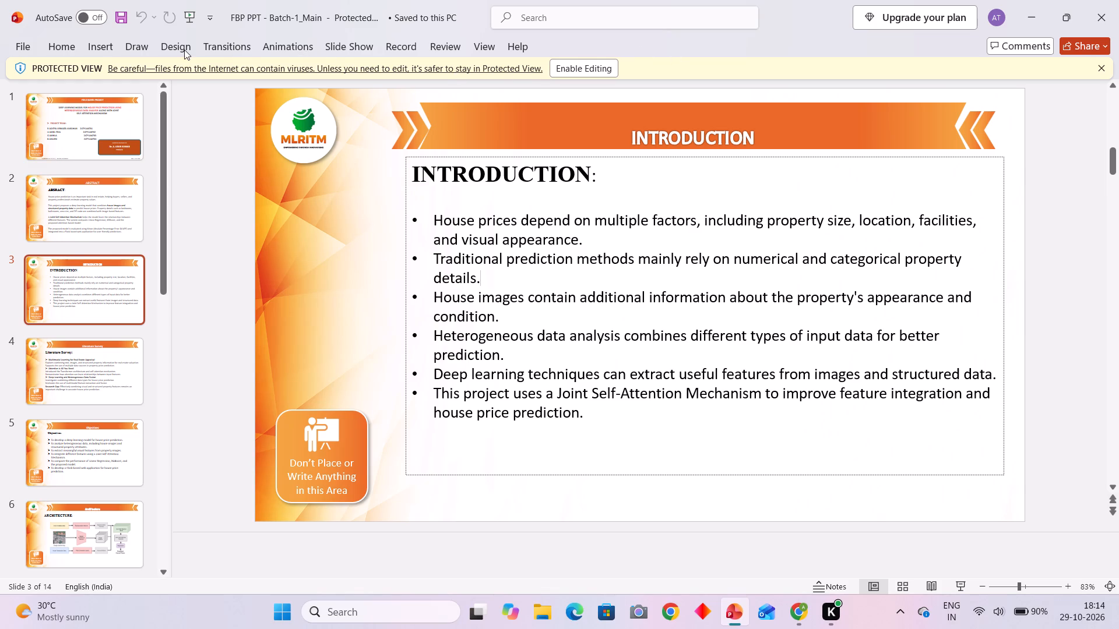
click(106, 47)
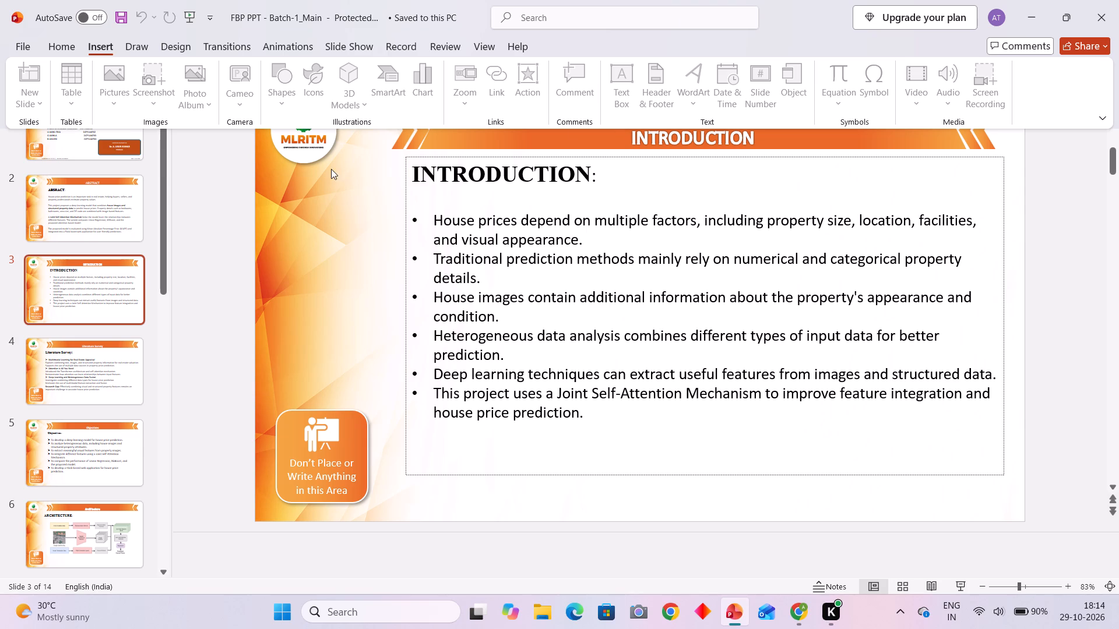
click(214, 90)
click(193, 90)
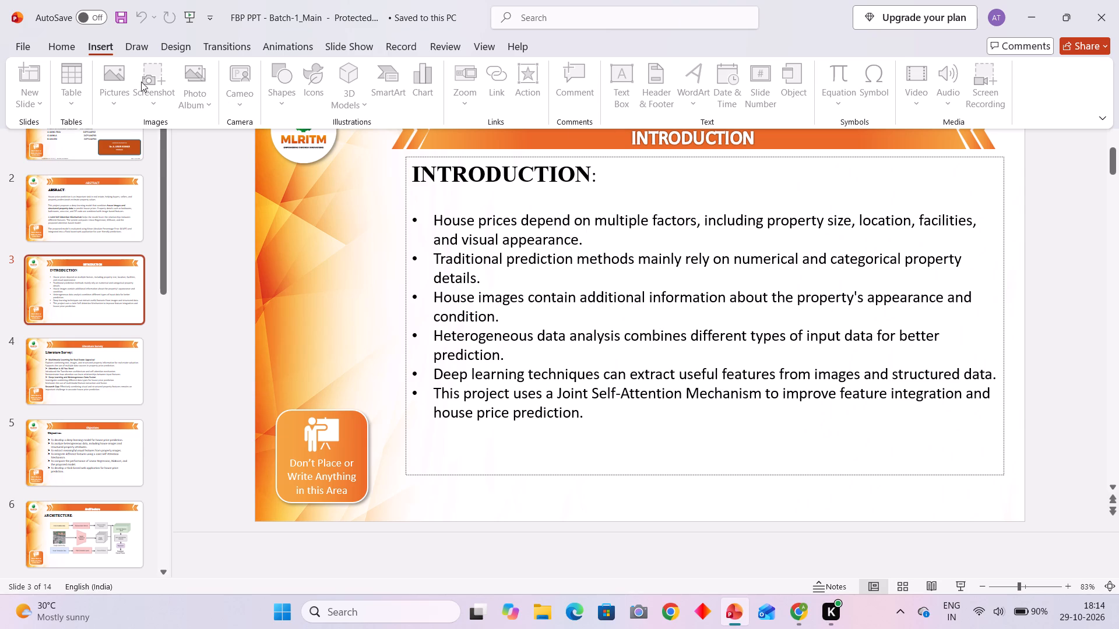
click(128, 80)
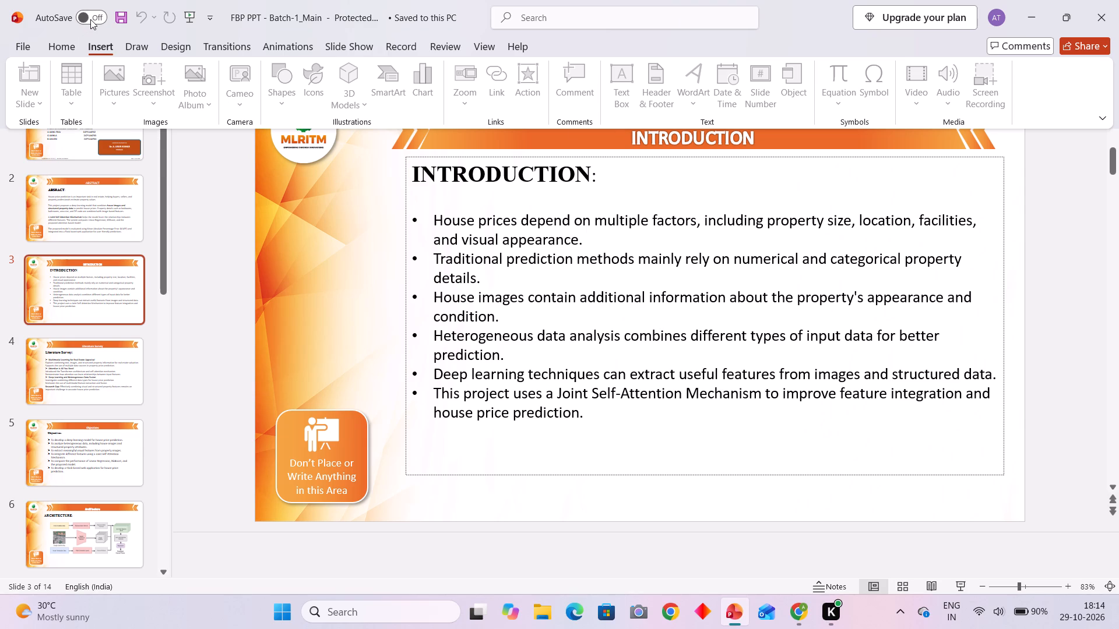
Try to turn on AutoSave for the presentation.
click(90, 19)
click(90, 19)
Open the Microsoft account page of the signed-in profile.
click(984, 14)
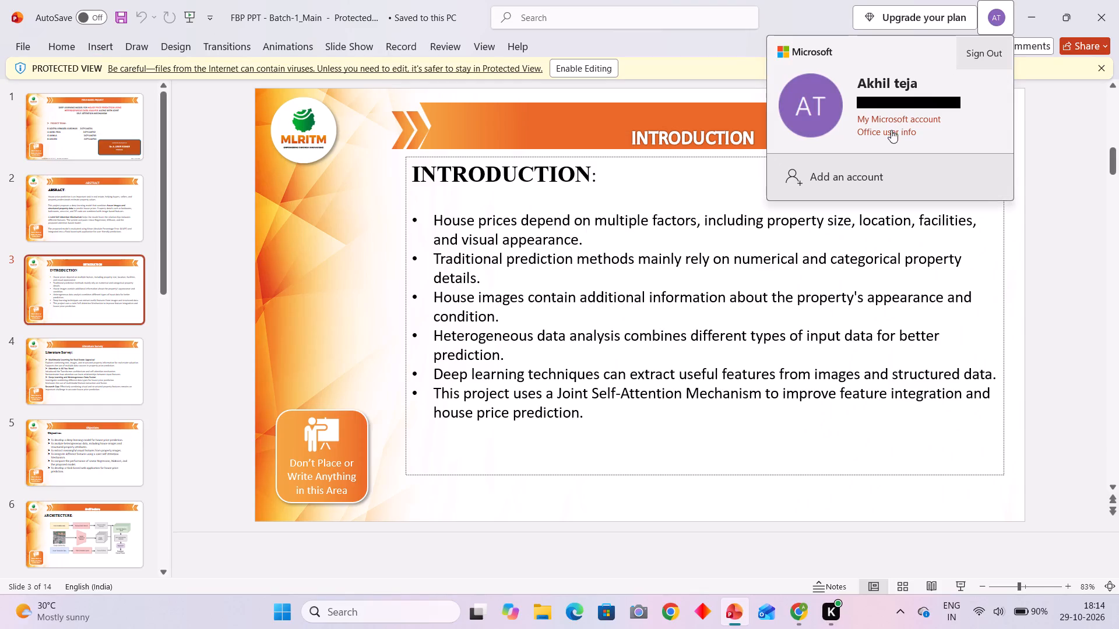
click(911, 114)
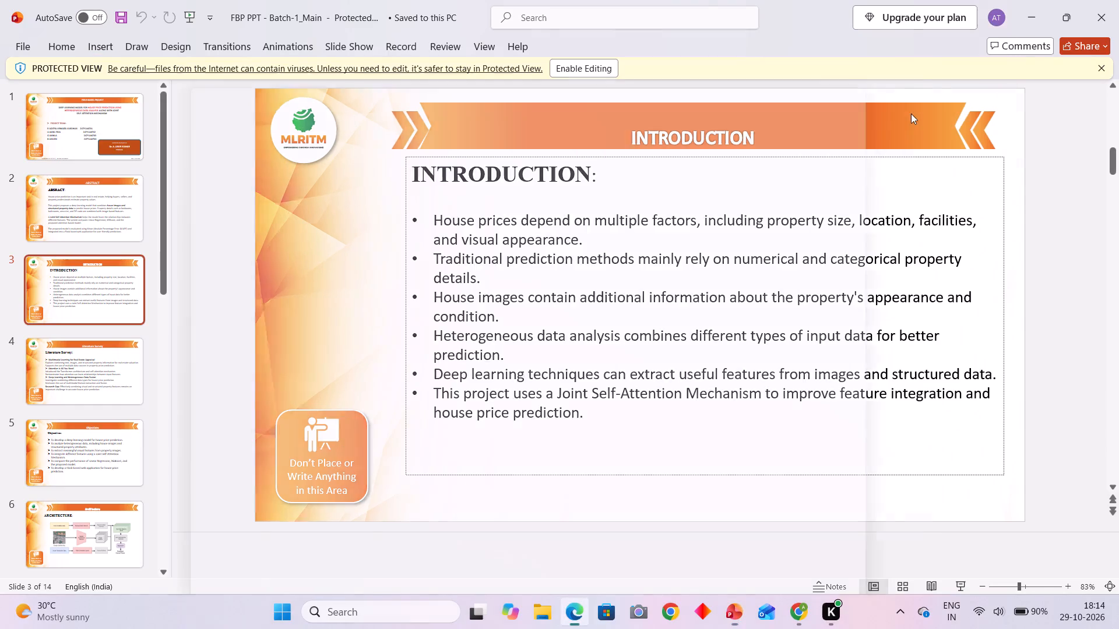
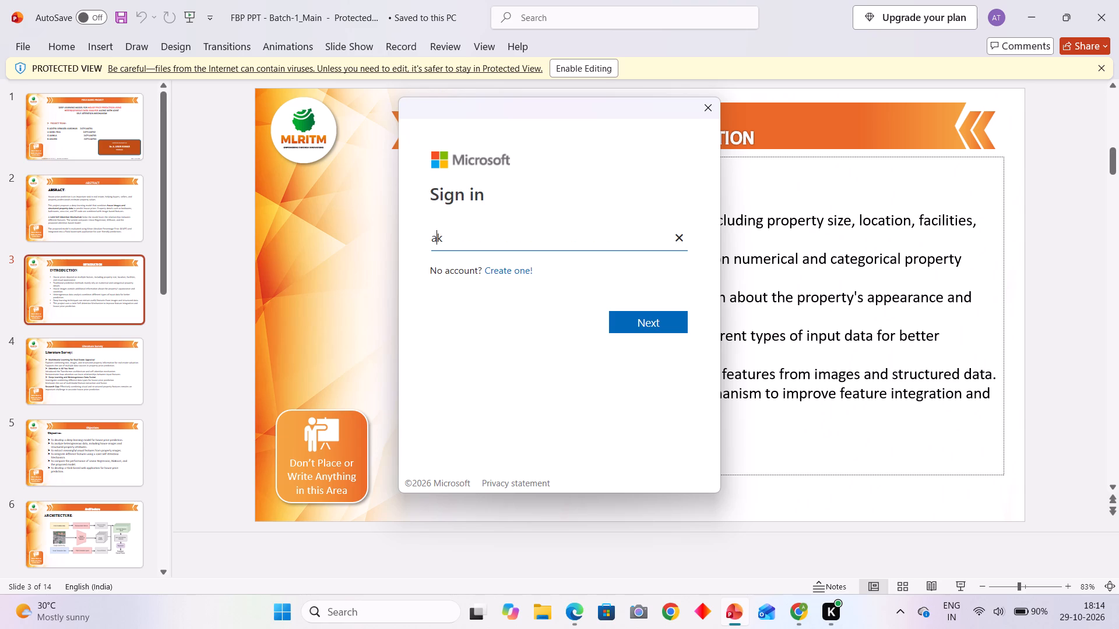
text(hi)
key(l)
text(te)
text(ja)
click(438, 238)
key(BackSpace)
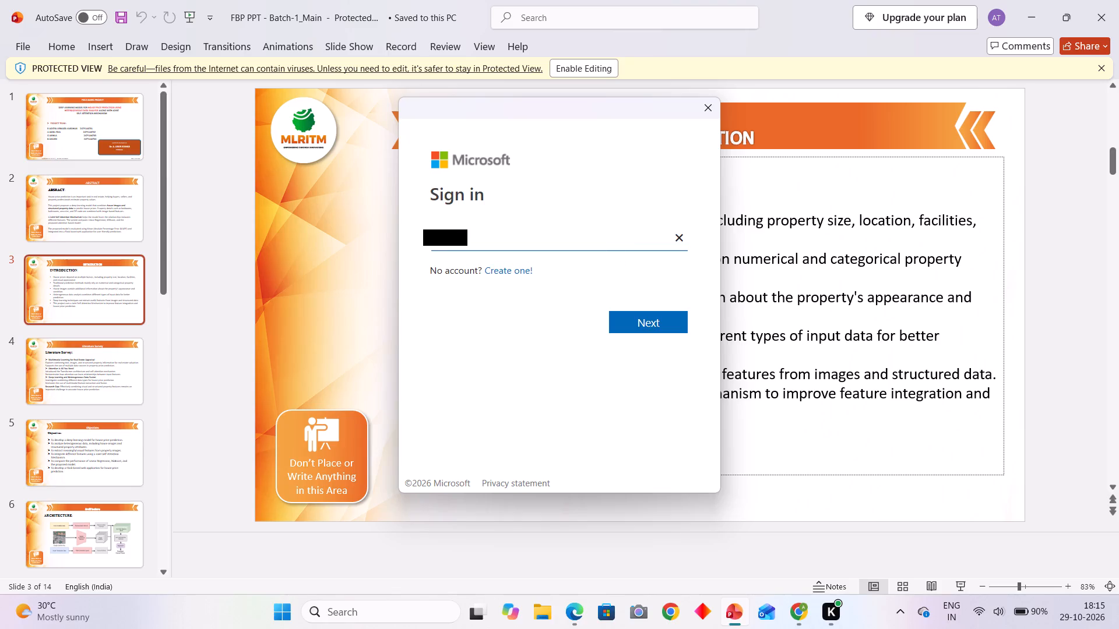
Enter the account email address in the Microsoft sign-in form and submit it.
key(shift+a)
click(477, 241)
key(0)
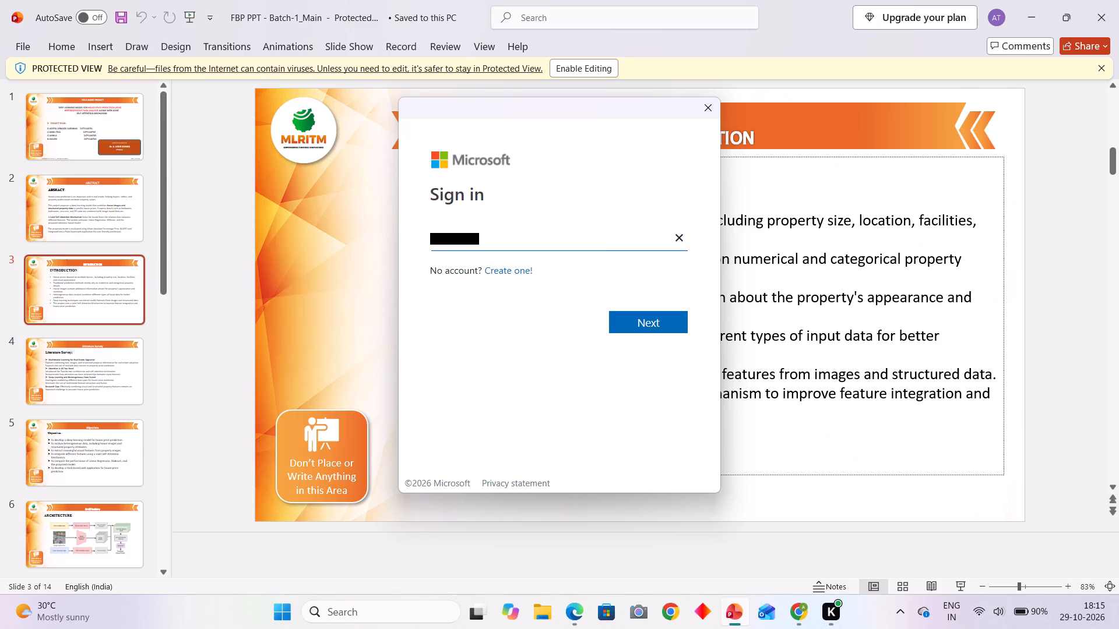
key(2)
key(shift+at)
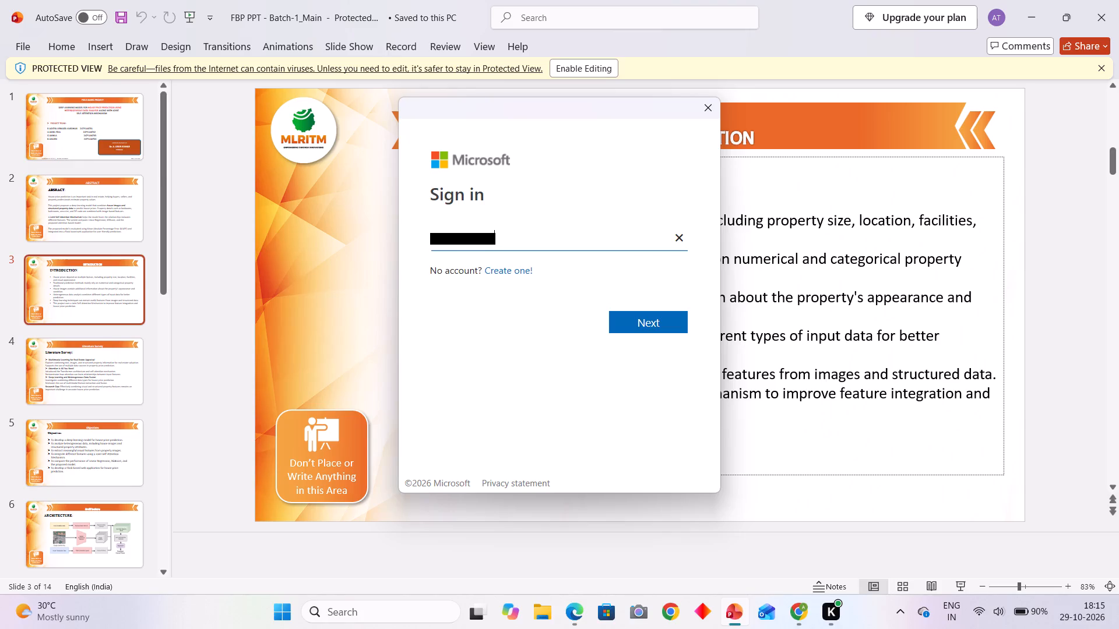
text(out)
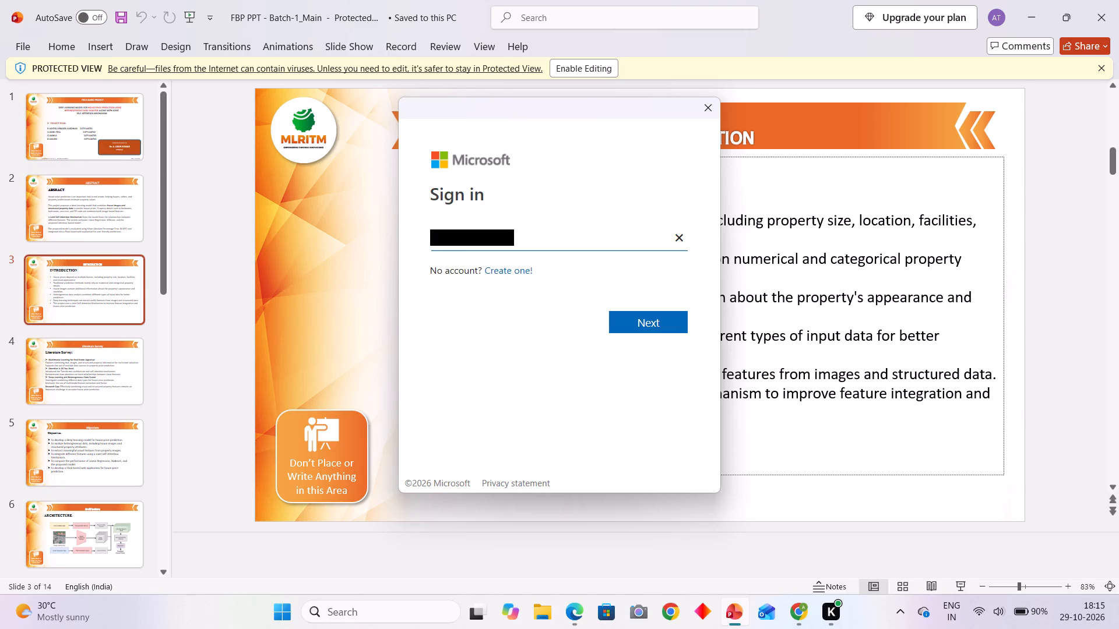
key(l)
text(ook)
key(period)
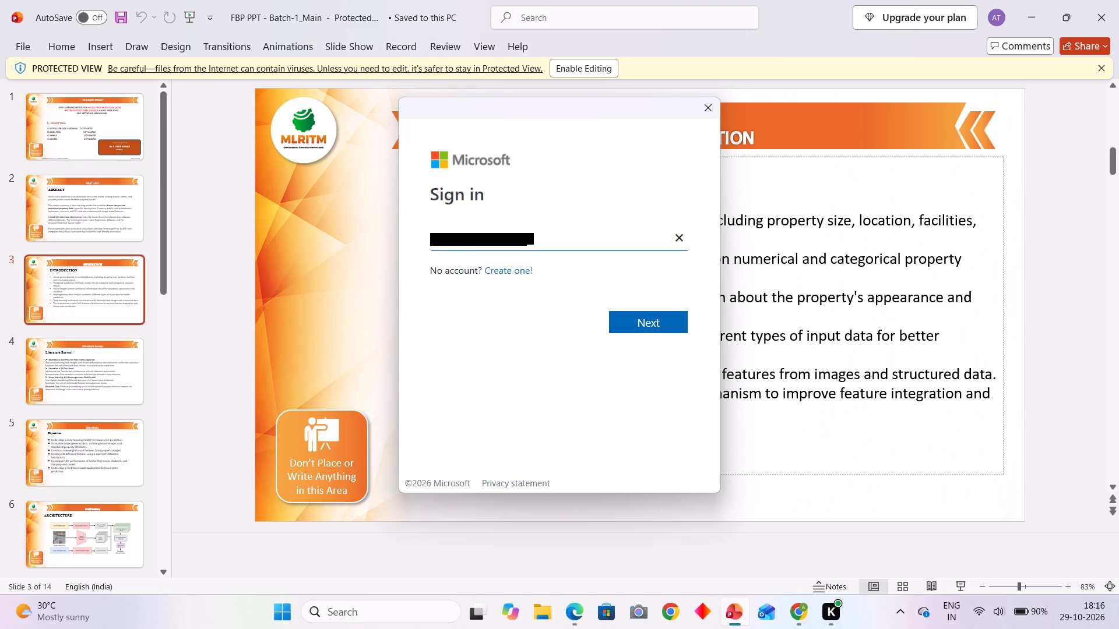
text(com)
click(625, 323)
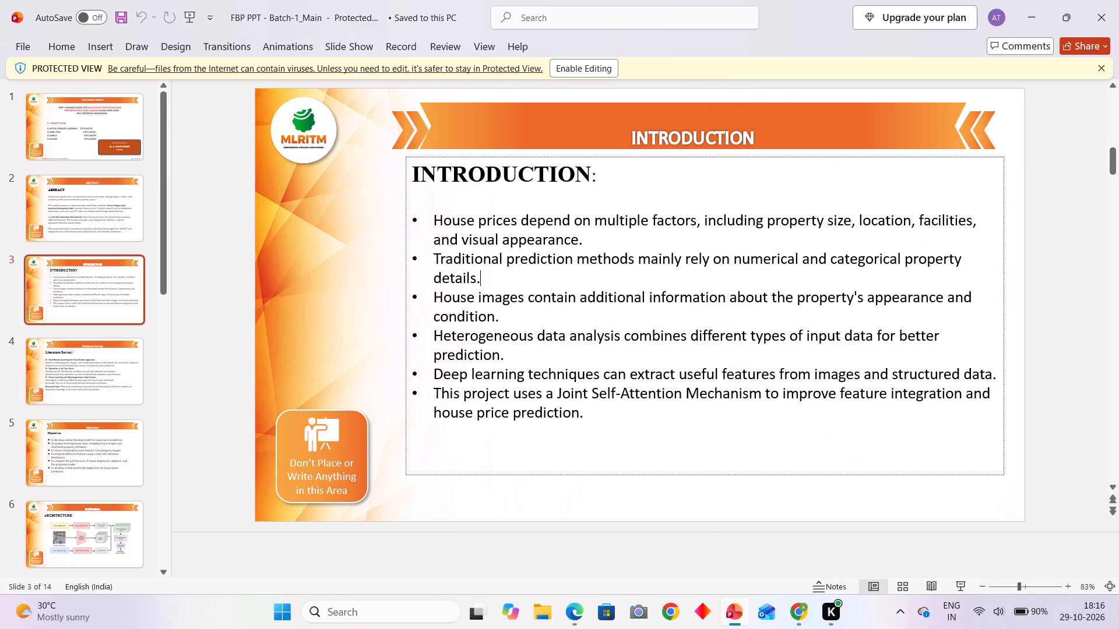
Open the account details of the signed-in Microsoft profile.
click(986, 22)
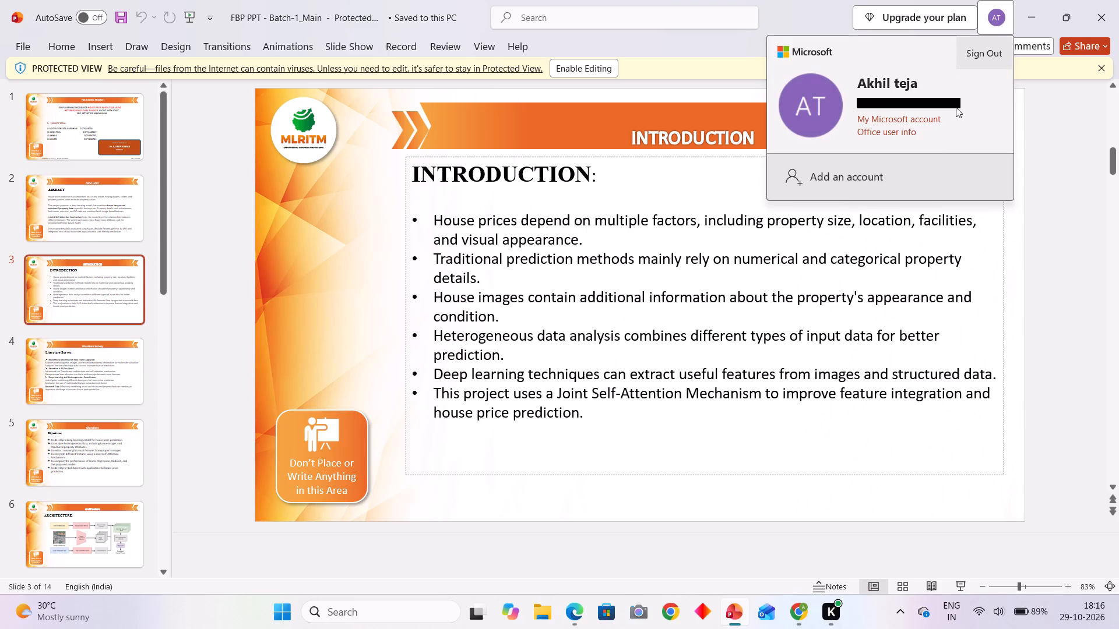
Start an immediate Microsoft 365 and Office update from the Office user info page.
click(913, 133)
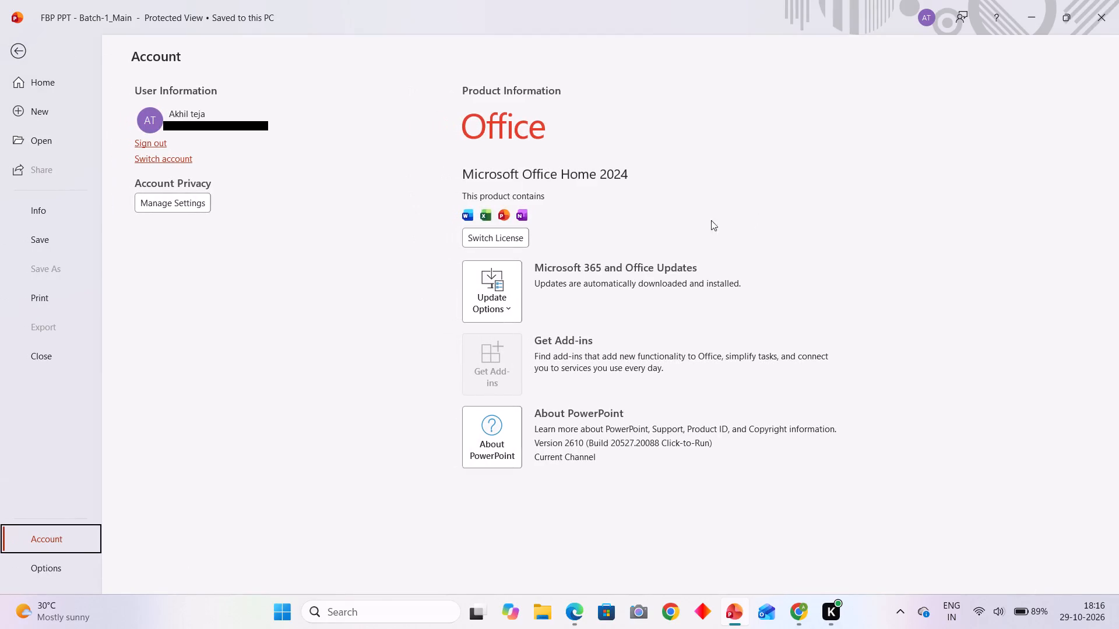
click(511, 309)
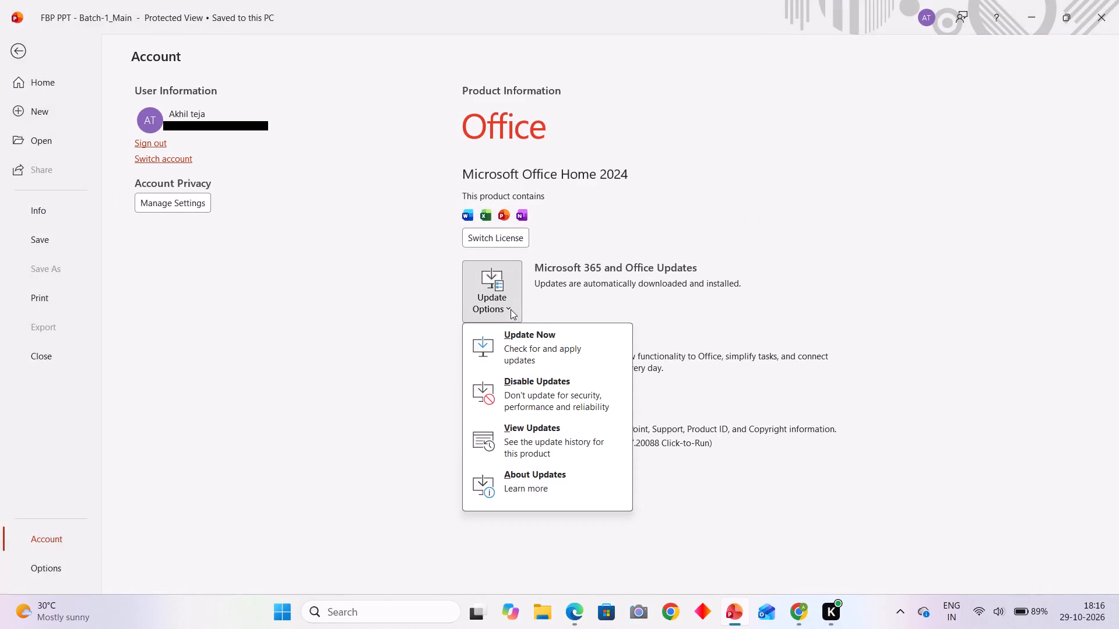
click(511, 309)
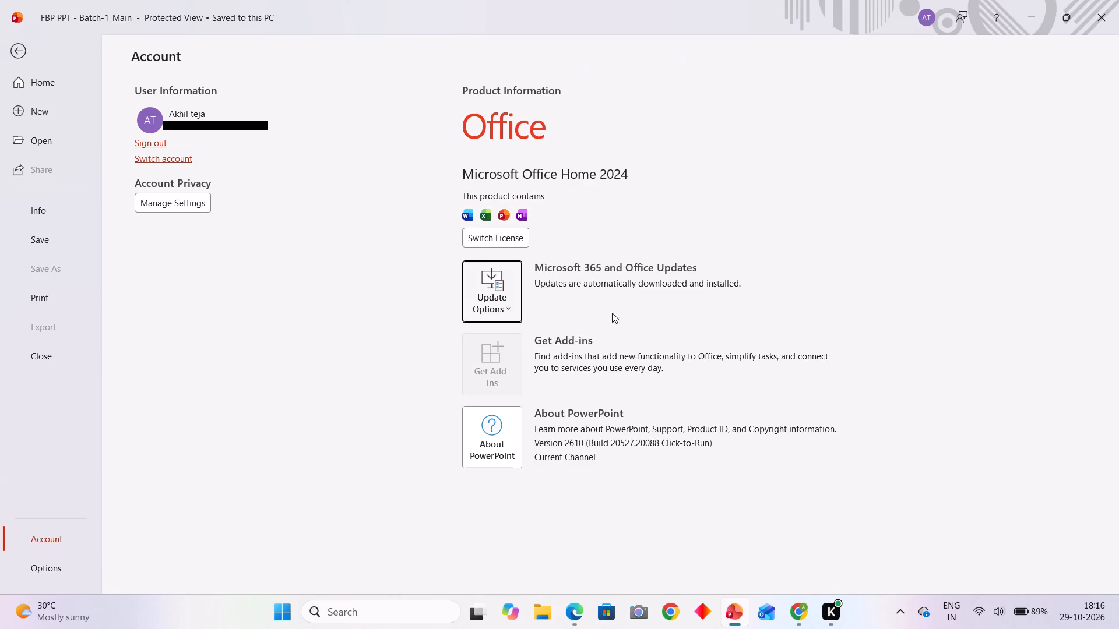
click(494, 334)
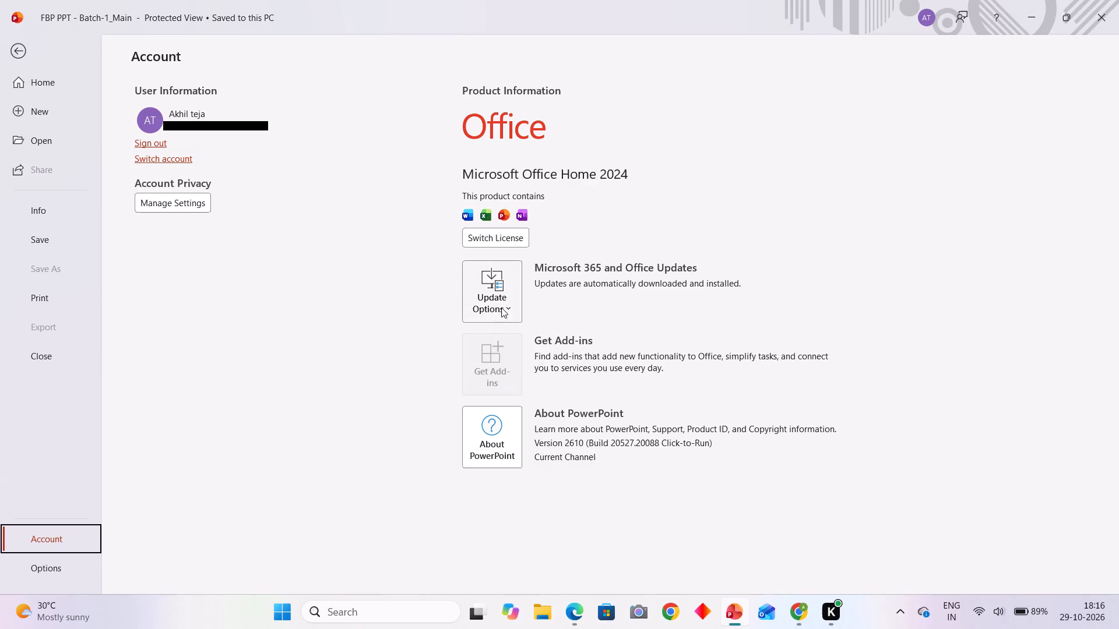
click(501, 308)
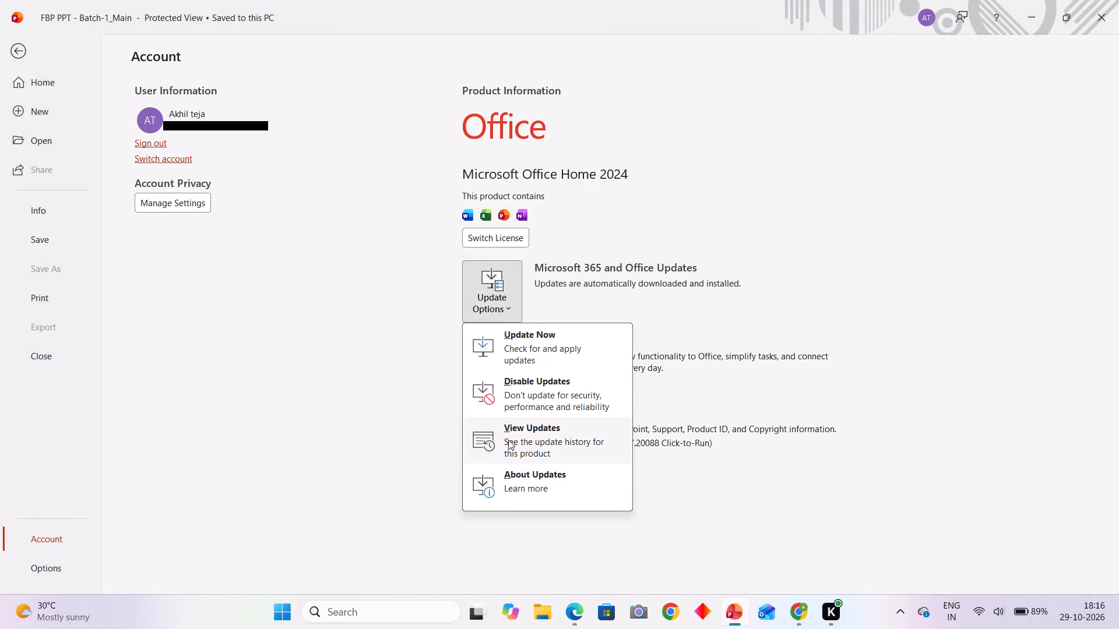
click(546, 334)
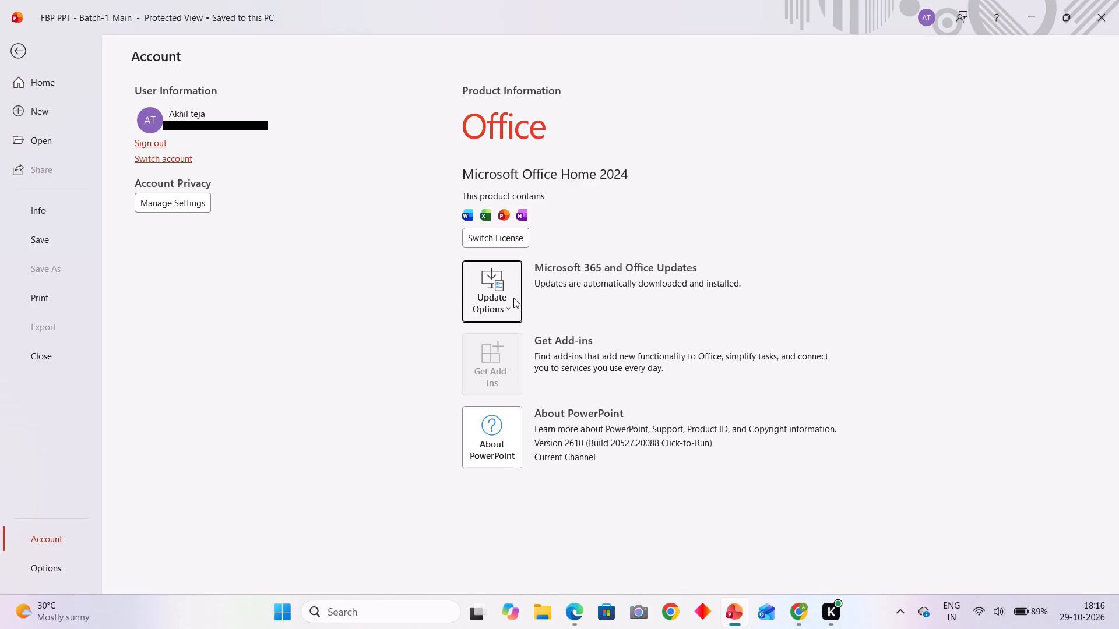
click(513, 298)
click(522, 338)
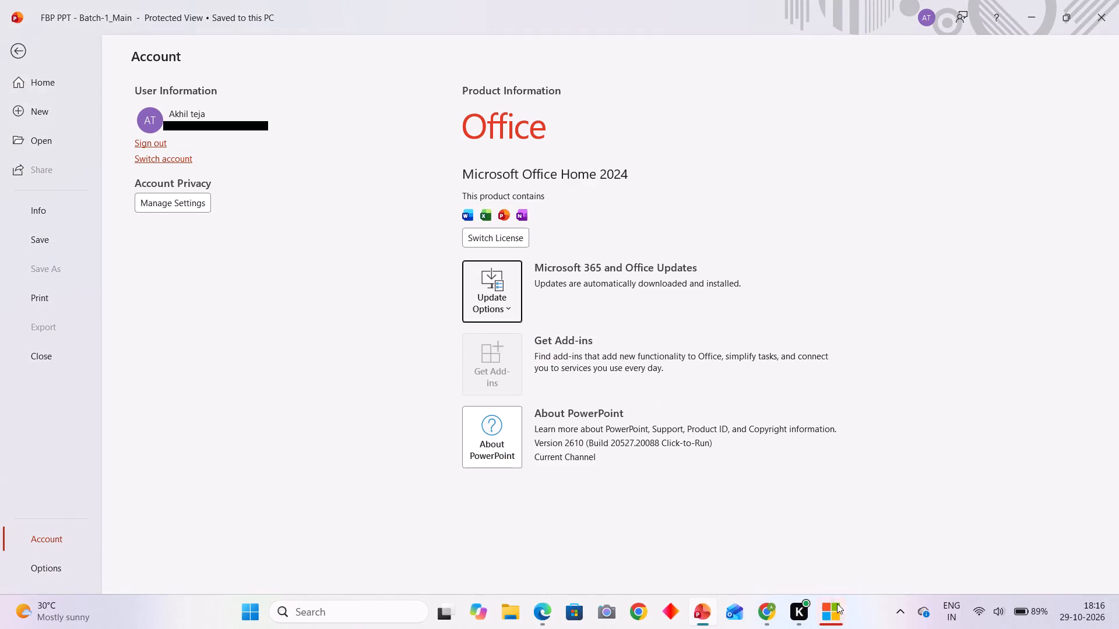
click(842, 554)
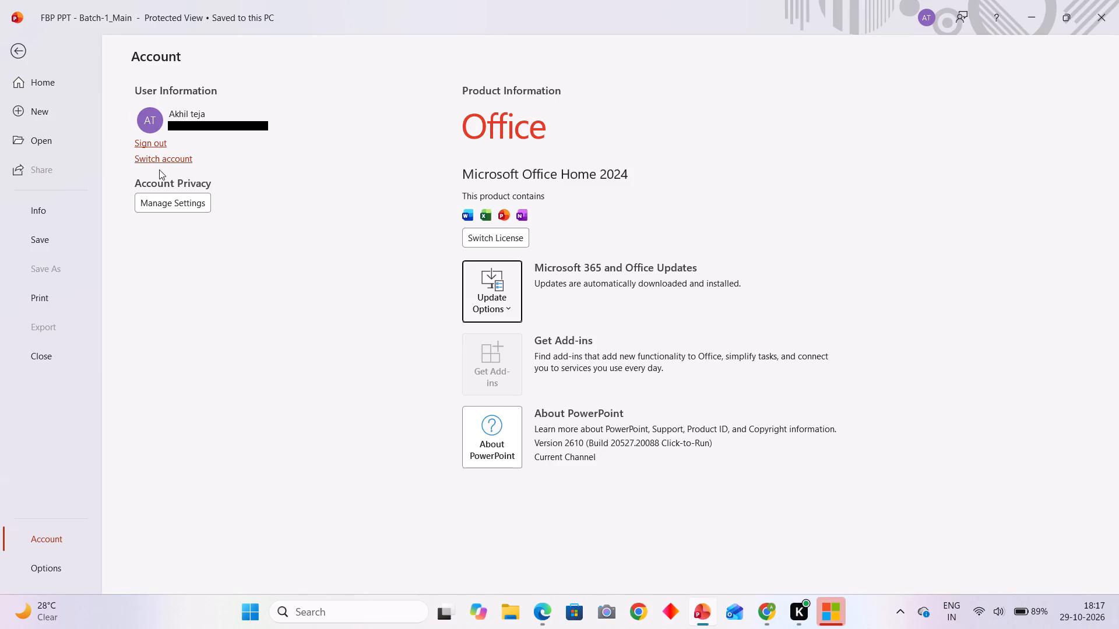
Return to the slides by opening the recent presentation FBP PPT - Batch-1_Main.
click(55, 81)
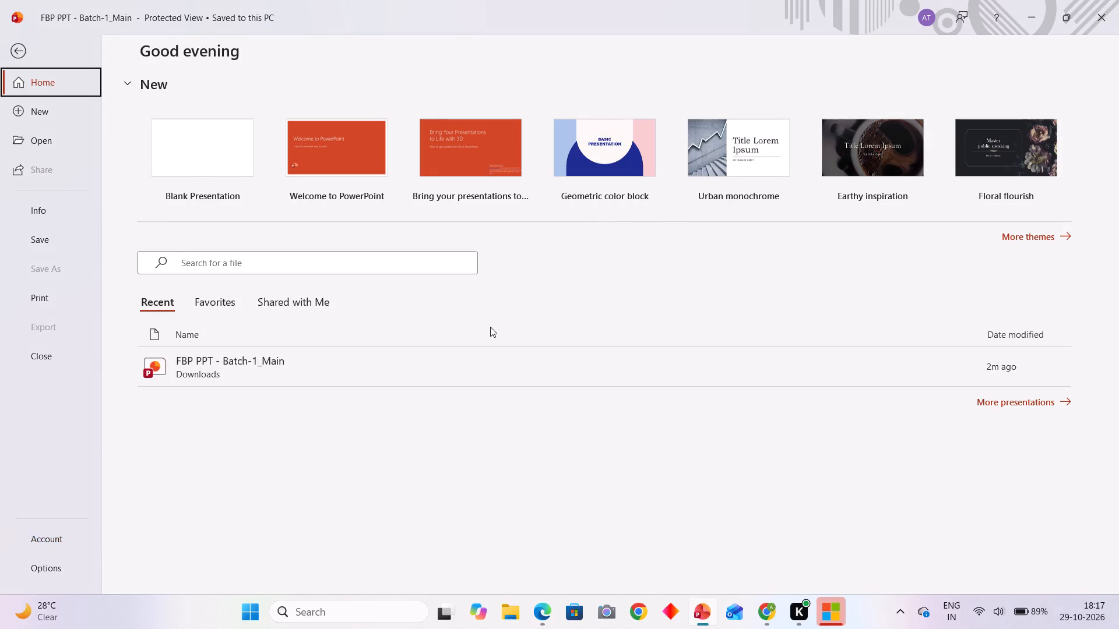
double_click(476, 376)
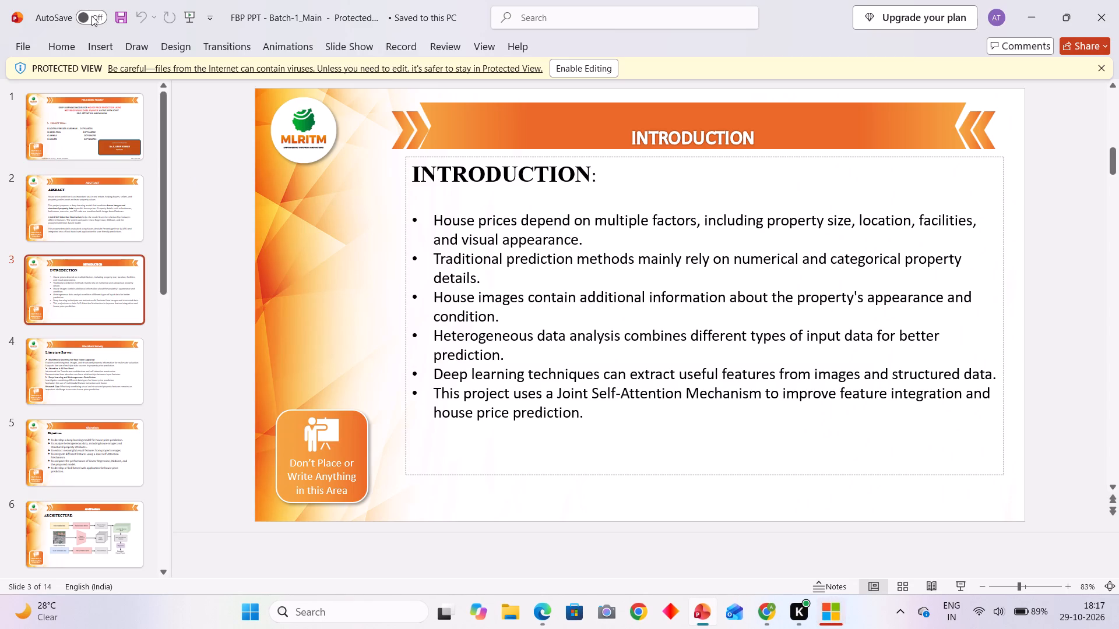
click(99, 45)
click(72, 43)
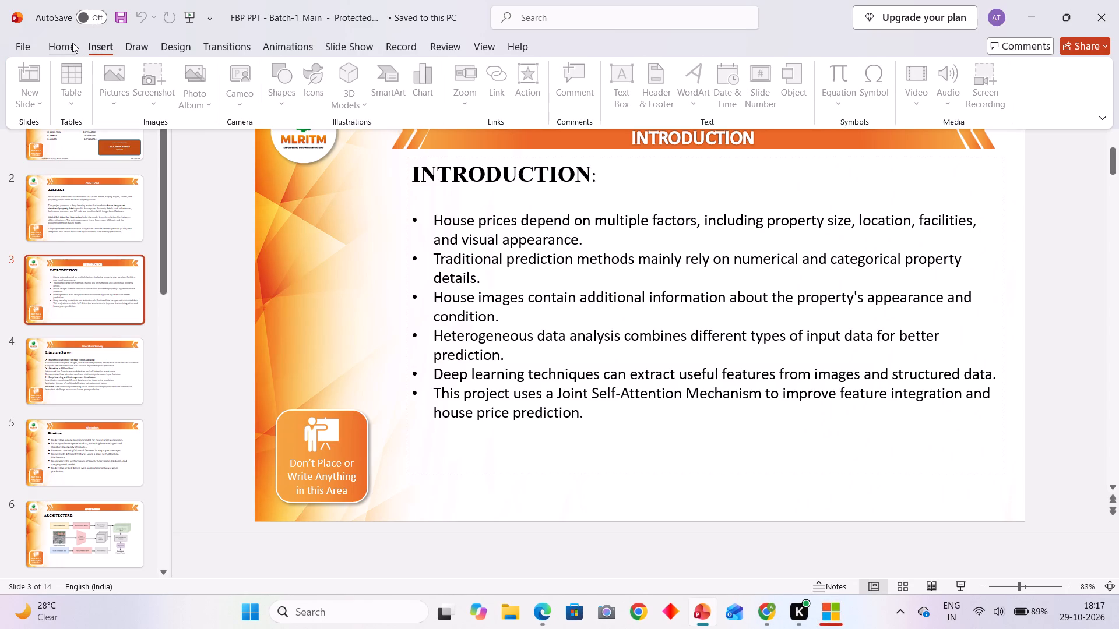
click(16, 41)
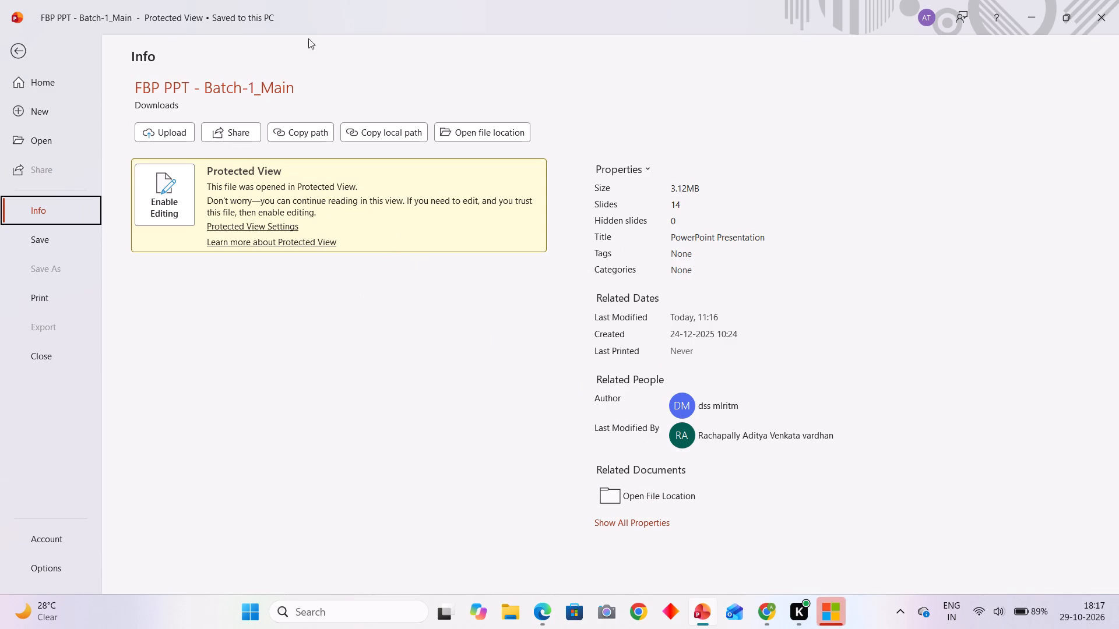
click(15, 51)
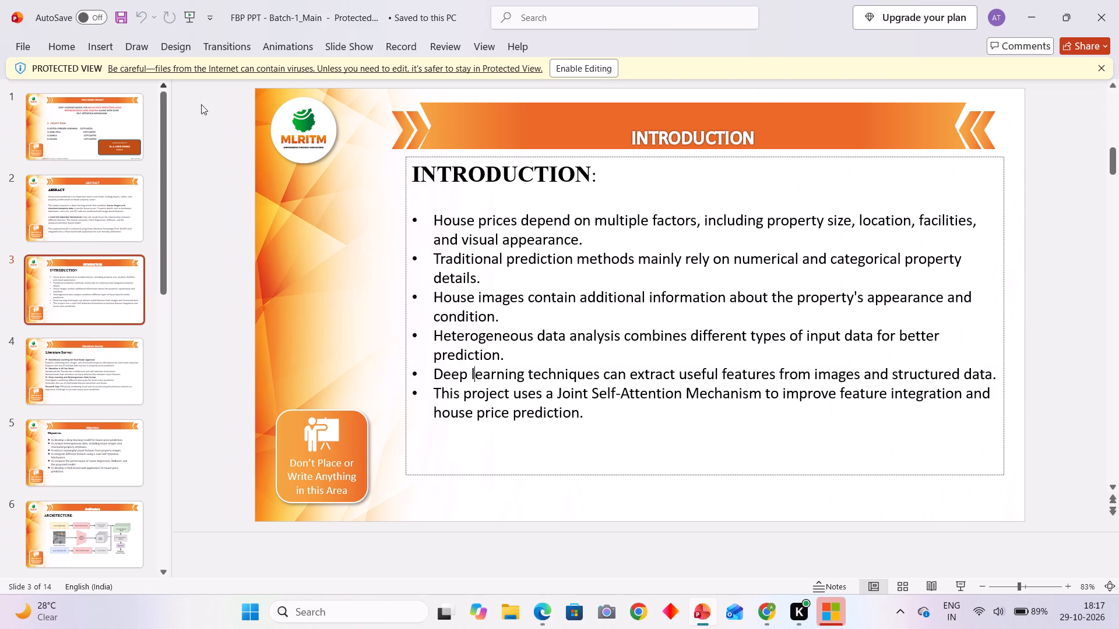
Check the download progress of the Microsoft 365 and Office updates.
click(836, 613)
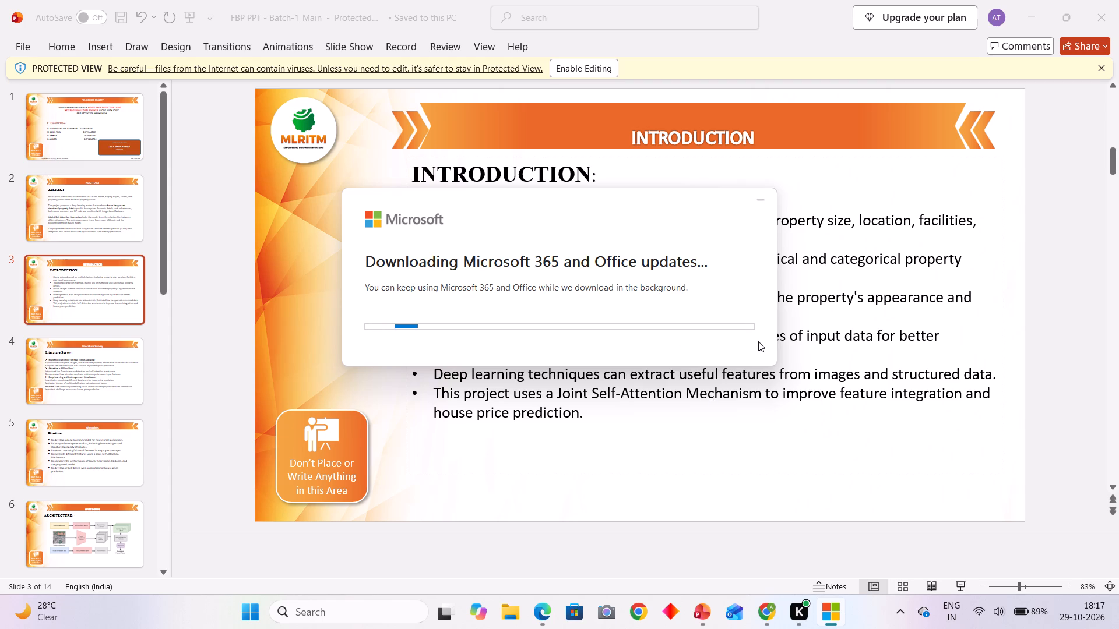
click(999, 0)
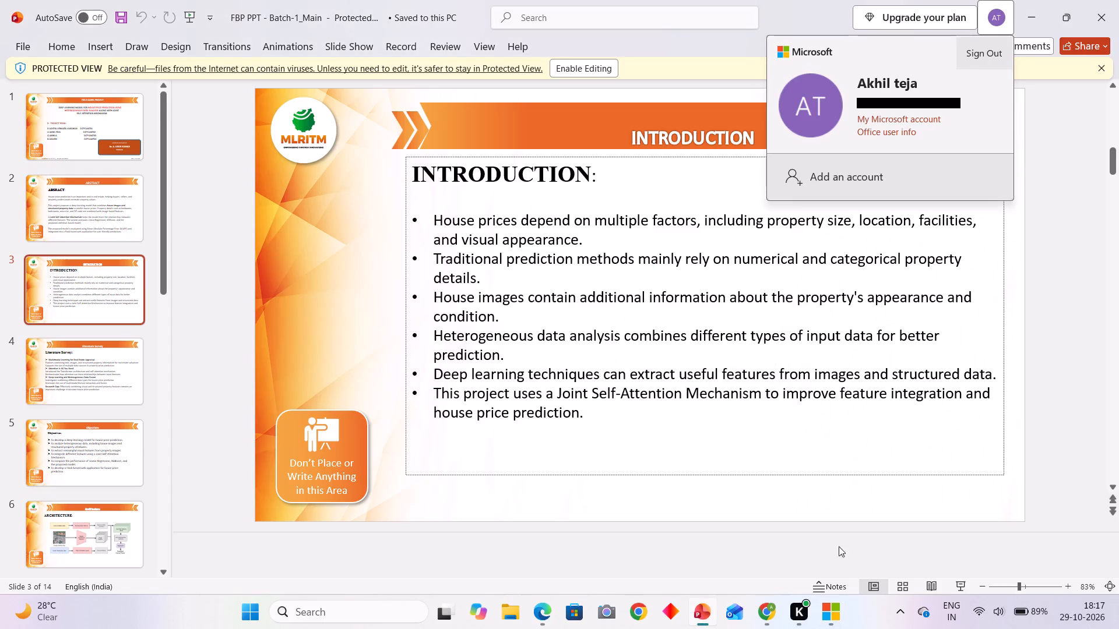
click(843, 609)
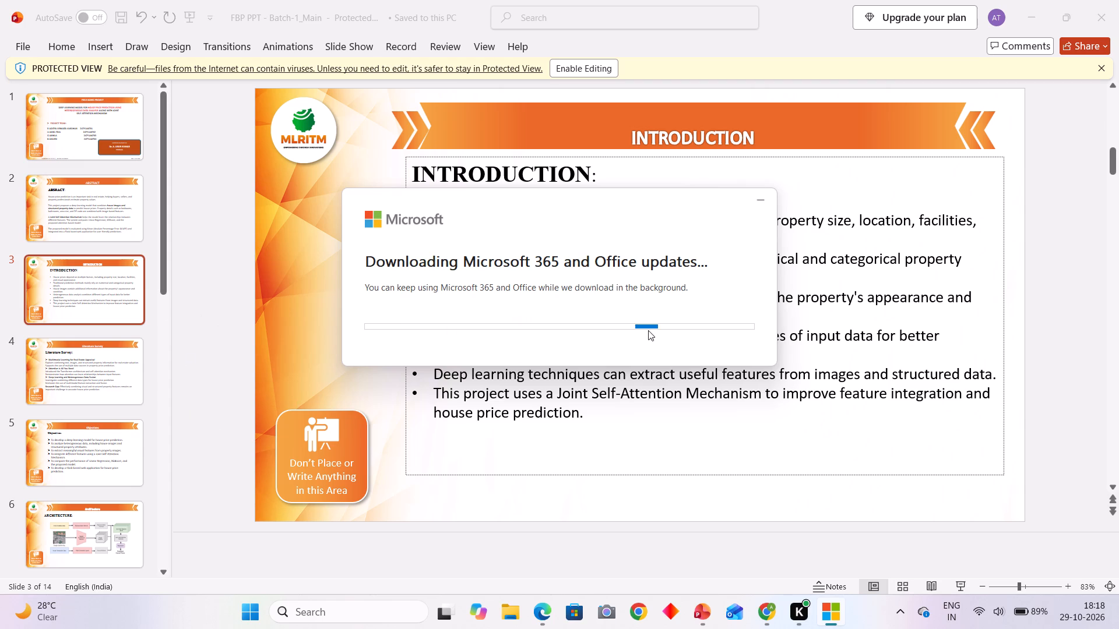
click(647, 274)
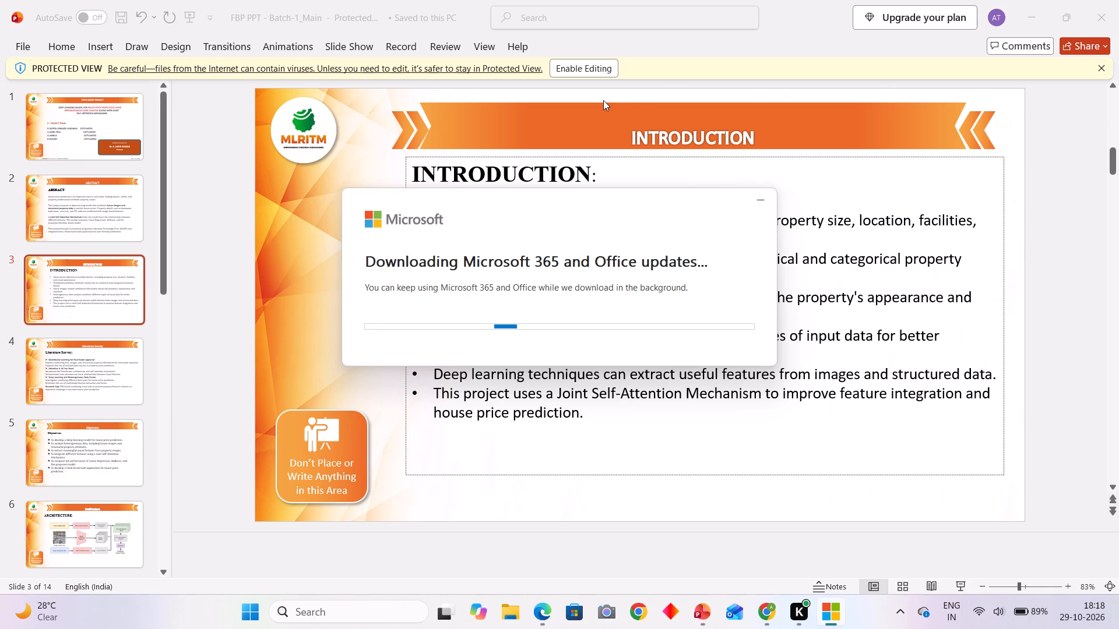
Enable editing of the presentation so that it leaves Protected View.
click(567, 66)
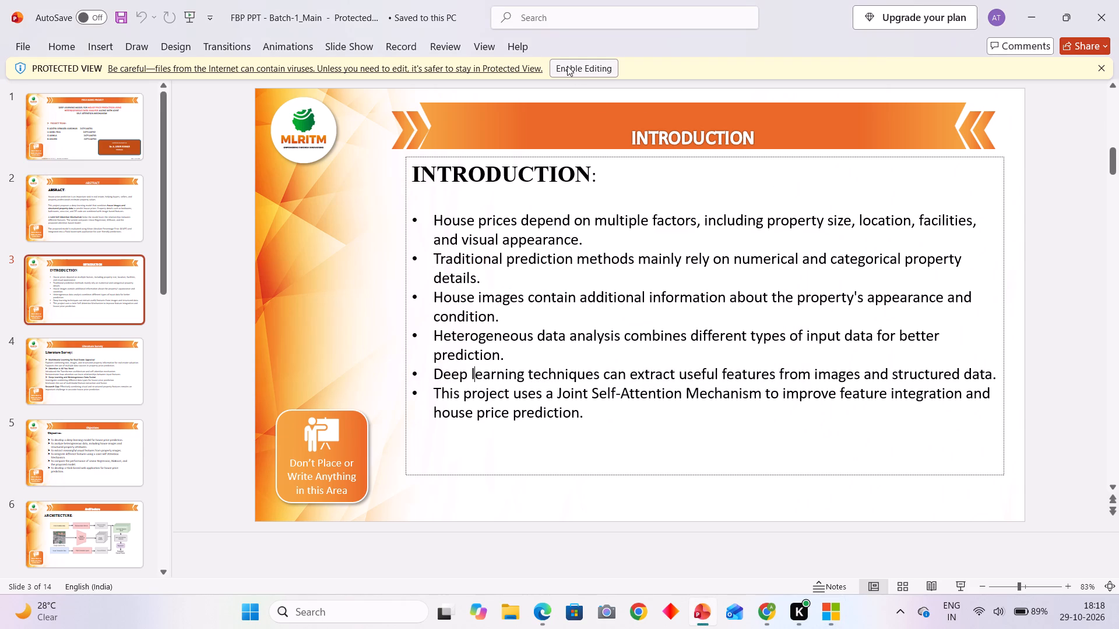
click(567, 66)
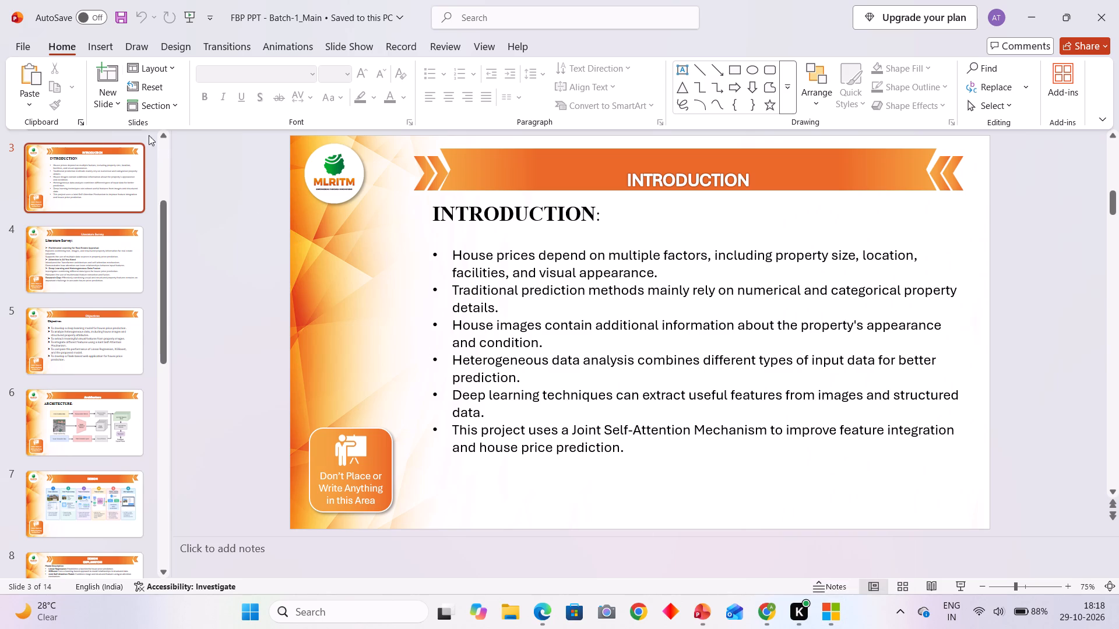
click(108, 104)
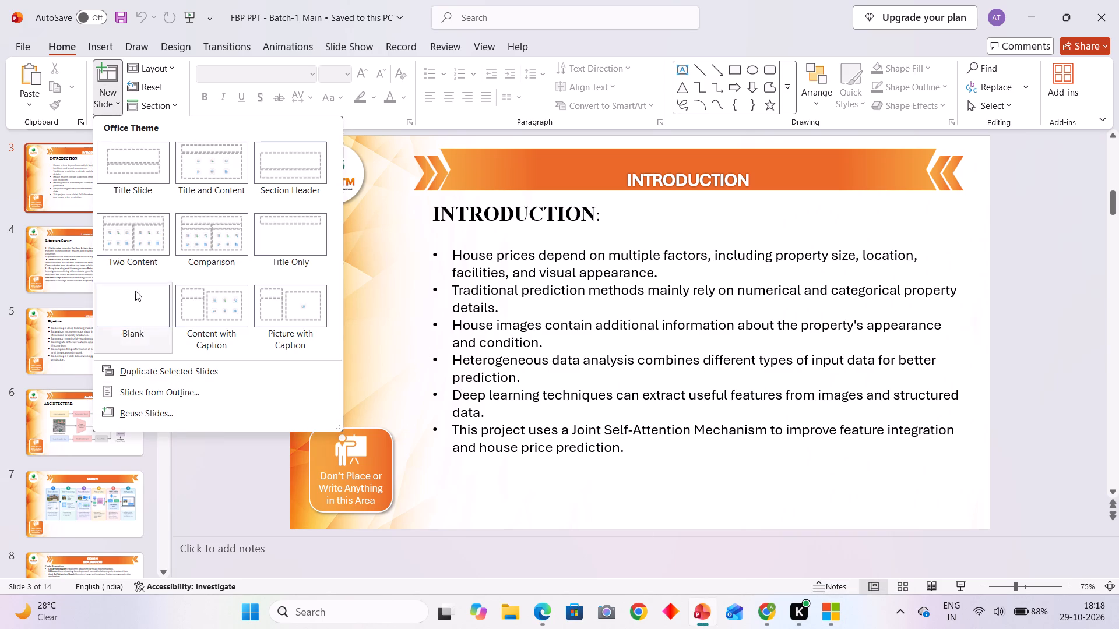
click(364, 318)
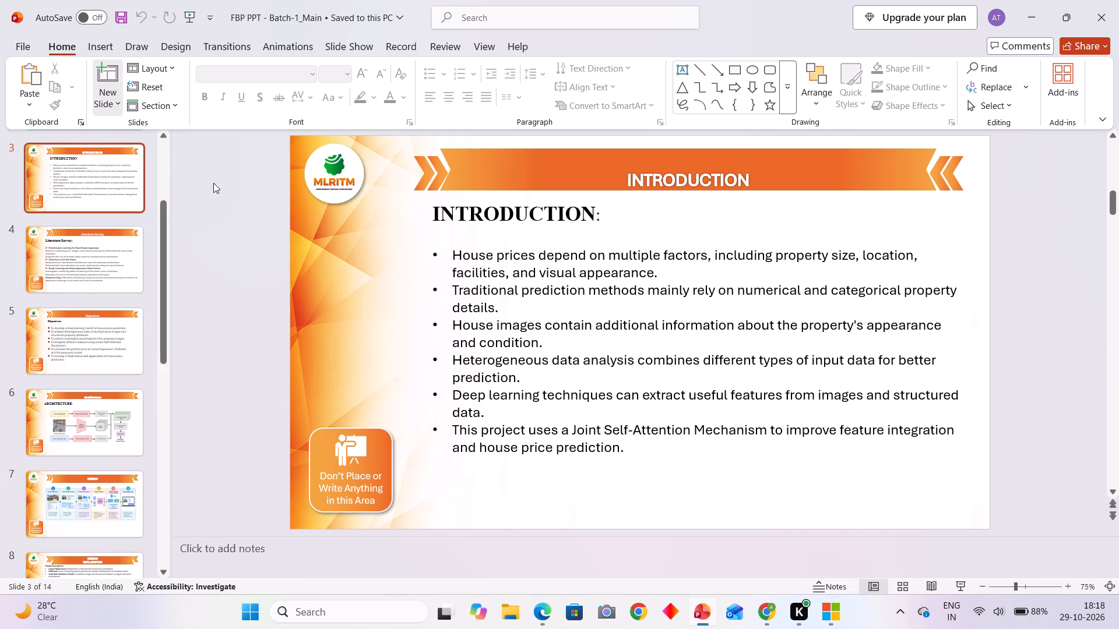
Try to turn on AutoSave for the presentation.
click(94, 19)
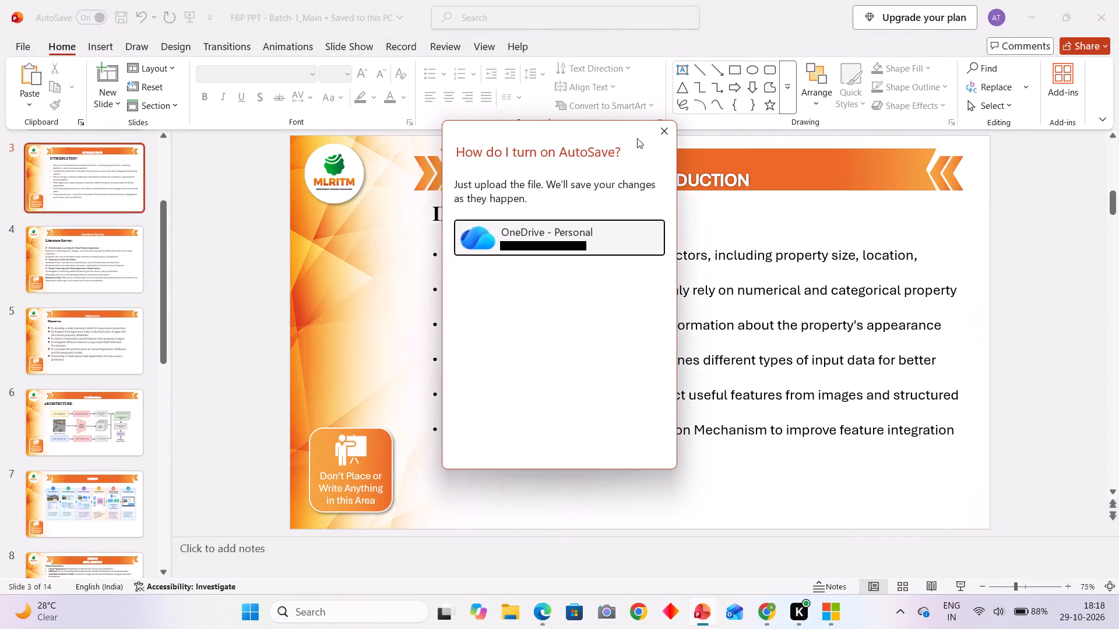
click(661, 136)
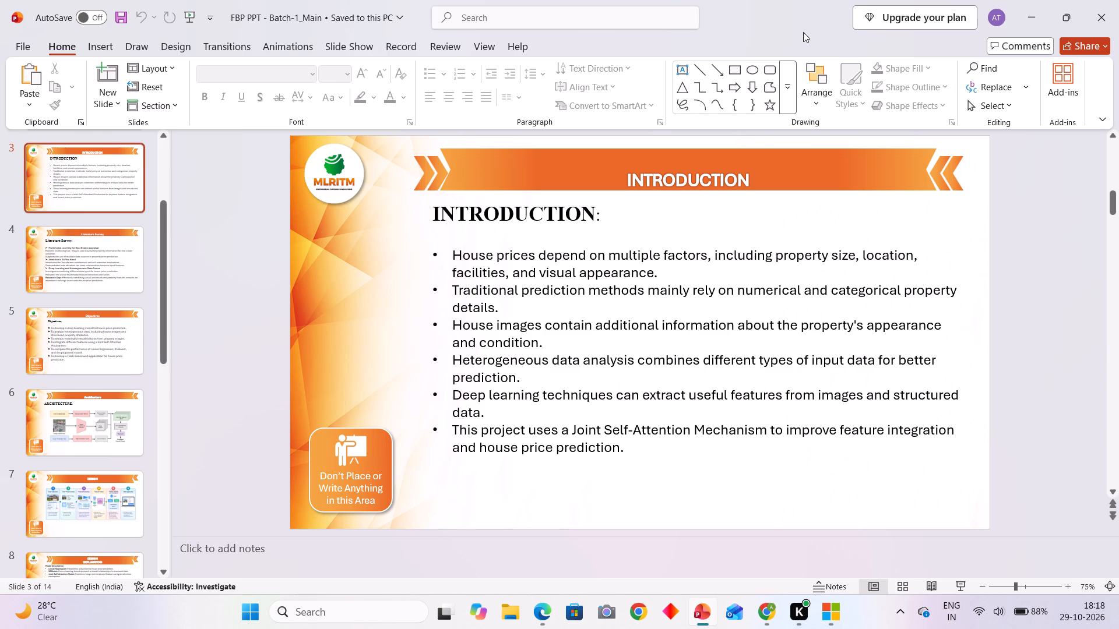
Open the offer for upgrading the Microsoft plan.
click(939, 11)
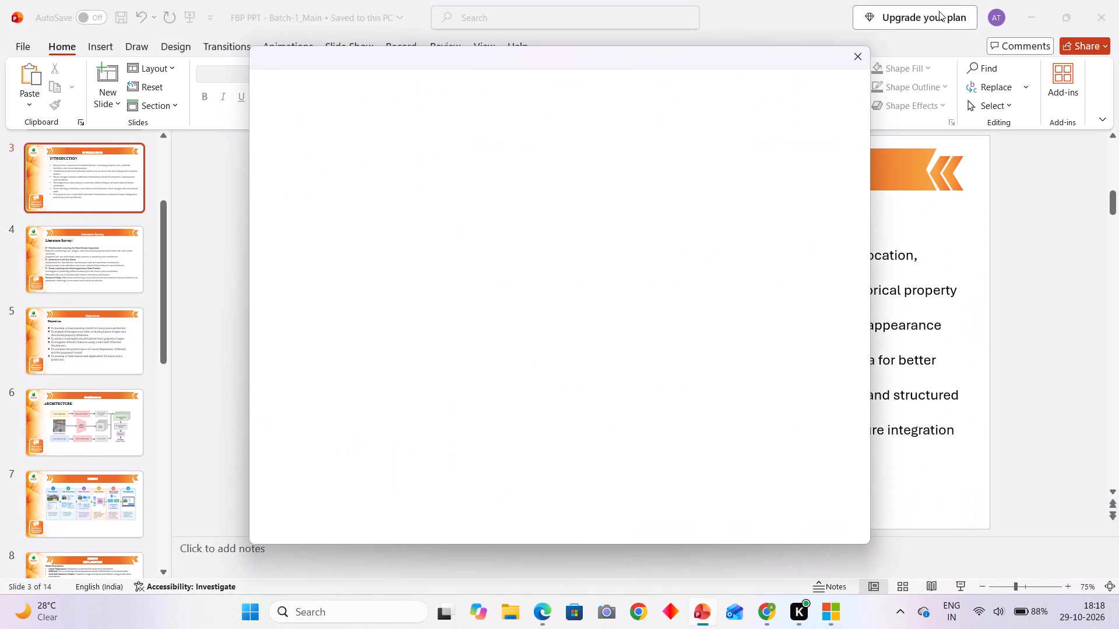
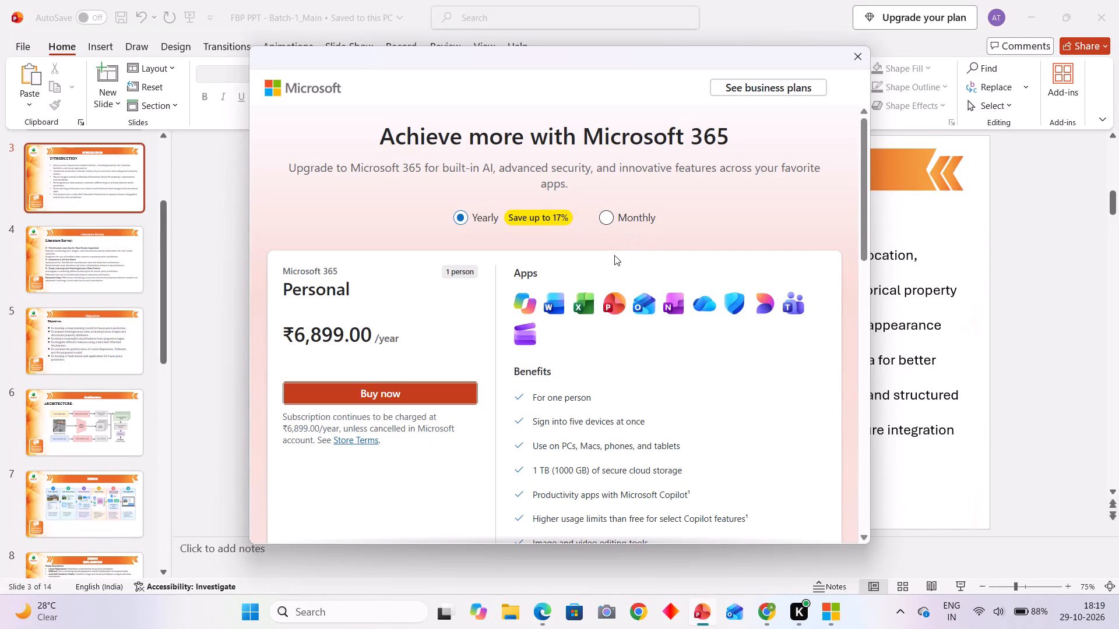
Review the yearly Microsoft 365 Personal, Family and Premium plans in the upgrade offer, and close it without buying.
scroll(613, 464, right, 1)
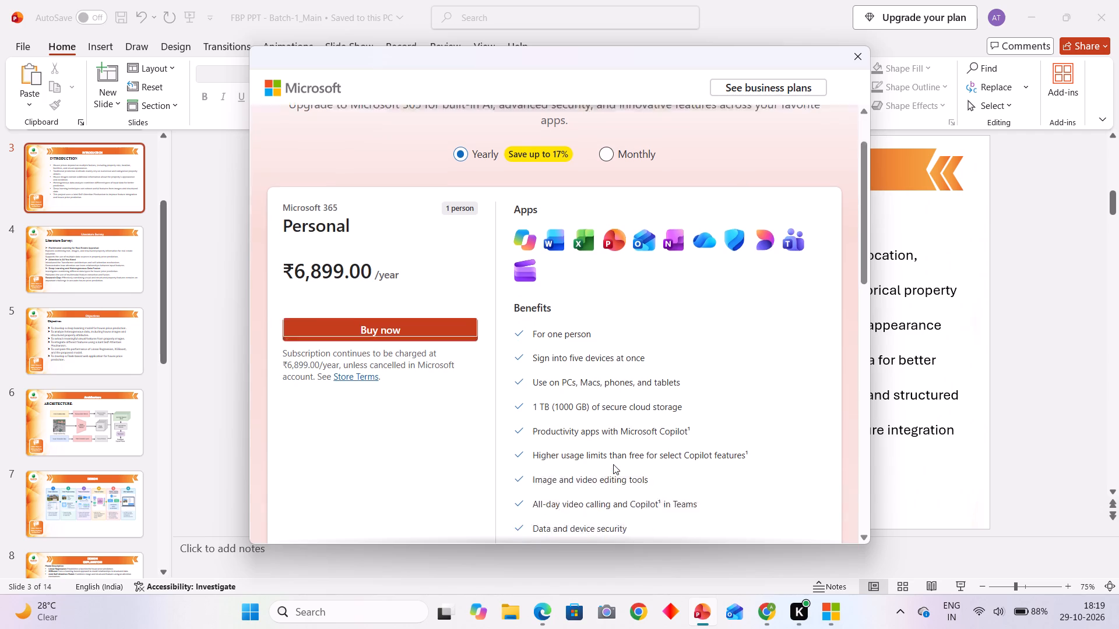
scroll(613, 464, right, 2)
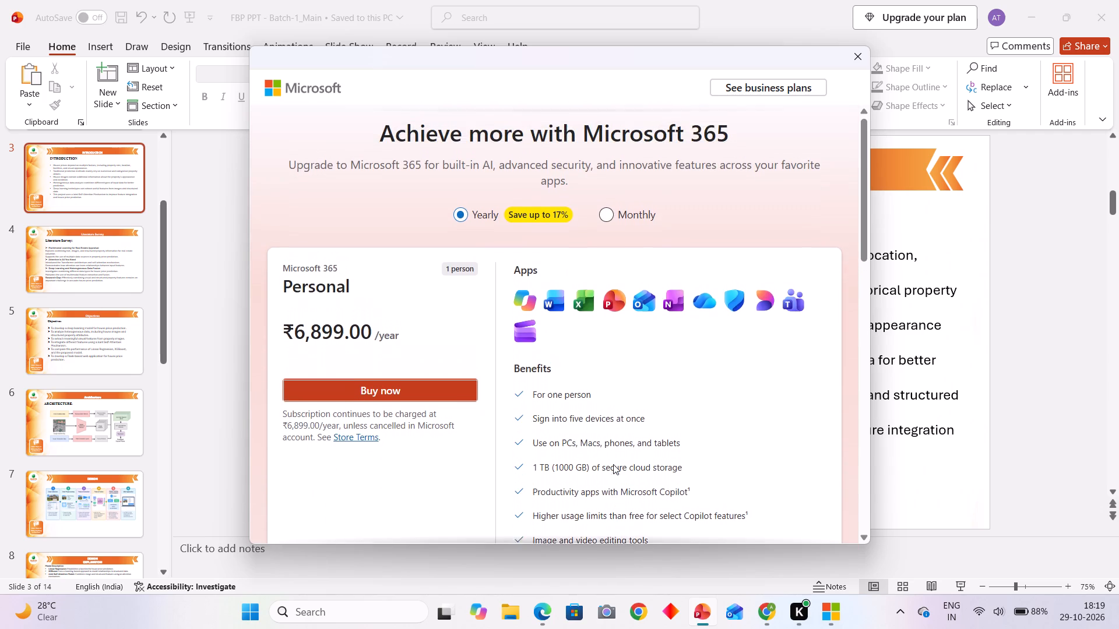
scroll(613, 464, right, 2)
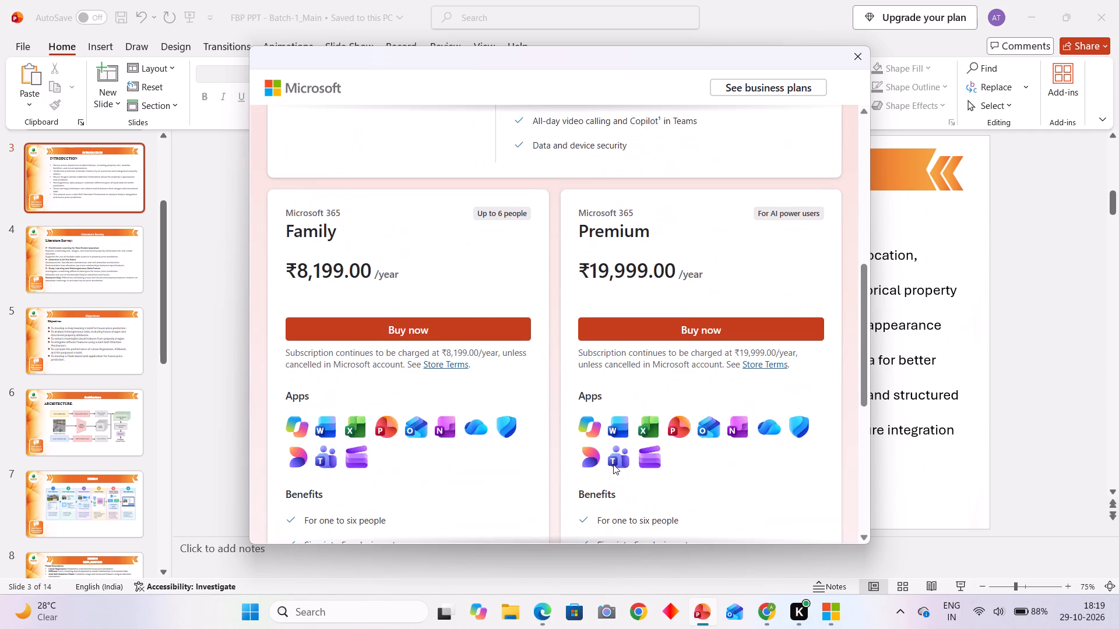
click(856, 55)
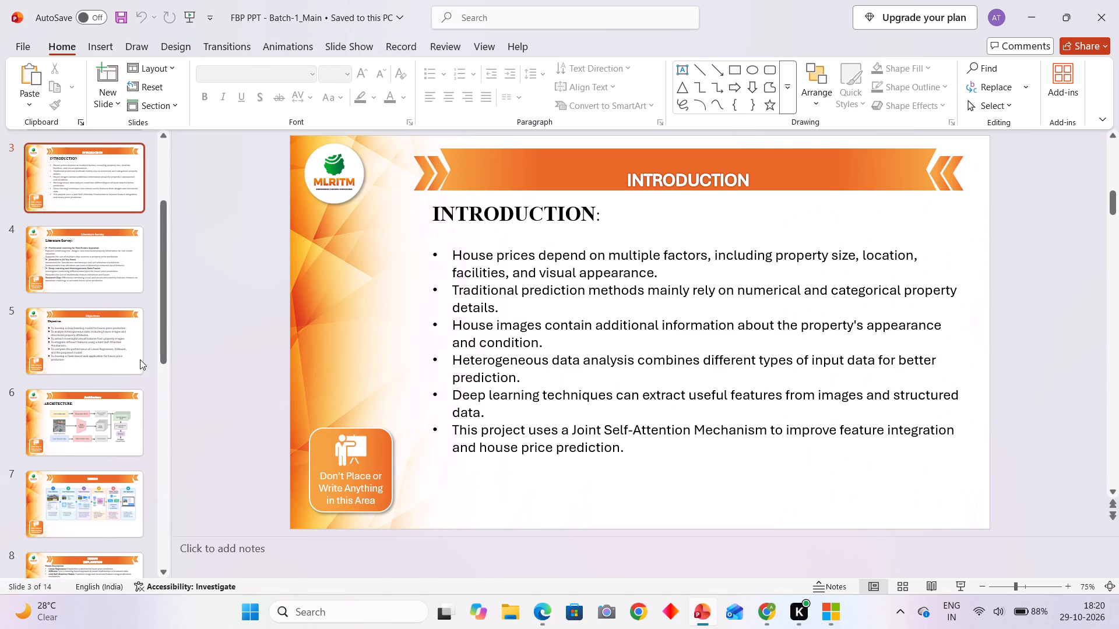
Look through the slides after the Introduction, starting with Literature Survey and Objectives.
click(115, 342)
click(132, 274)
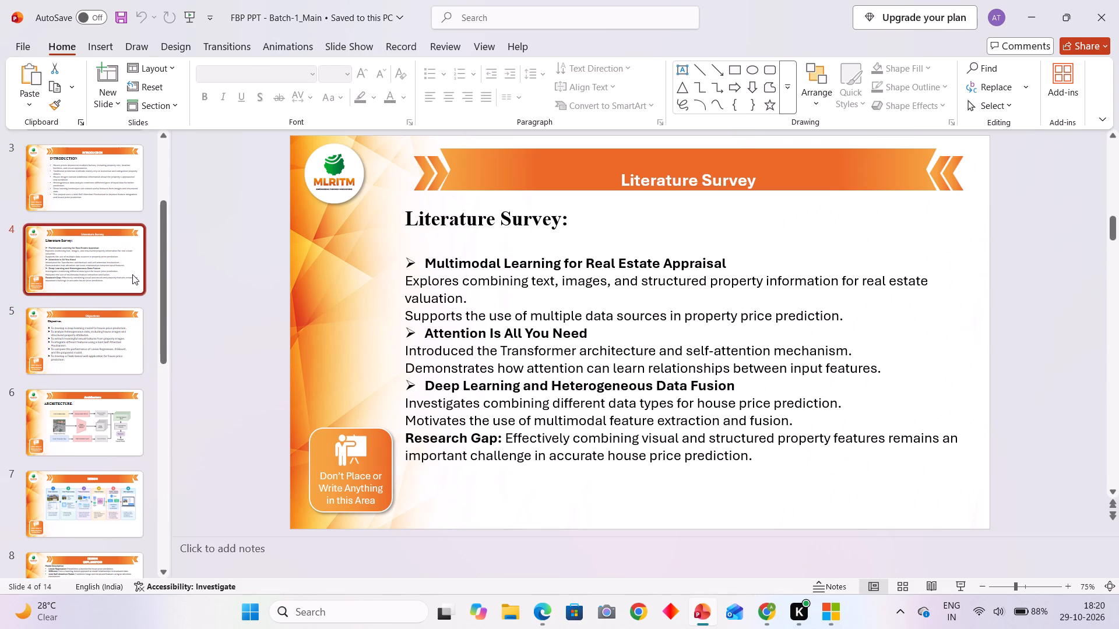
key(Down)
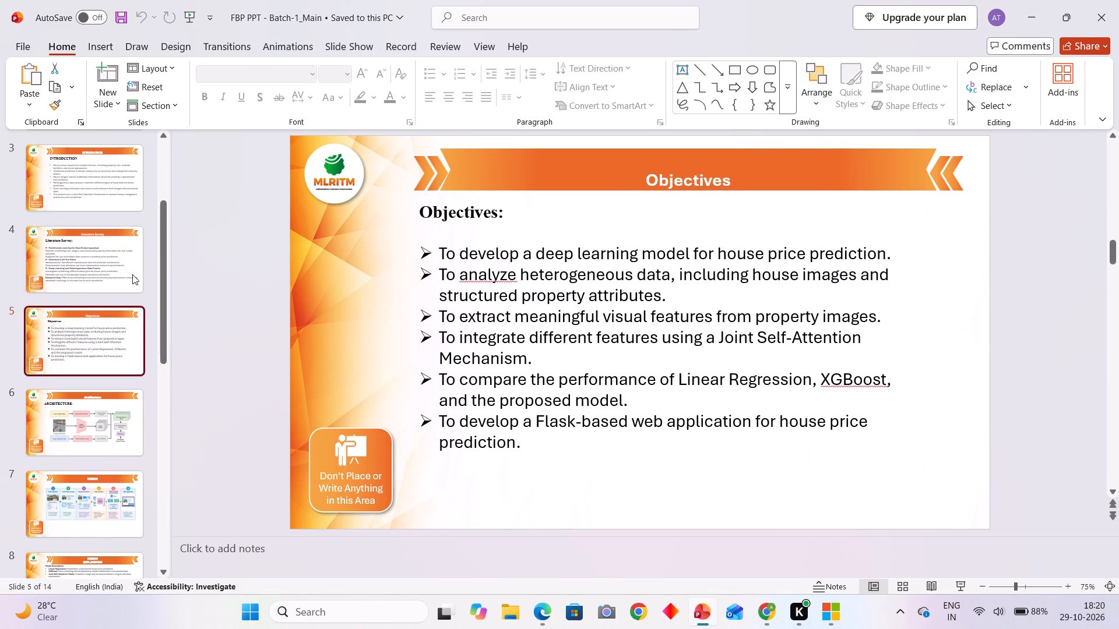
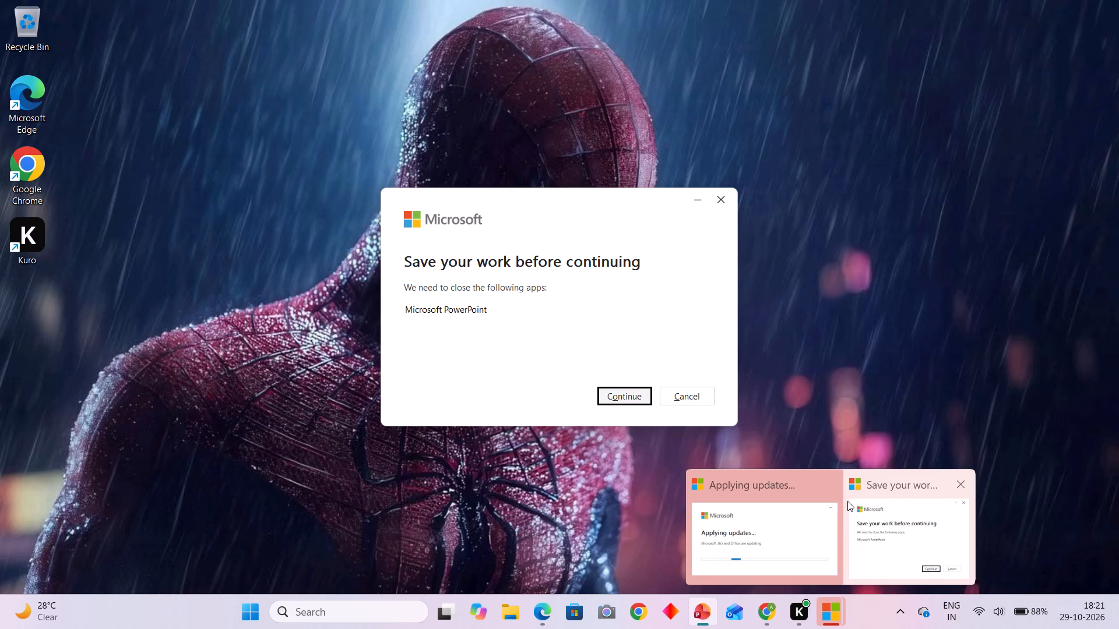
Dismiss the Microsoft update progress window and the prompt to save work and close PowerPoint, without continuing the update.
click(834, 483)
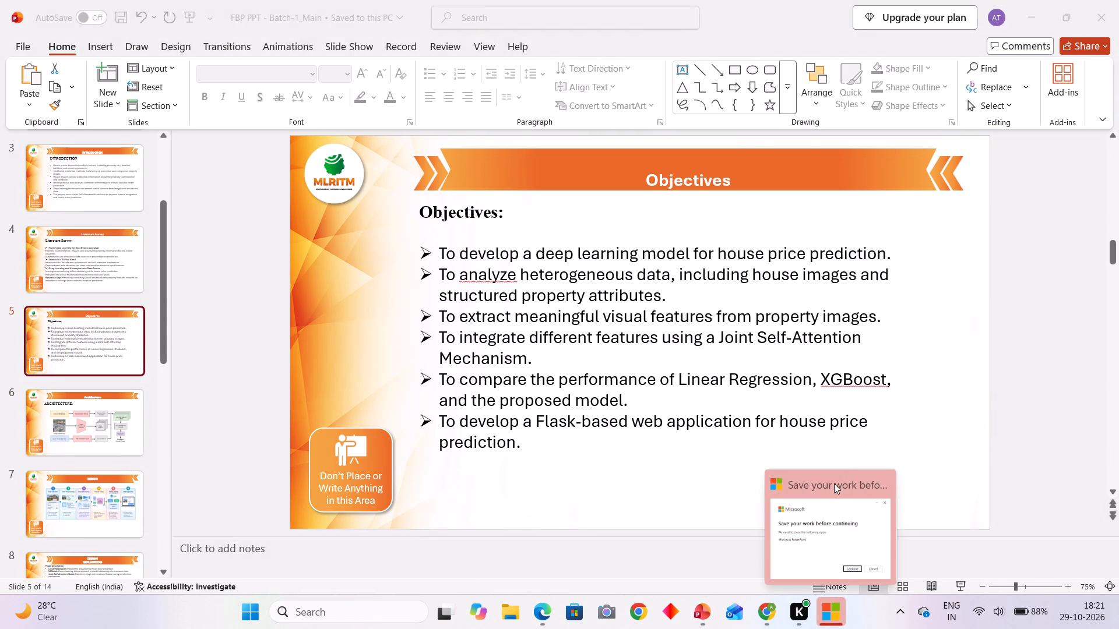
click(882, 486)
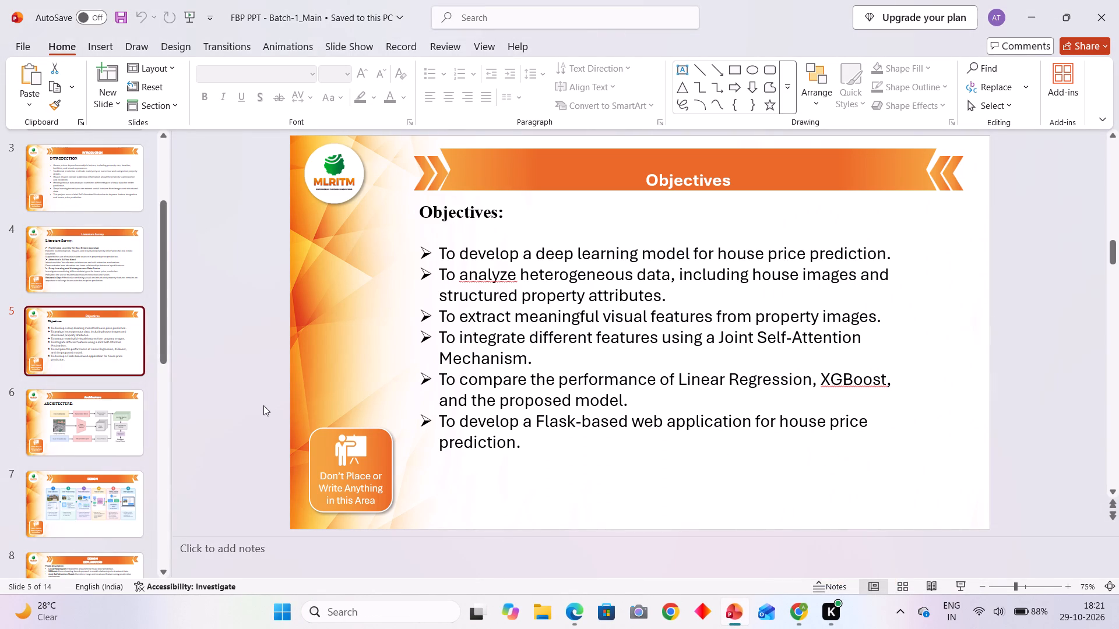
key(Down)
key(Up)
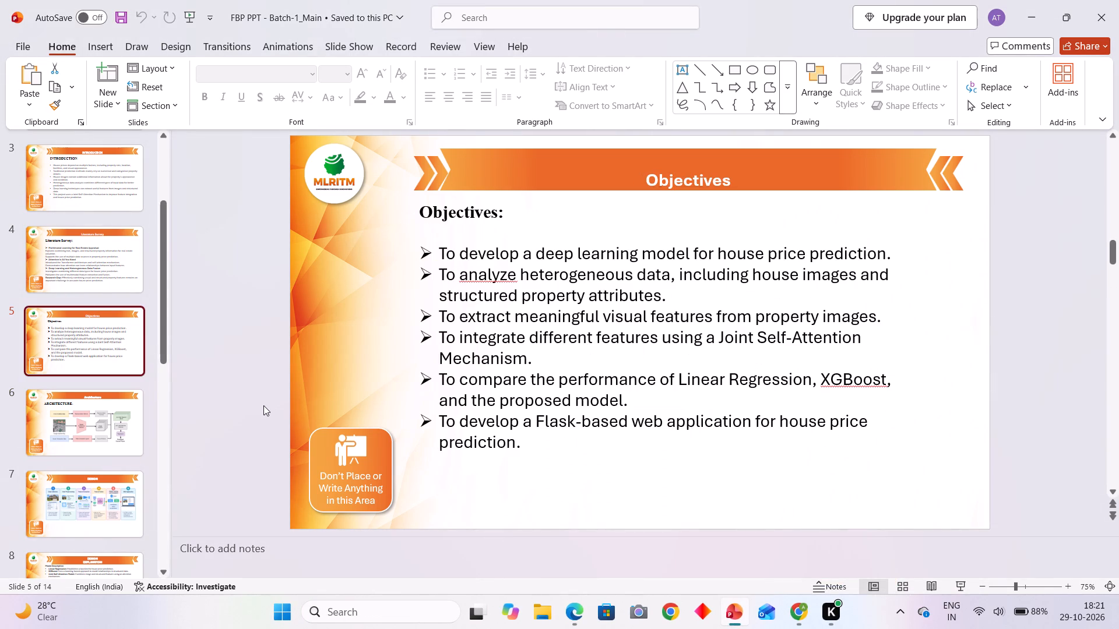
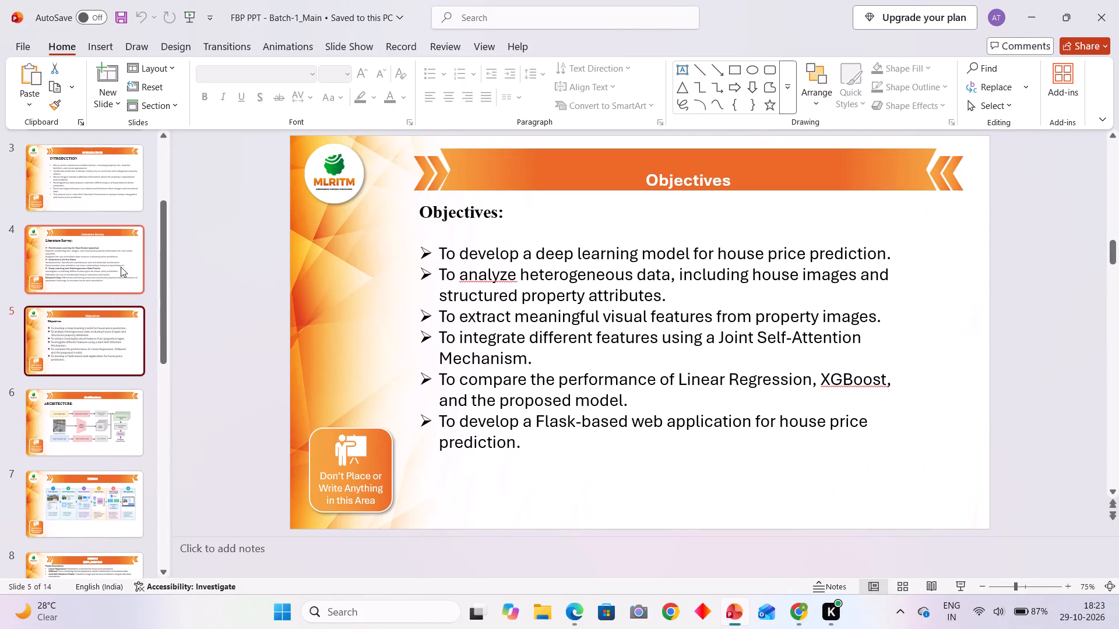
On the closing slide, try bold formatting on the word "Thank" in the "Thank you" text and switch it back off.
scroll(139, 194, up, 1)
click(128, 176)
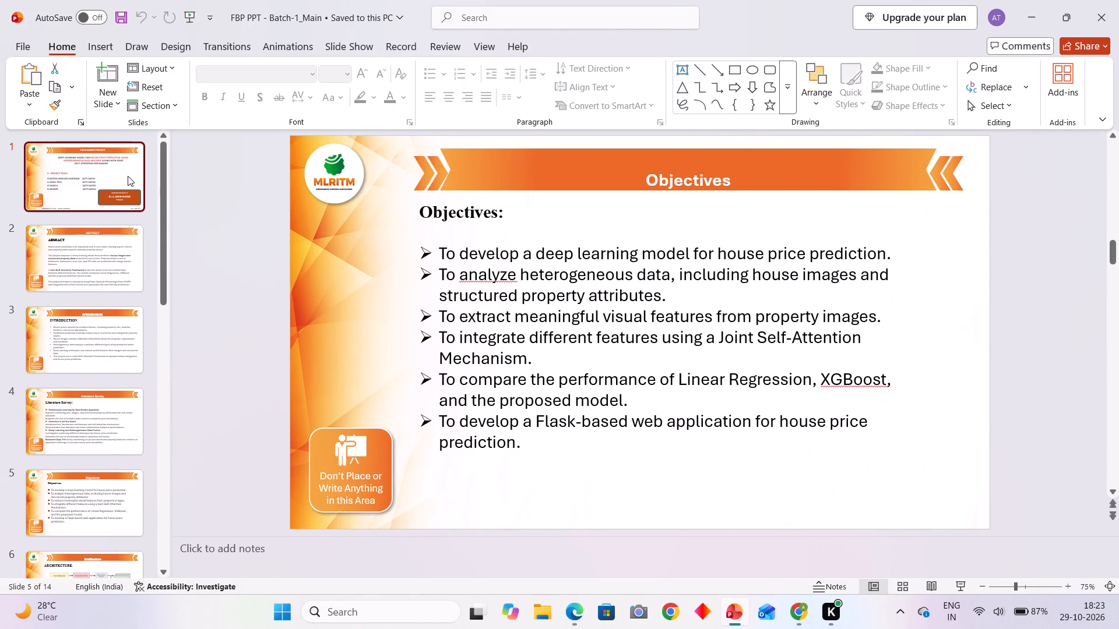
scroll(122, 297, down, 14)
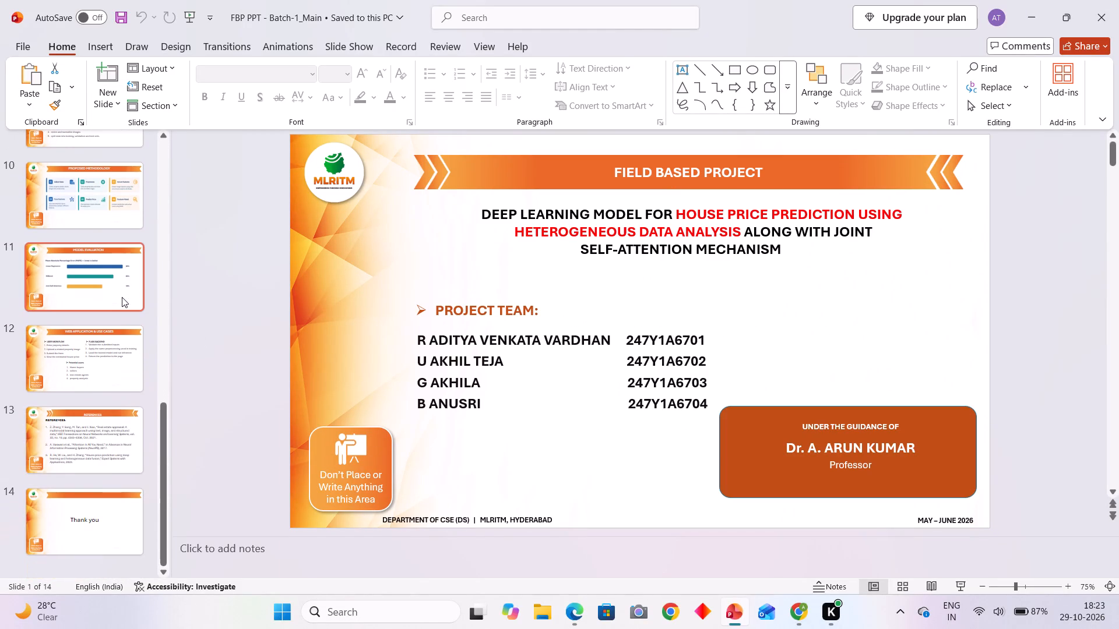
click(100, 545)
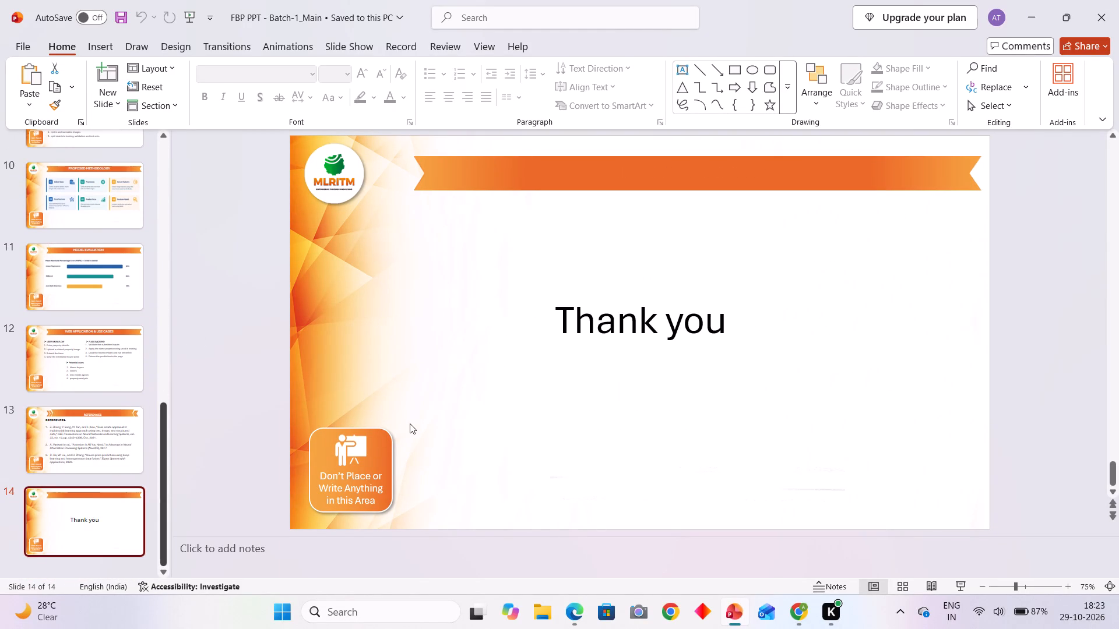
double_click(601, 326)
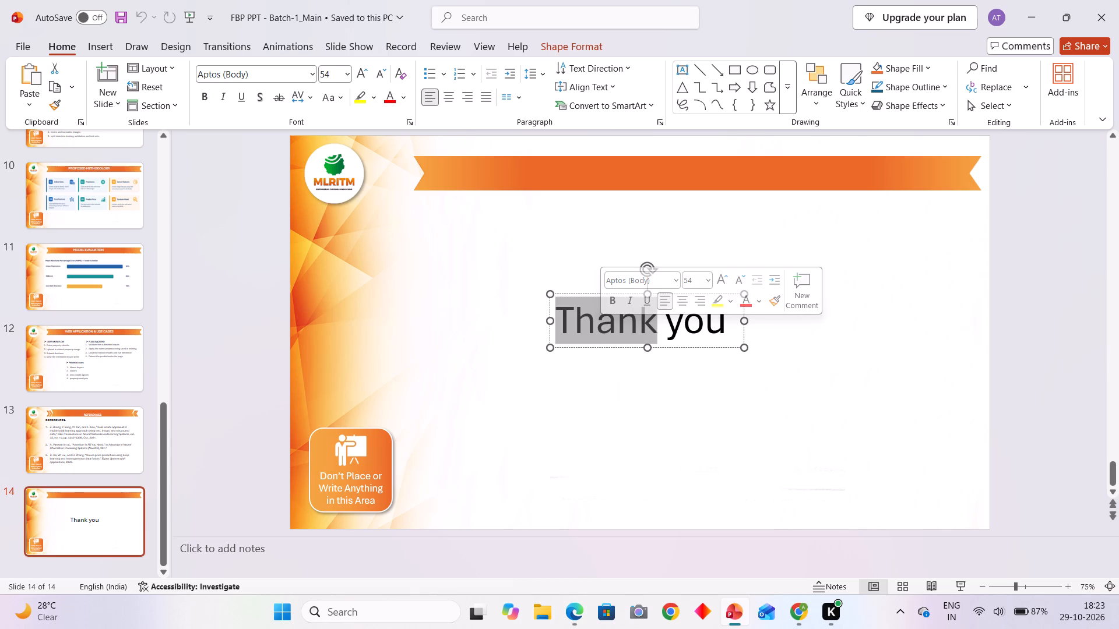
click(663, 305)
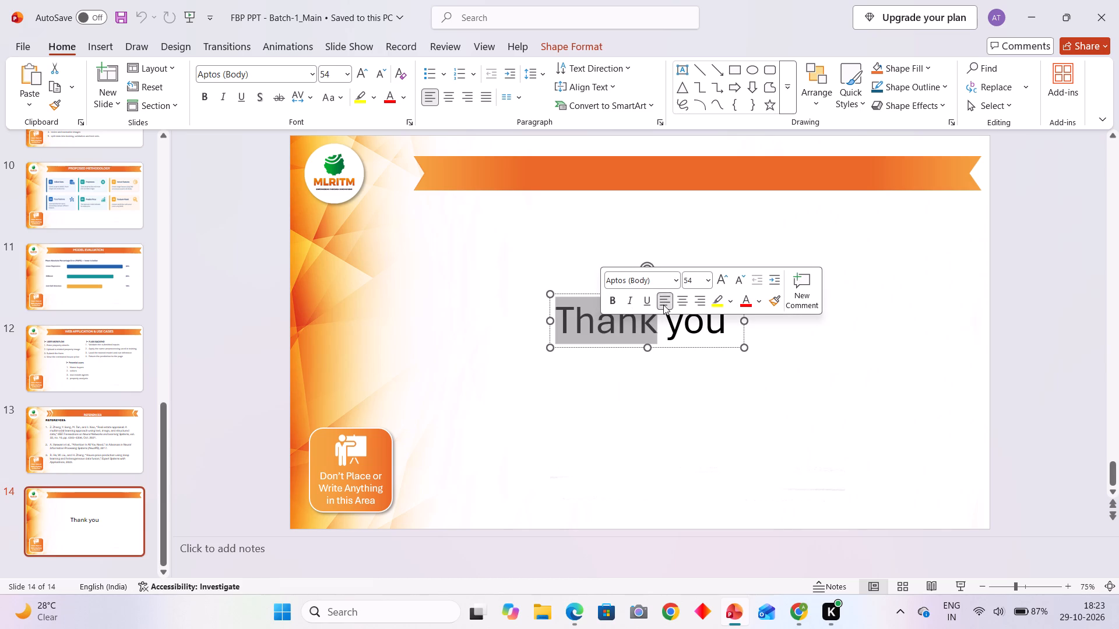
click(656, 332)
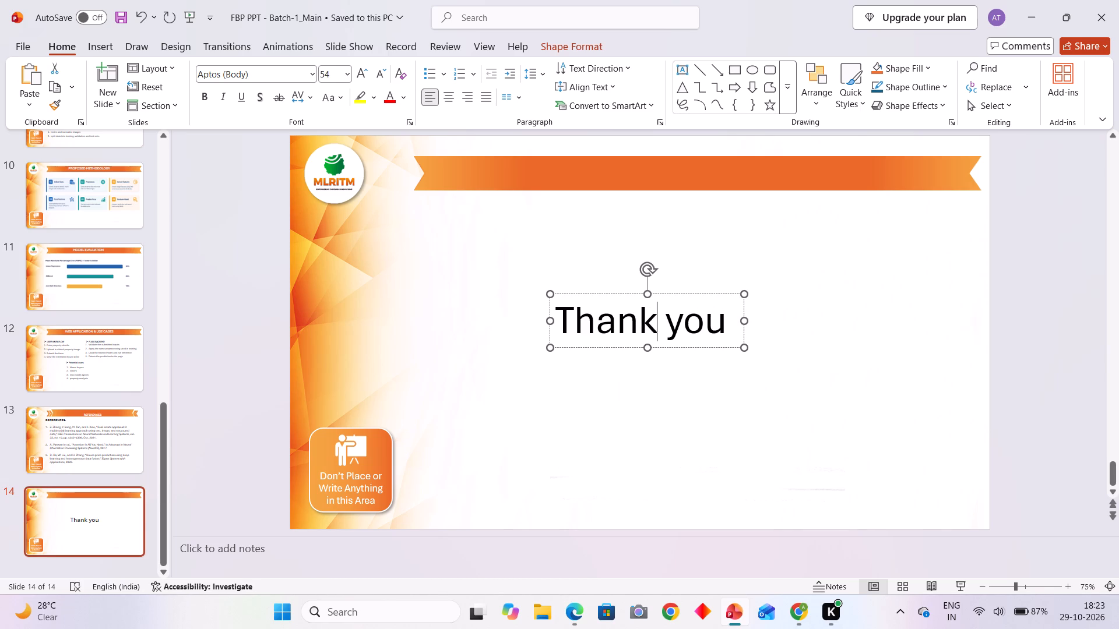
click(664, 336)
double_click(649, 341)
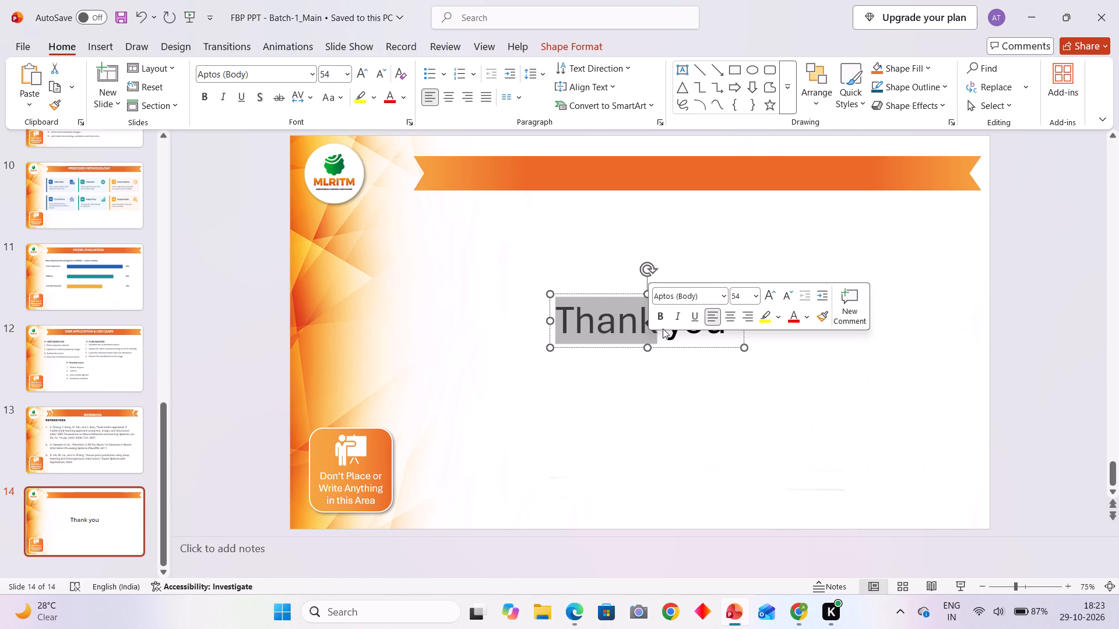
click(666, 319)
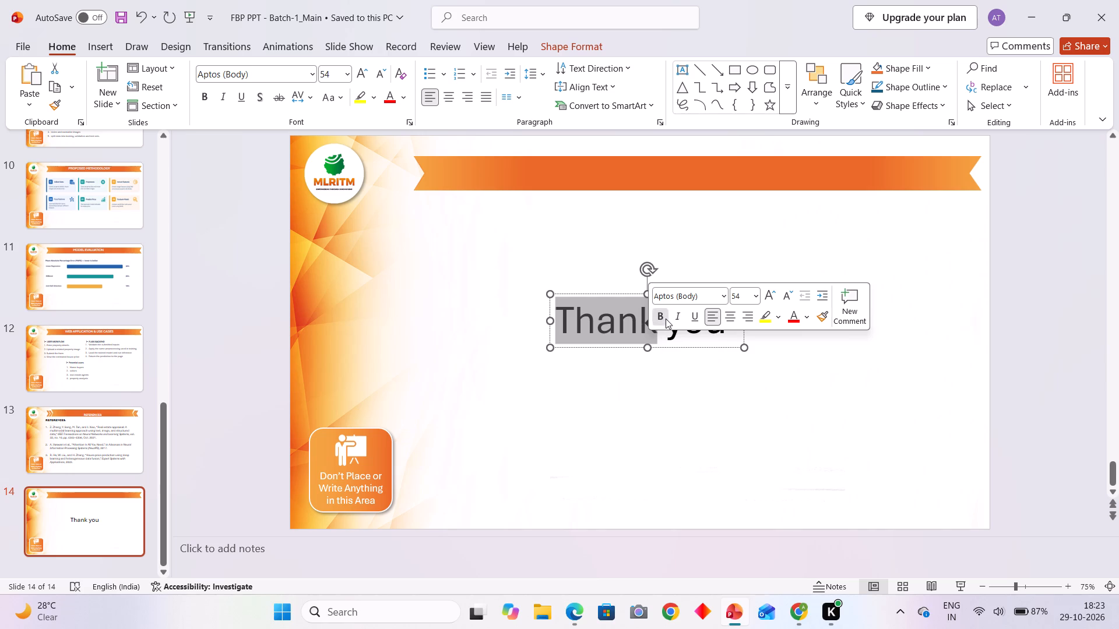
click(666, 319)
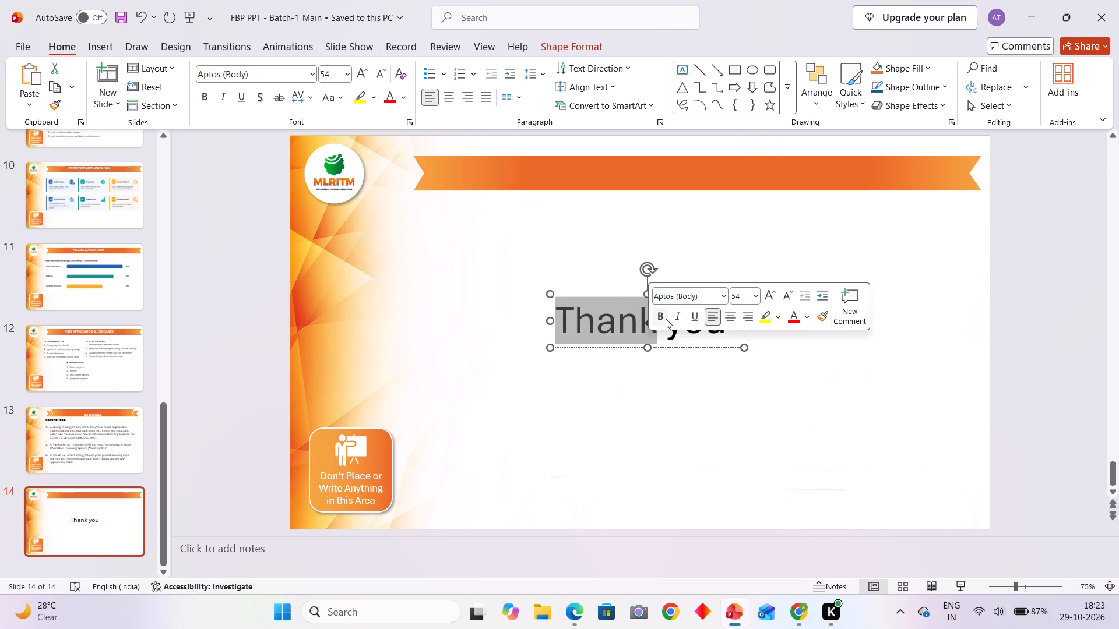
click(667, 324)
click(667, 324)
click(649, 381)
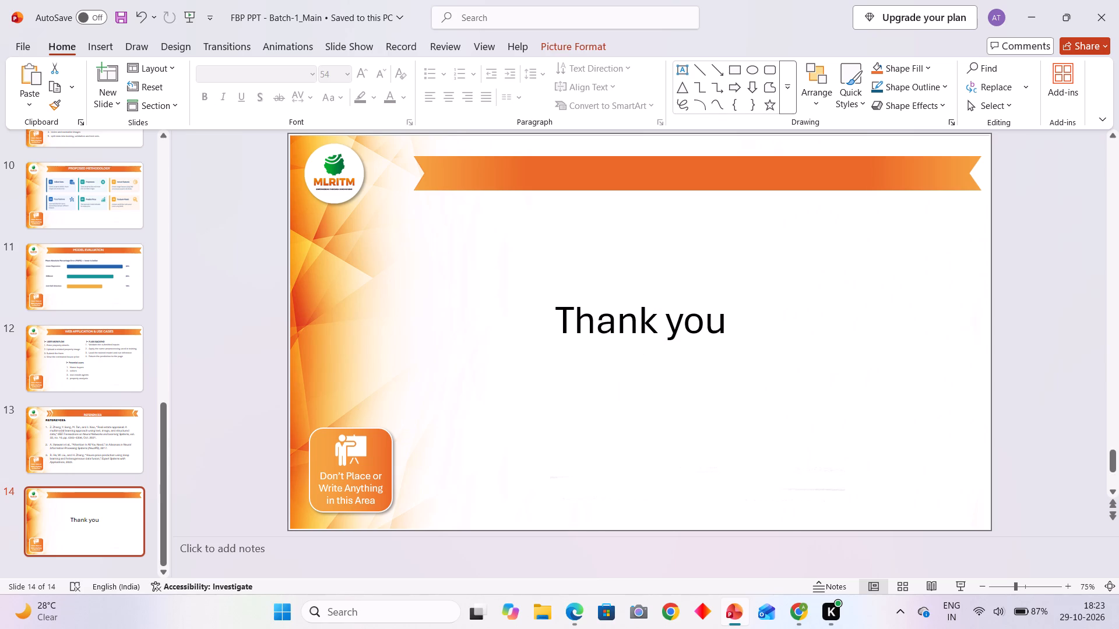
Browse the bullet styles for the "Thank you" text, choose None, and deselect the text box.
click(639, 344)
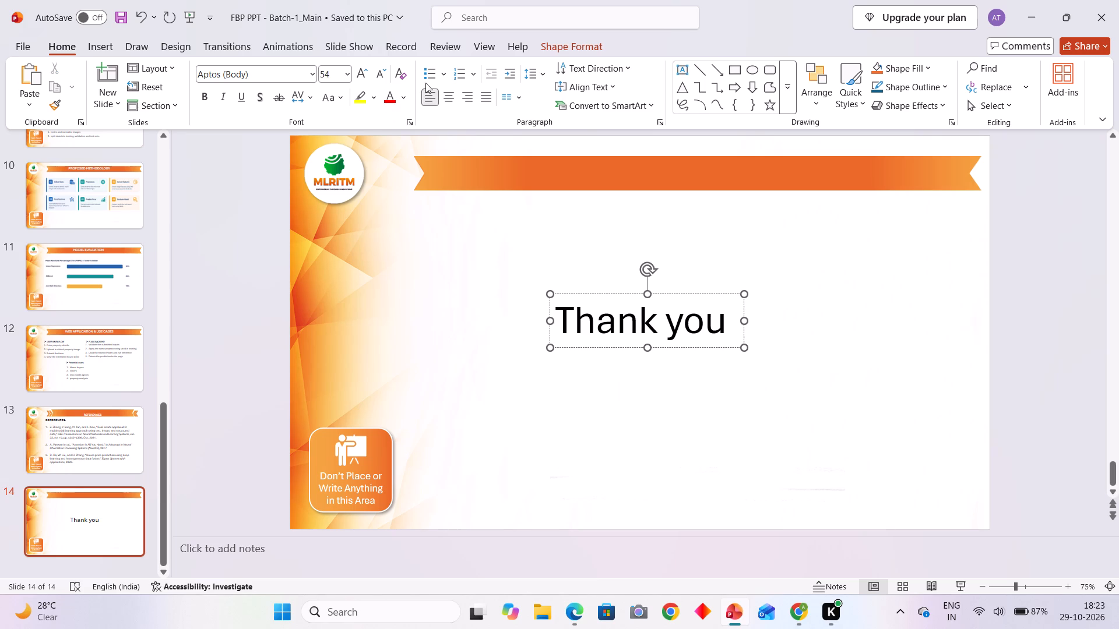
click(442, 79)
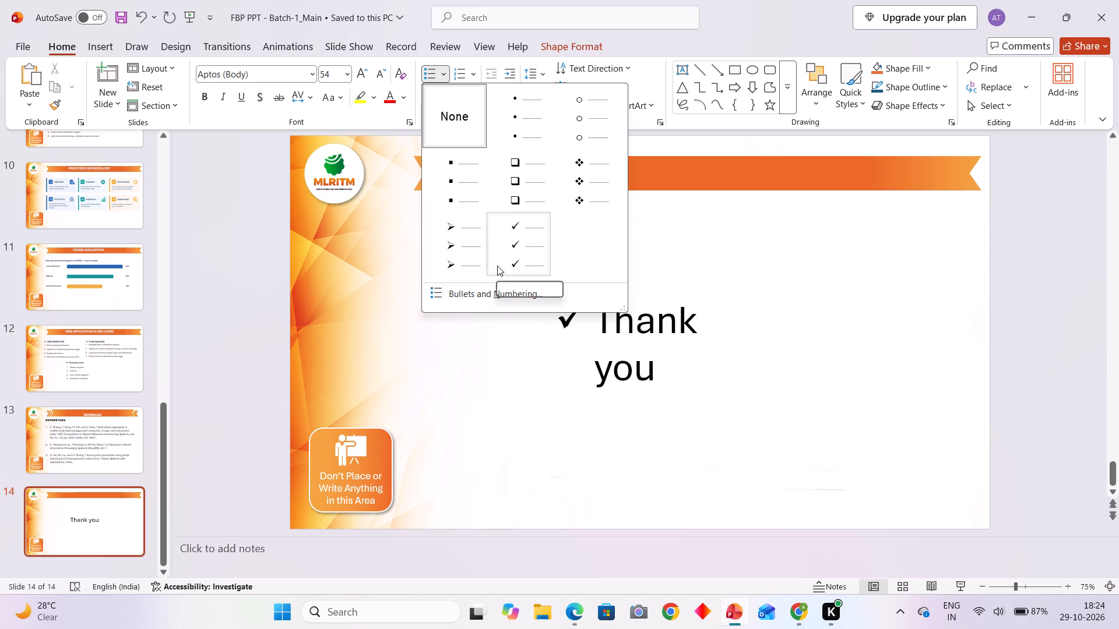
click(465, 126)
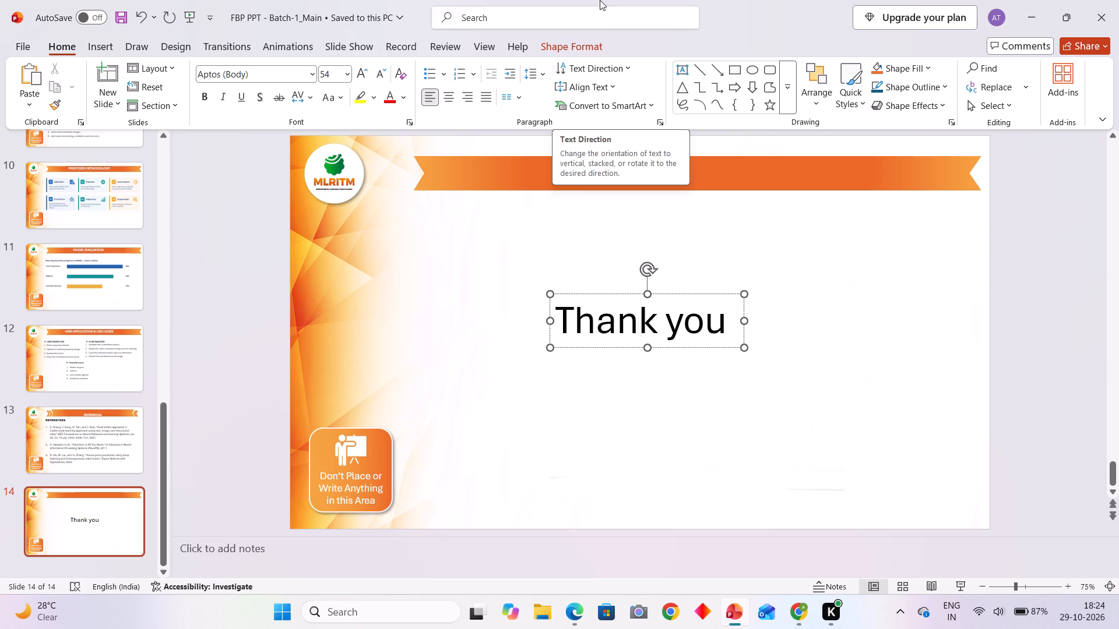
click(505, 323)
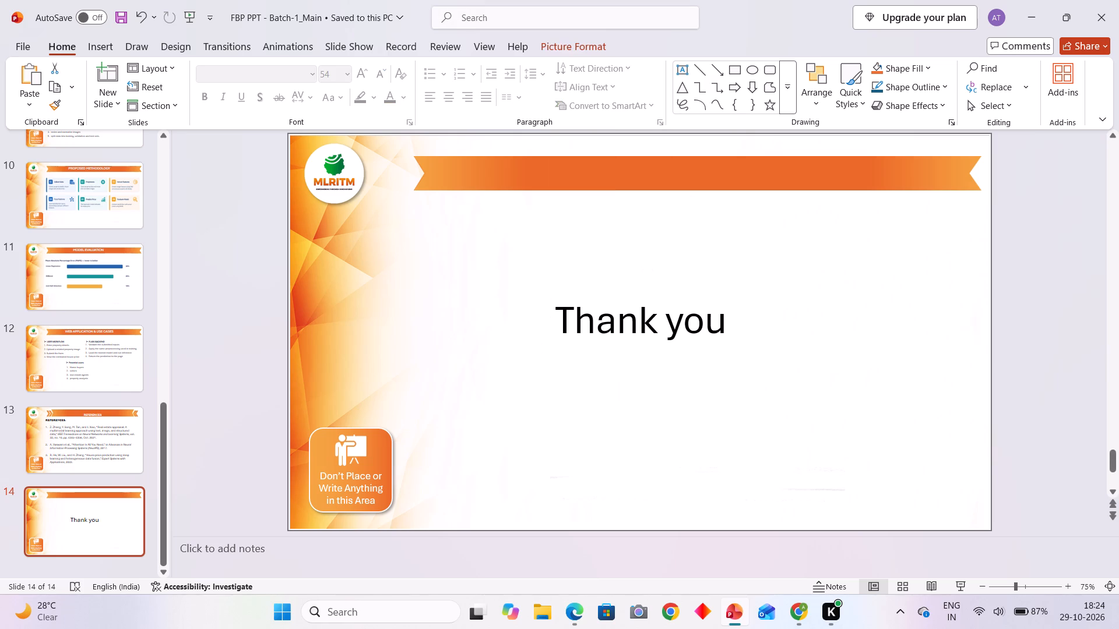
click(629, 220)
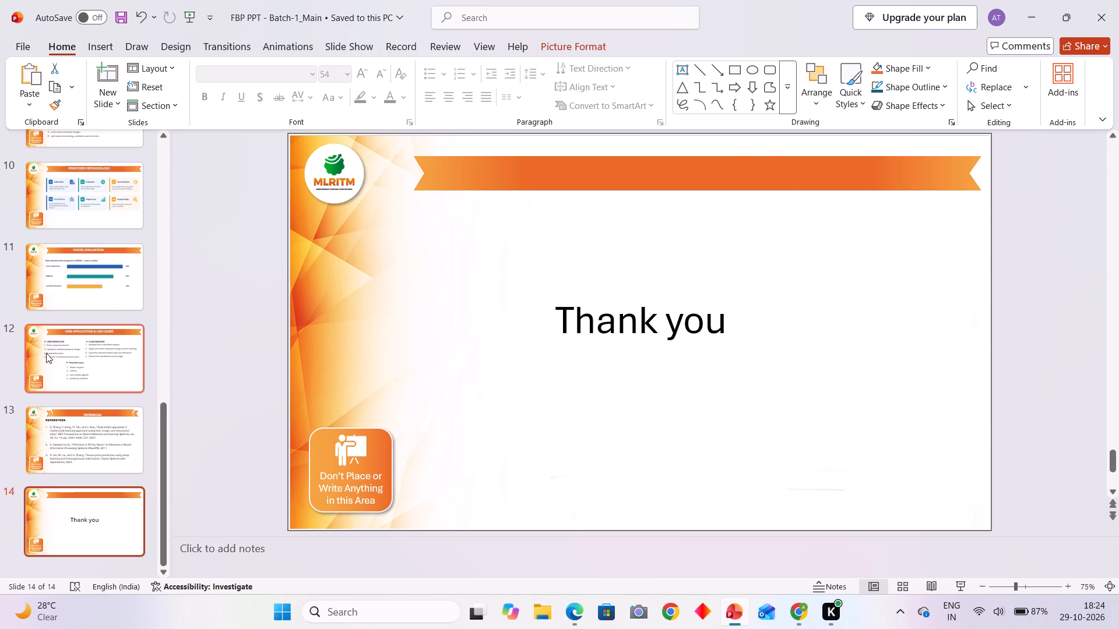
Return to the title slide and examine its project team list and guidance box.
scroll(46, 353, up, 8)
scroll(100, 281, up, 4)
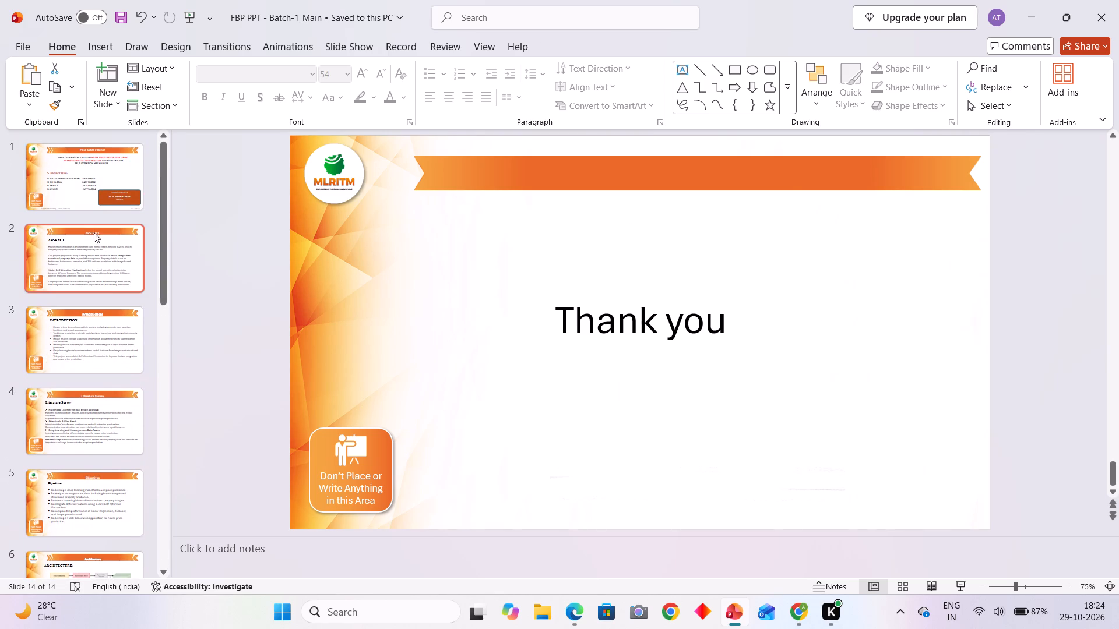
click(101, 191)
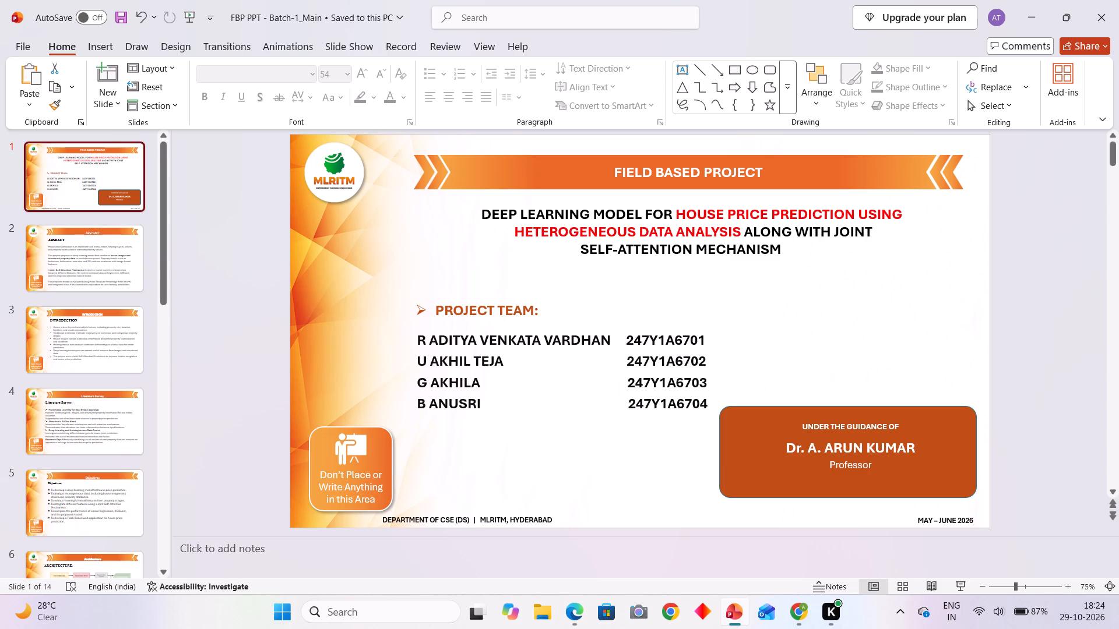
click(805, 453)
click(709, 451)
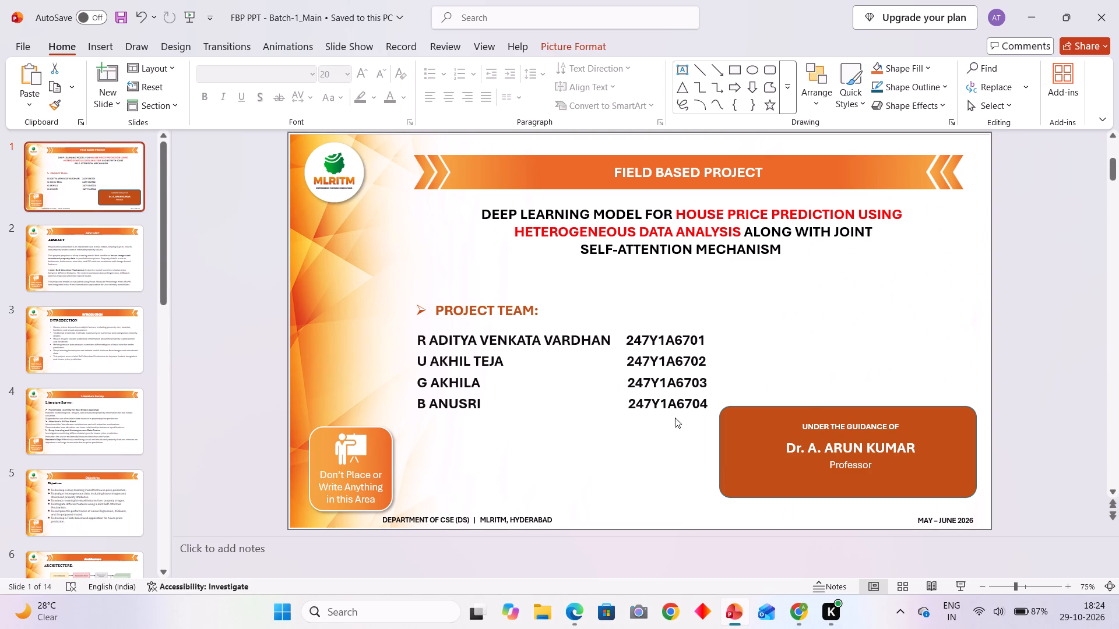
click(680, 407)
click(548, 455)
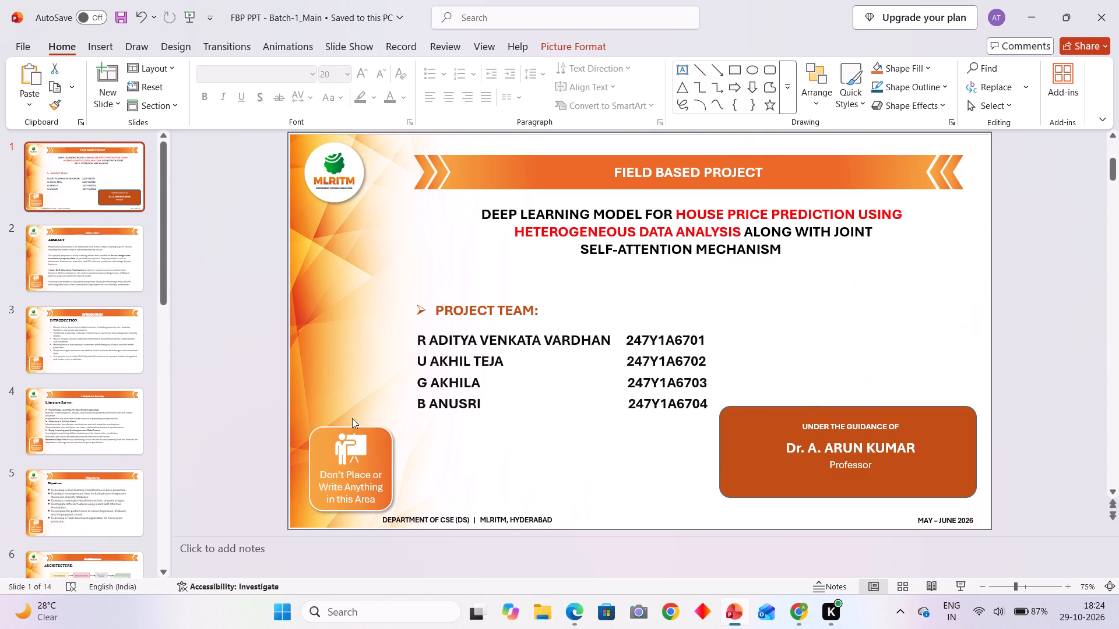
scroll(66, 370, down, 7)
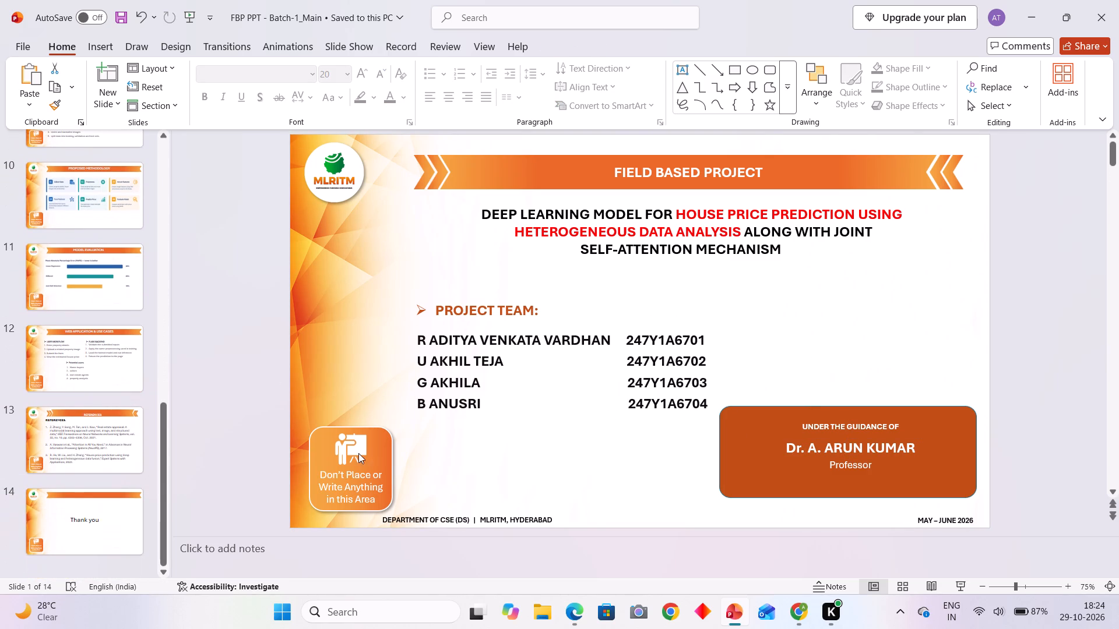
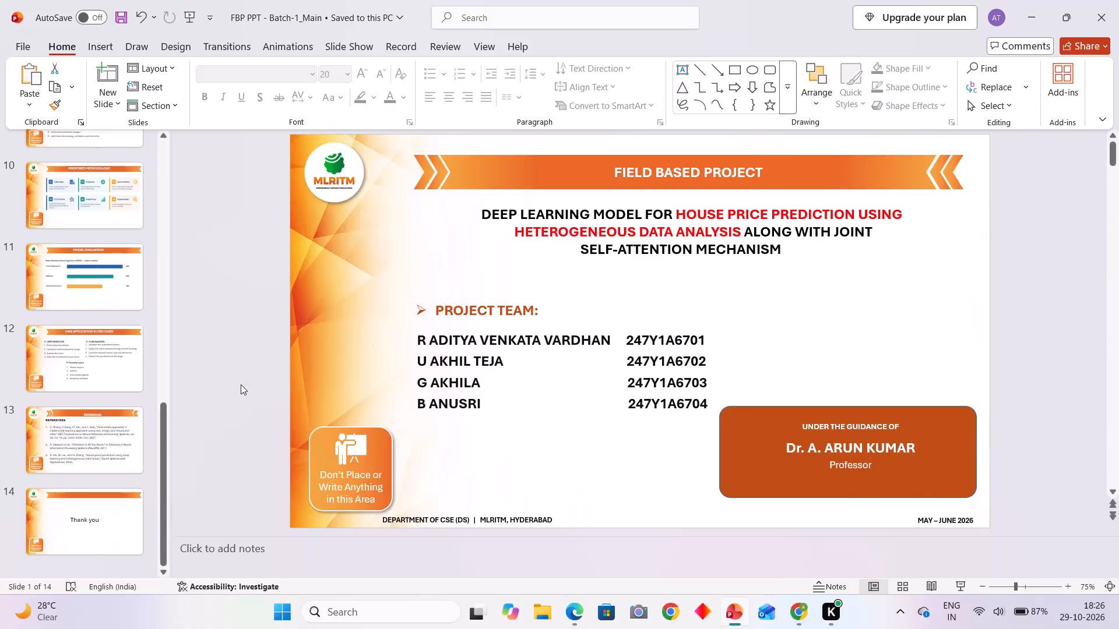
Look through the slides from Architecture to Thank you, including Design Explanation and Dataset & Input Features.
scroll(112, 326, down, 1)
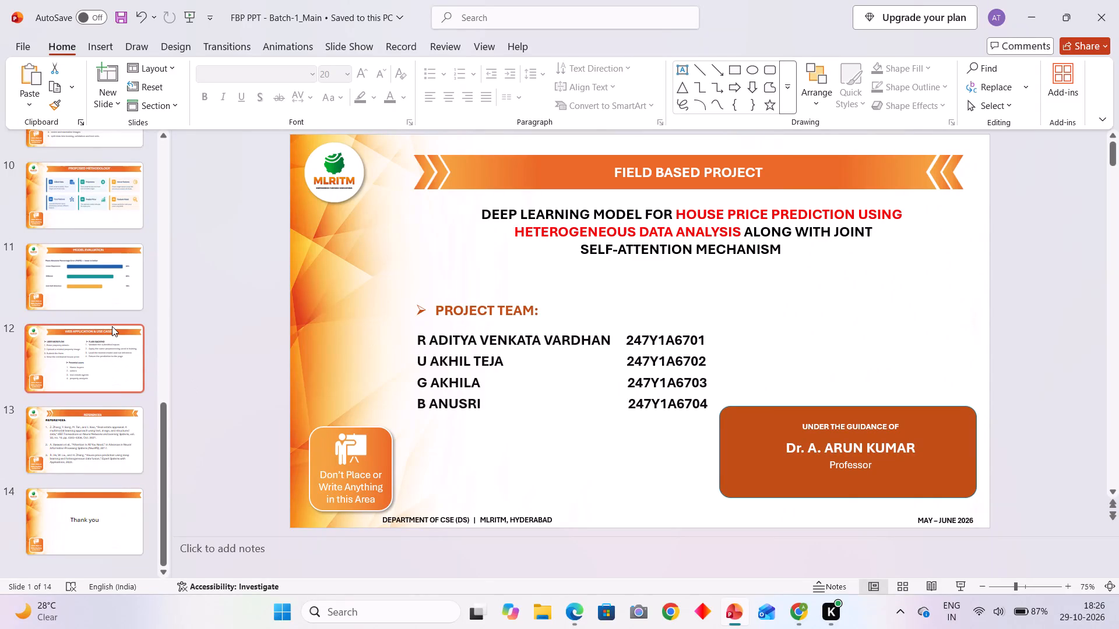
scroll(112, 326, down, 1)
scroll(316, 288, down, 4)
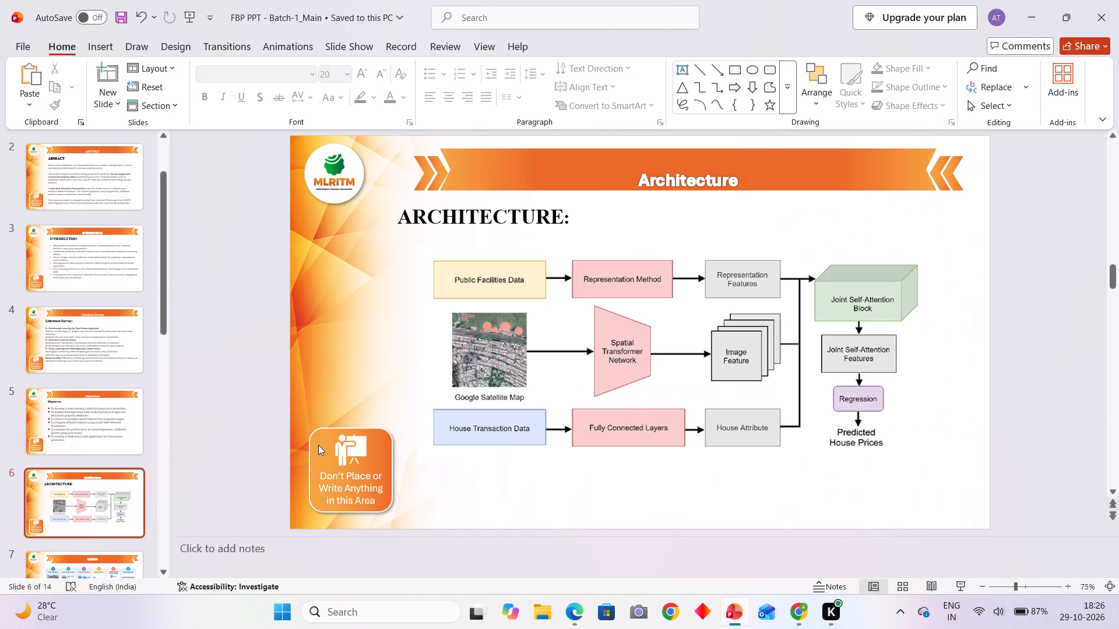
scroll(318, 445, up, 5)
scroll(318, 445, down, 1)
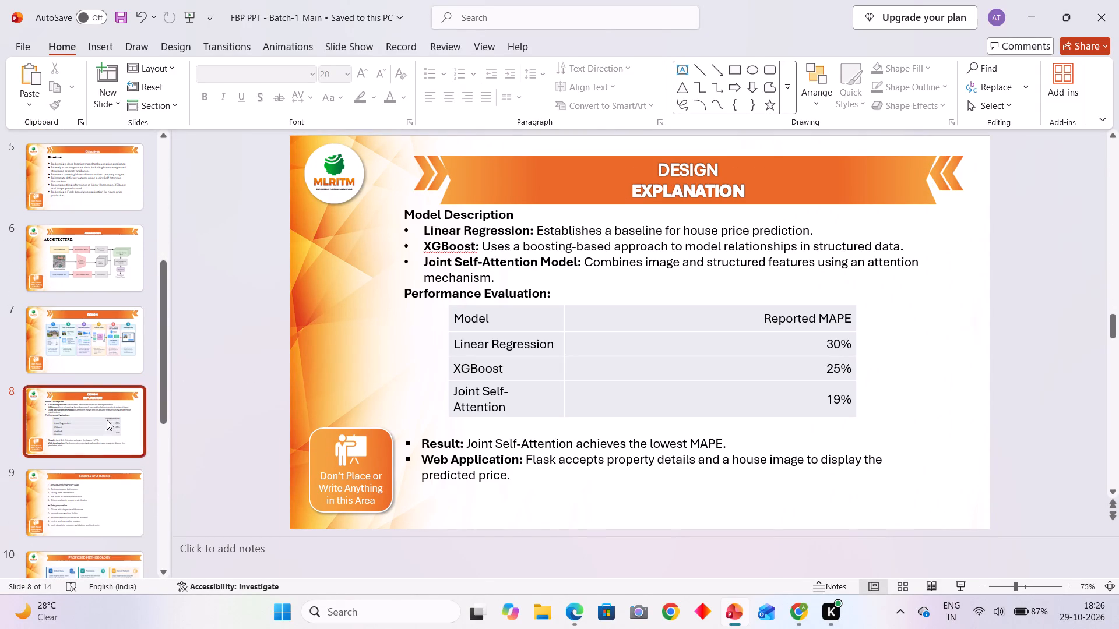
click(107, 473)
scroll(107, 473, down, 5)
scroll(107, 473, up, 1)
scroll(107, 473, down, 1)
scroll(107, 473, up, 1)
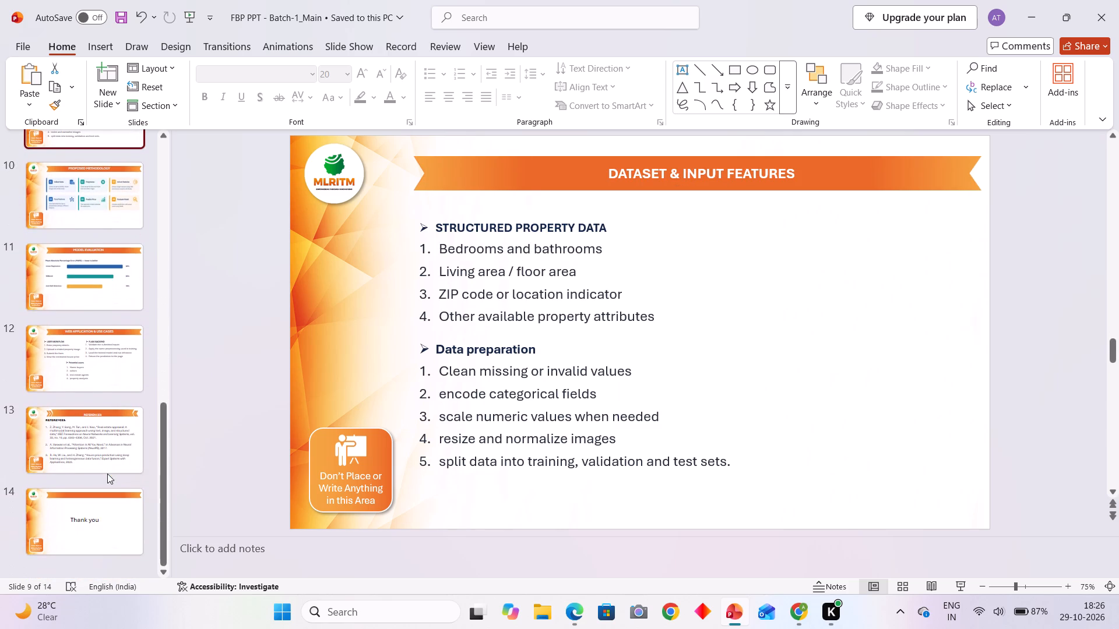
scroll(107, 473, up, 1)
On the Abstract slide, remove the word "model" and the blank line after it, ending the sentence as "the proposed attention-based.".
click(107, 274)
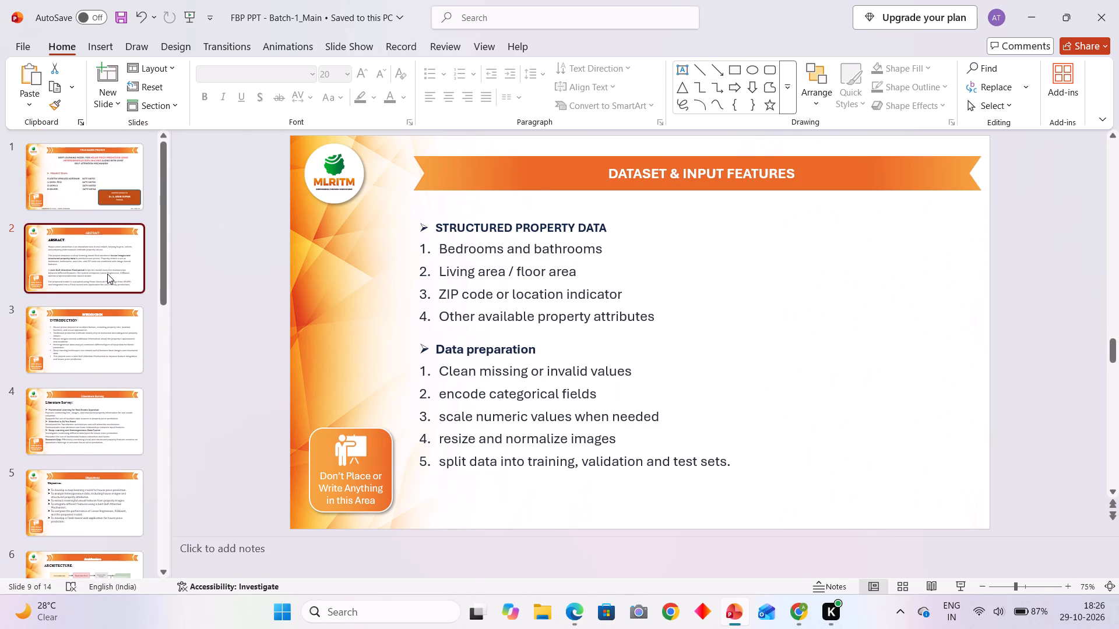
click(220, 440)
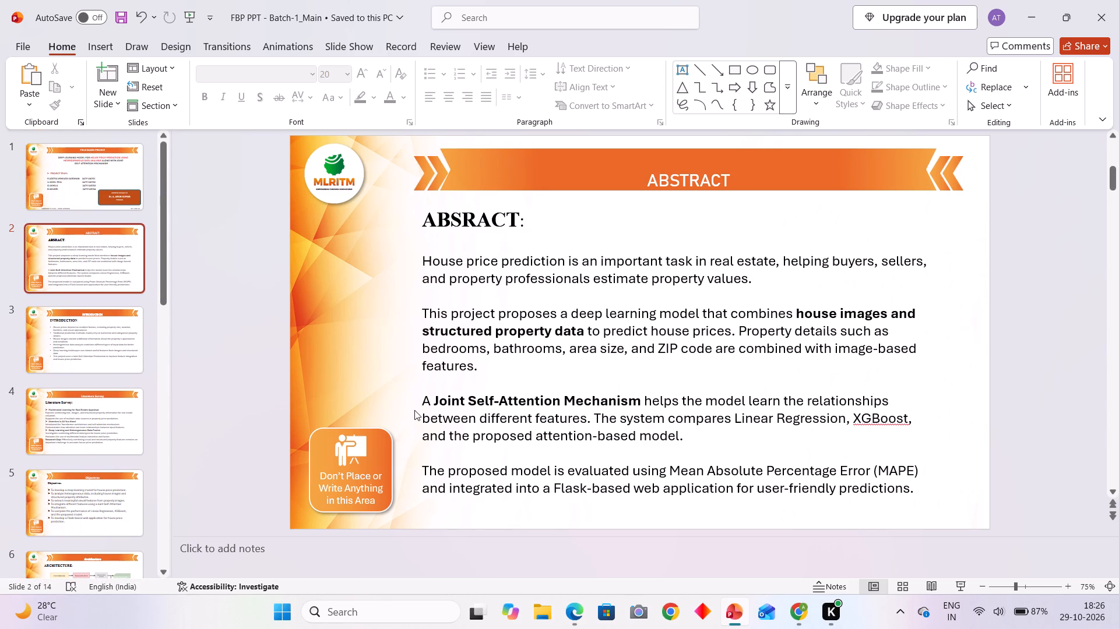
click(418, 410)
double_click(573, 415)
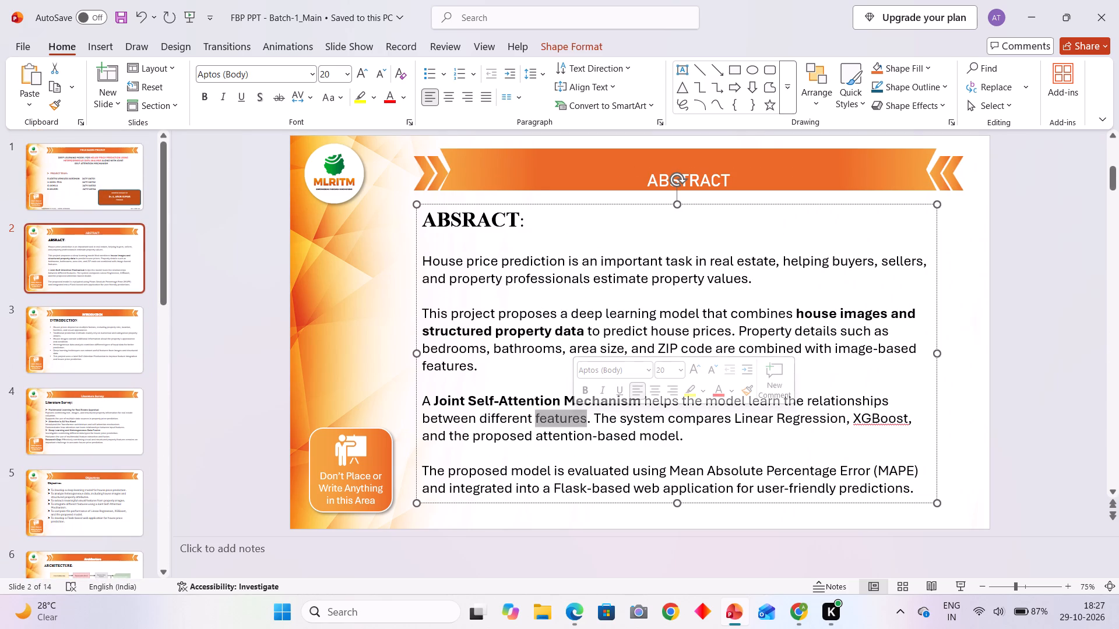
double_click(690, 440)
key(BackSpace)
key(BackSpace)
key(BackSpace)
key(BackSpace)
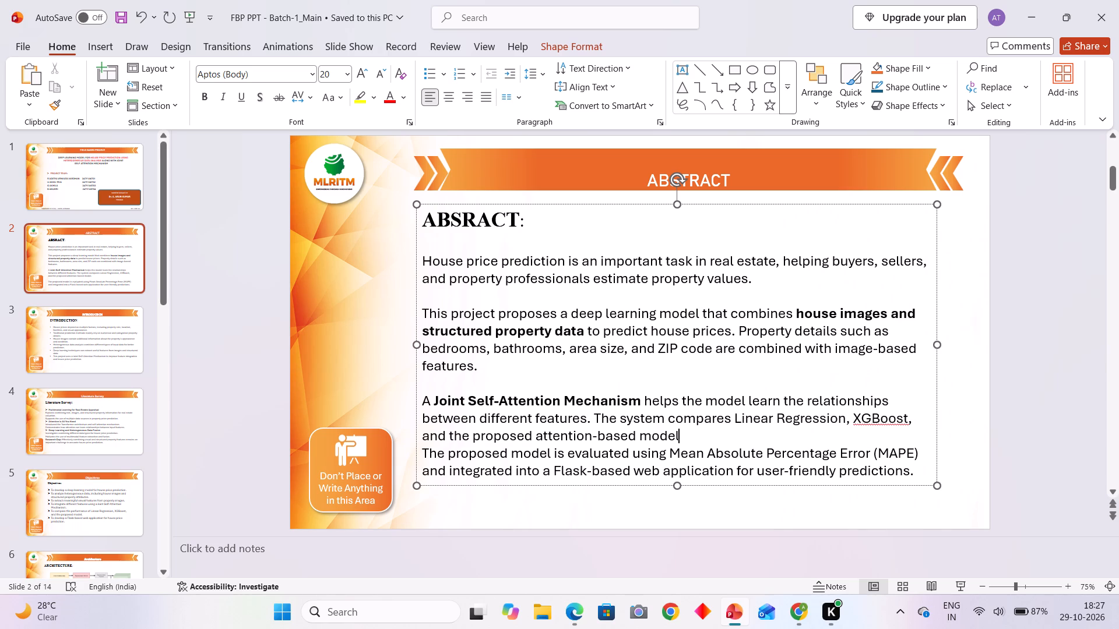
key(BackSpace)
key(BackSpace)
key(BackSpace)
key(BackSpace)
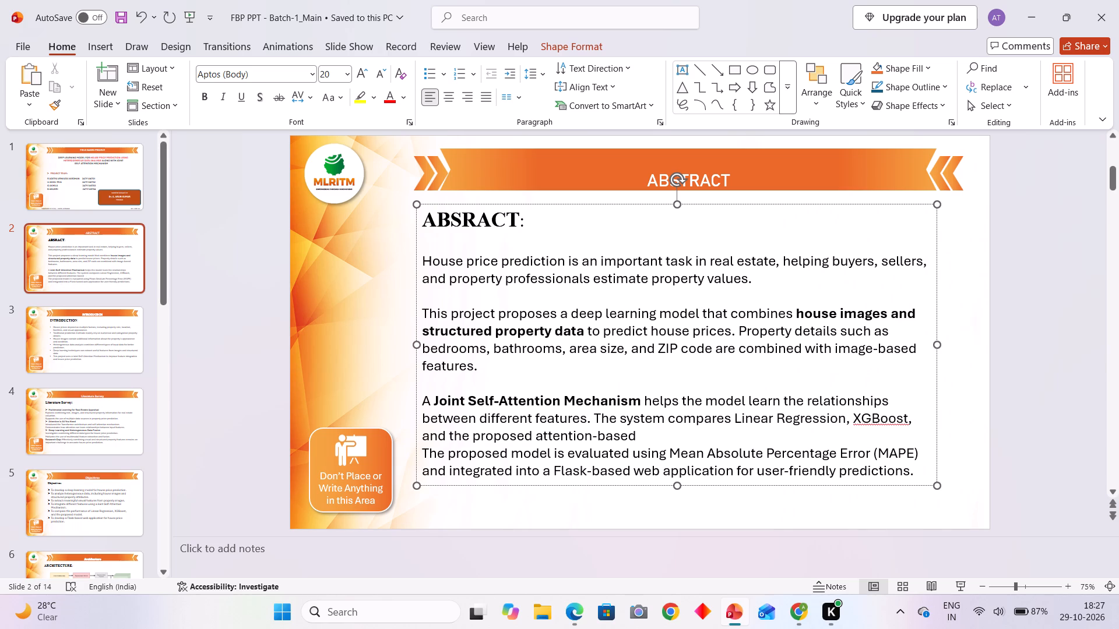
key(period)
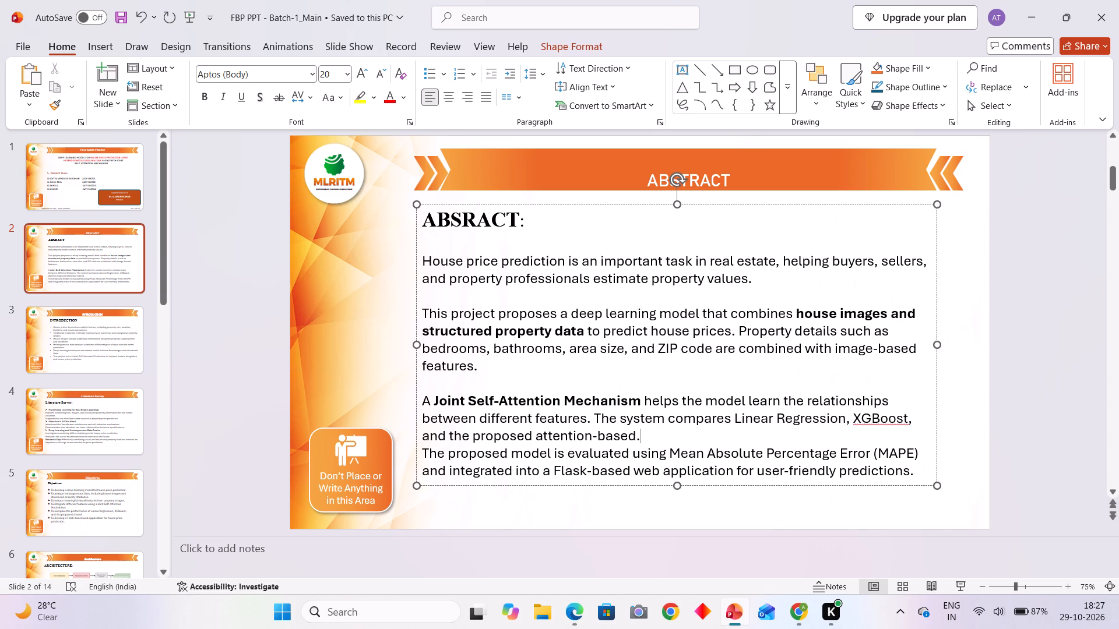
click(789, 337)
Insert a new slide with the Blank layout after the Abstract slide.
click(117, 105)
click(114, 293)
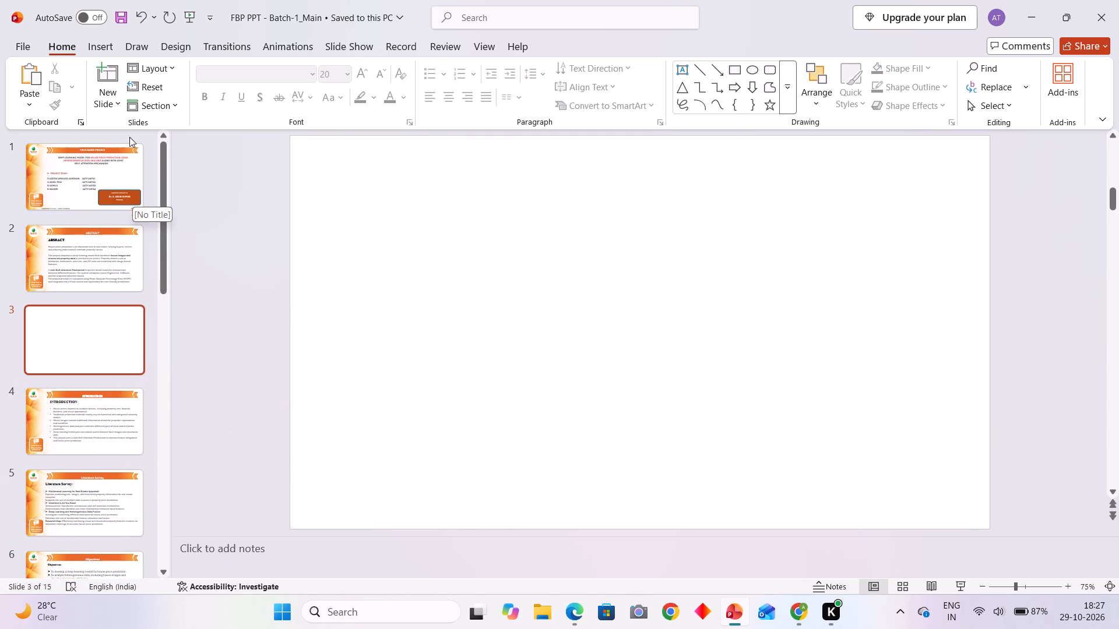
Duplicate the Abstract slide and open the copy.
click(110, 103)
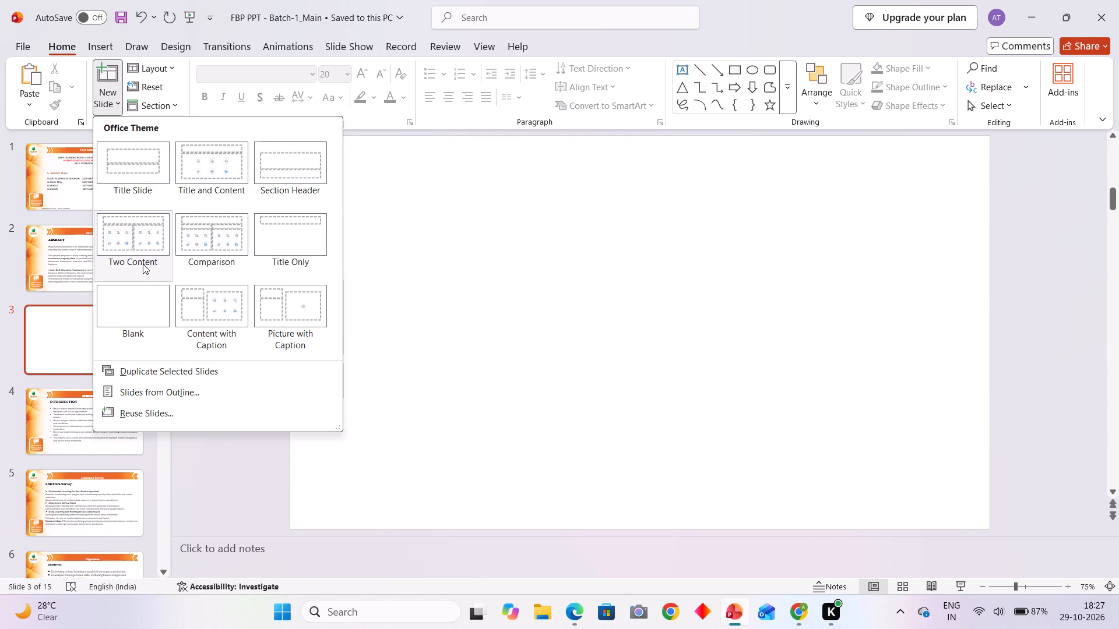
click(59, 280)
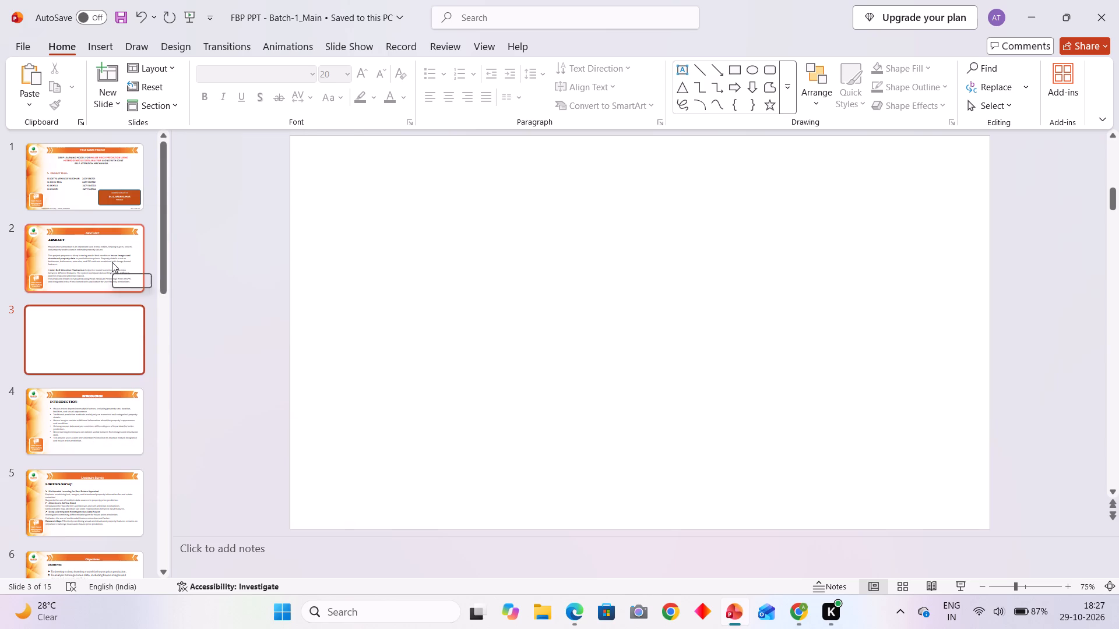
click(112, 262)
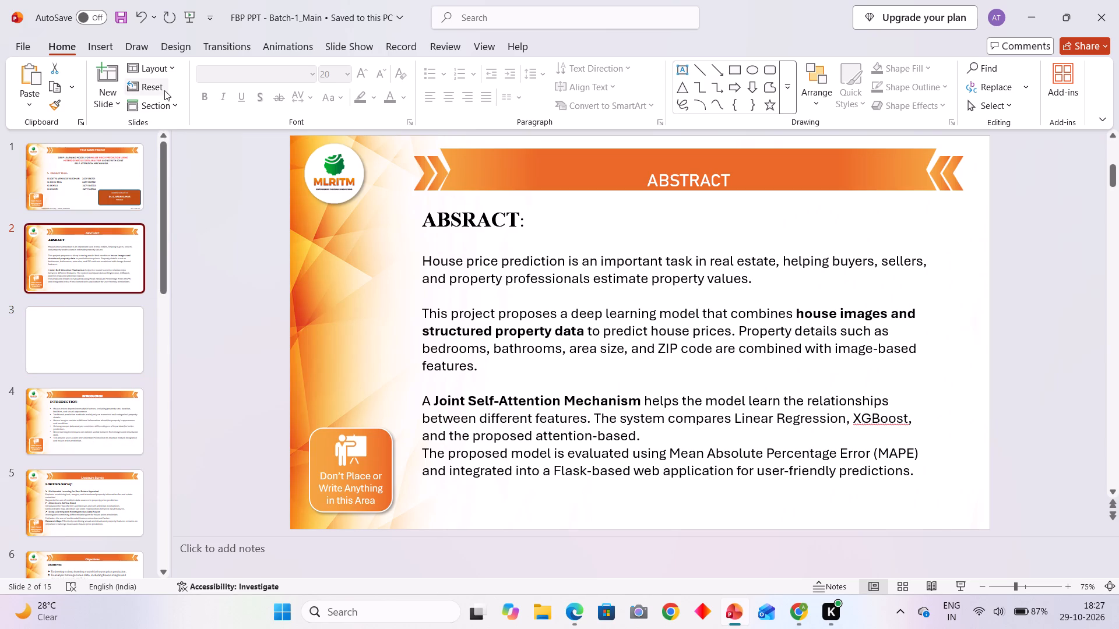
click(114, 102)
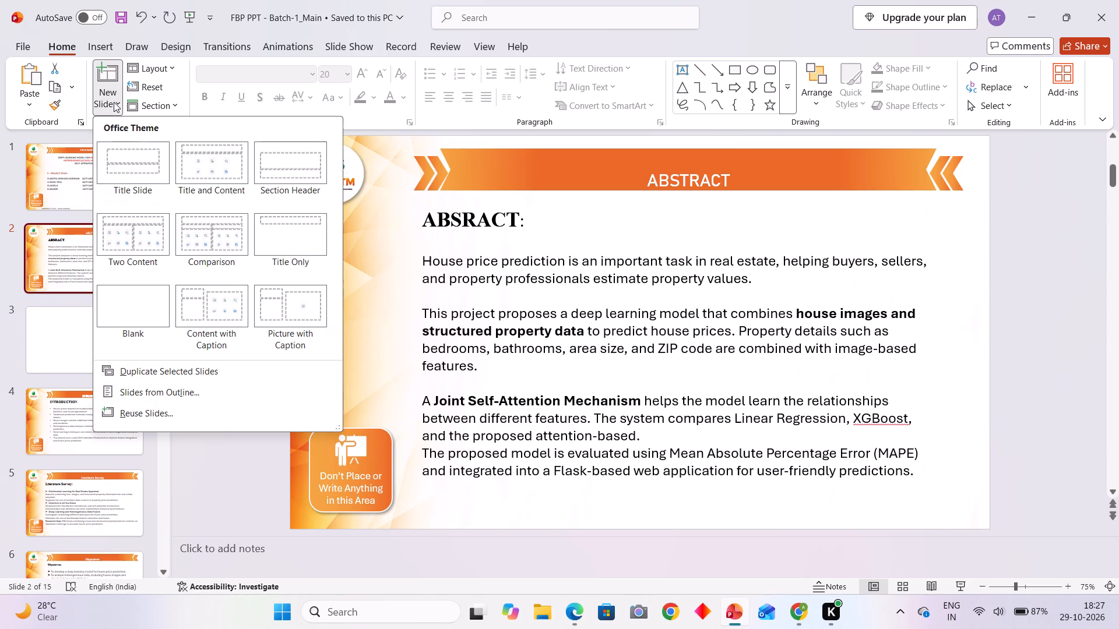
click(148, 377)
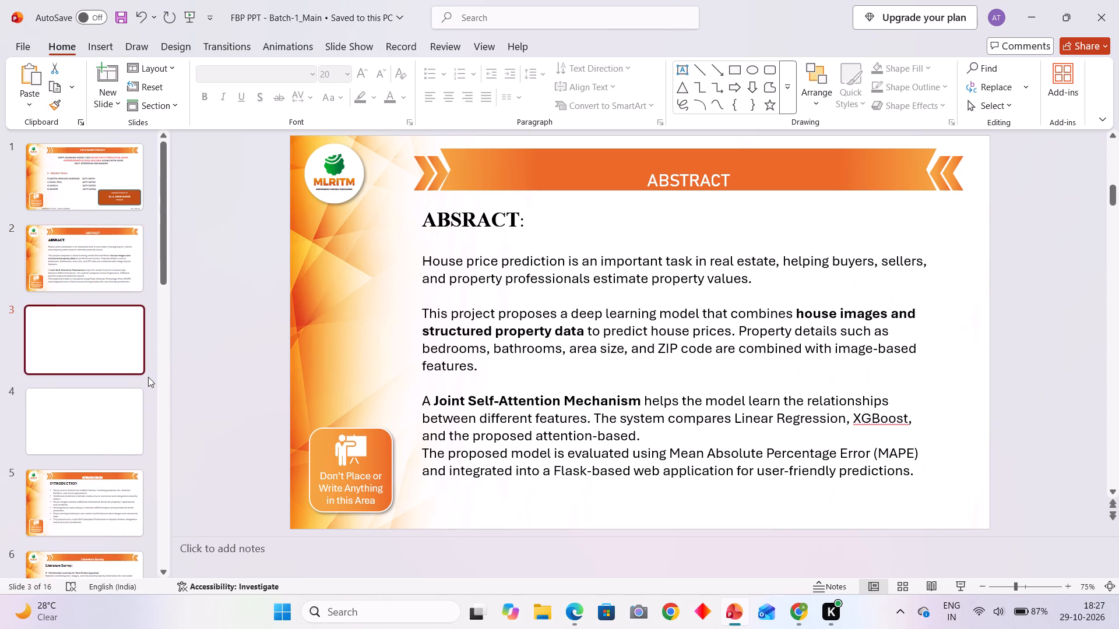
click(108, 335)
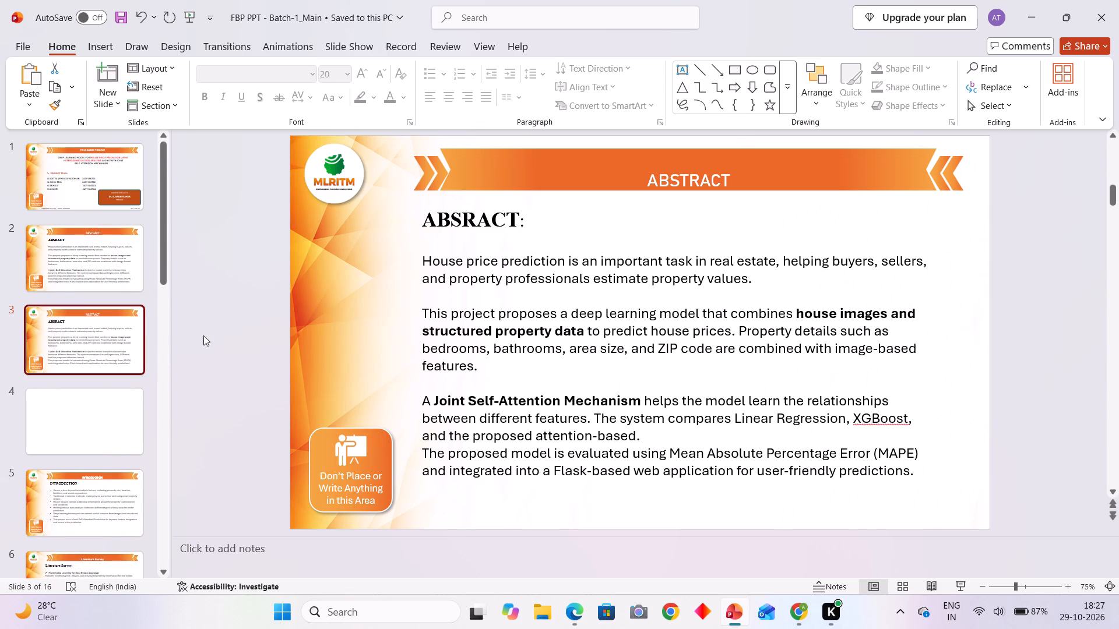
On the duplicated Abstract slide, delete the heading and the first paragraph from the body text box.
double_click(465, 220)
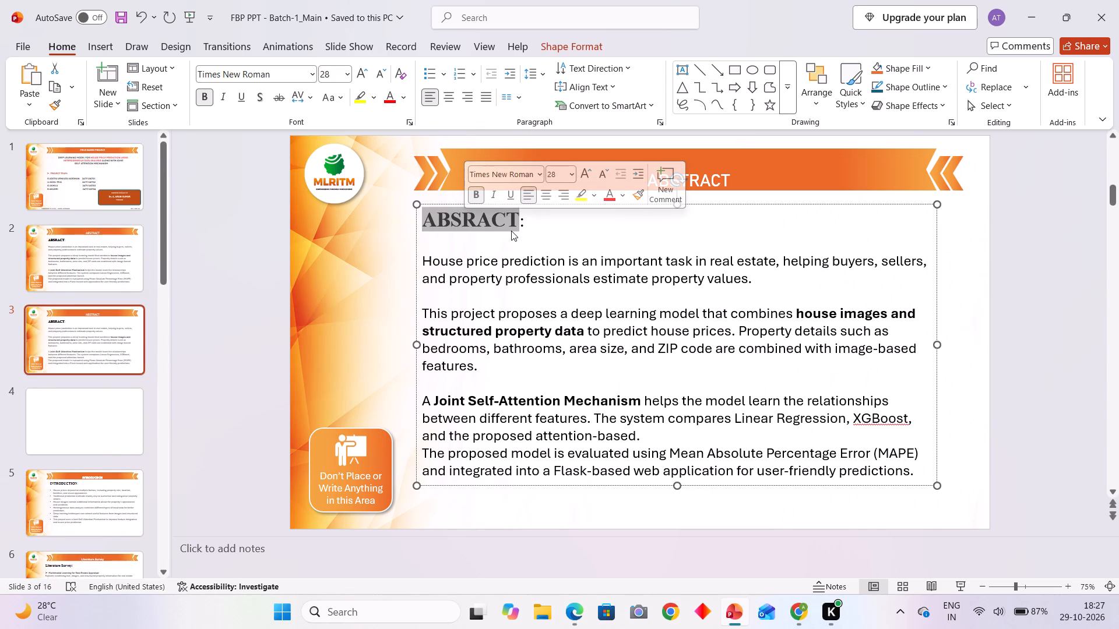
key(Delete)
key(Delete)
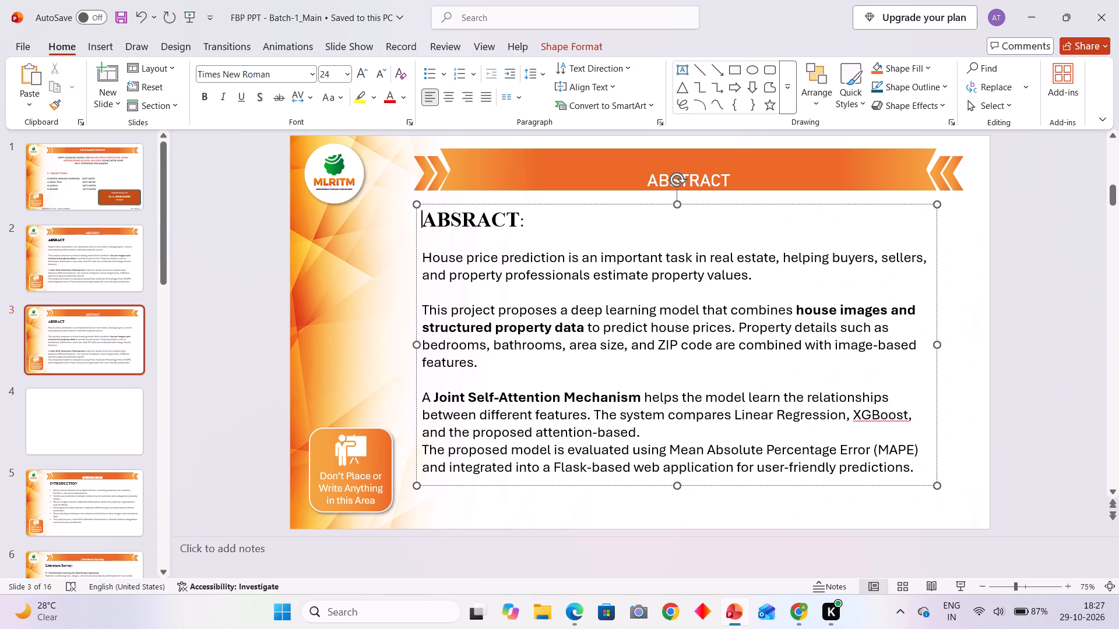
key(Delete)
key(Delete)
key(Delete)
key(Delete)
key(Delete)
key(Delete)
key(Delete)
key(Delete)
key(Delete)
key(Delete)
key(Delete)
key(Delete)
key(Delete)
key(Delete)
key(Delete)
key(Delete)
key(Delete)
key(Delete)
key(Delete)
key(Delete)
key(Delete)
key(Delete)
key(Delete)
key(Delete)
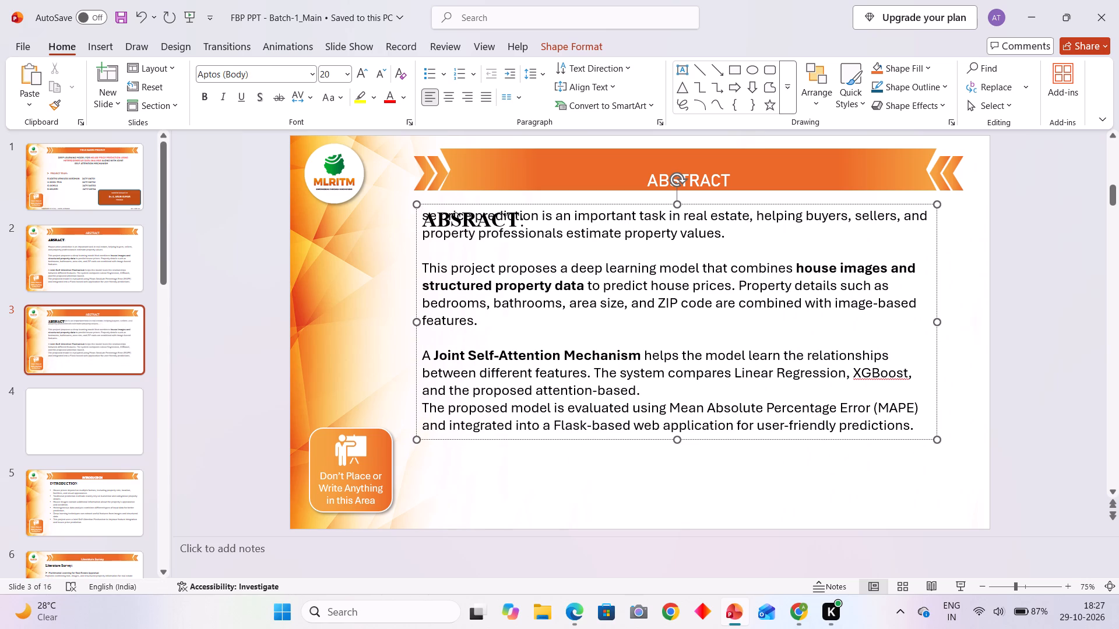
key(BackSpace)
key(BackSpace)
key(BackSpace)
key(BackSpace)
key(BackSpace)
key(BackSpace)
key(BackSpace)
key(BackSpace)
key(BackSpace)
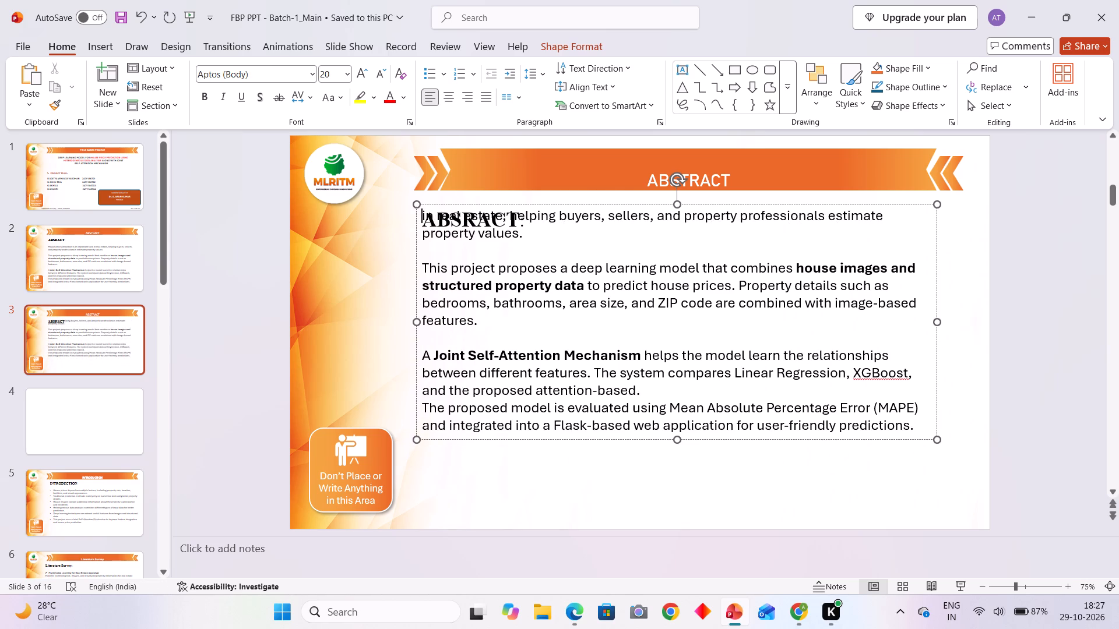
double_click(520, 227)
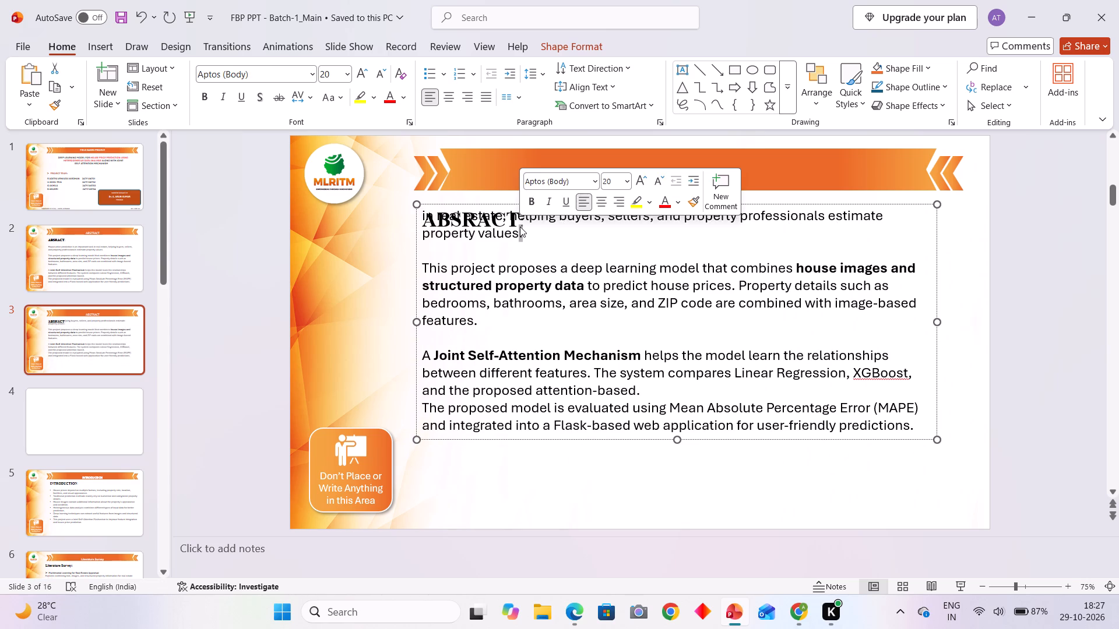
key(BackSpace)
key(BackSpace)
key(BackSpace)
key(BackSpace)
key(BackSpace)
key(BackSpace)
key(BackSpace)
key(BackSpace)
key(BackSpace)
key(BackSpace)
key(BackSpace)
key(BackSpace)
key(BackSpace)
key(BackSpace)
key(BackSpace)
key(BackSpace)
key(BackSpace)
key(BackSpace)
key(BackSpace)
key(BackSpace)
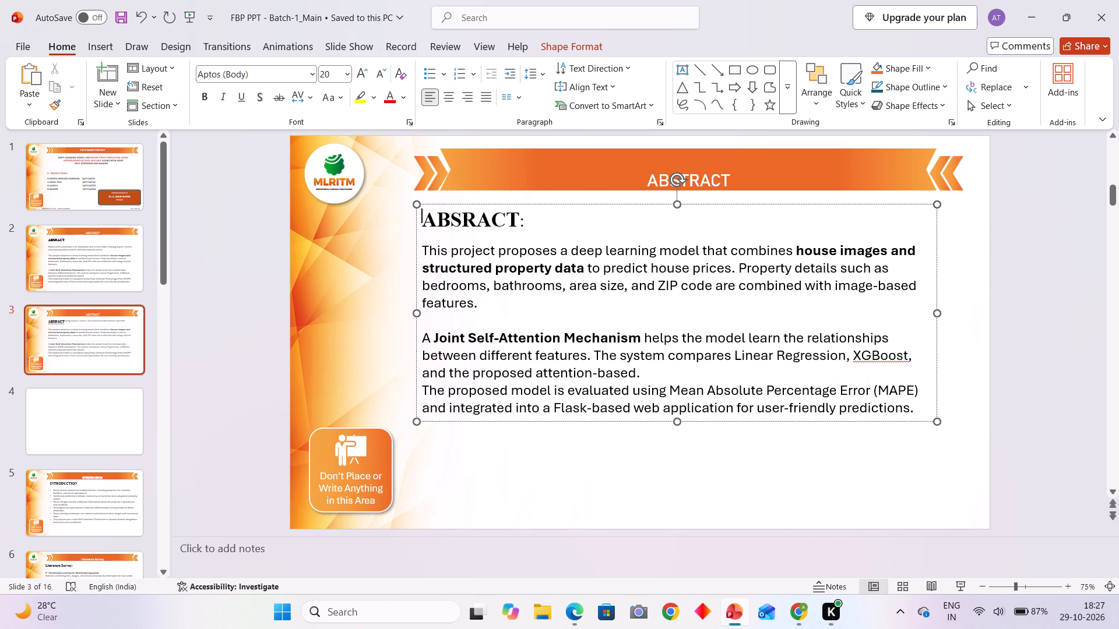
Delete the entire body text box from the duplicated Abstract slide.
double_click(485, 220)
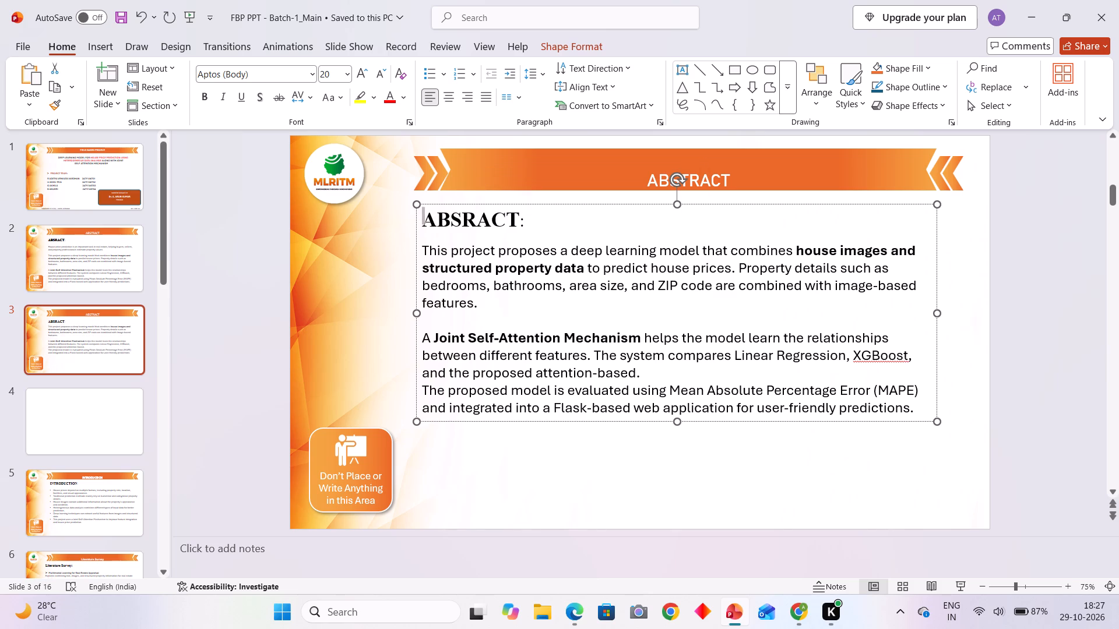
click(935, 420)
key(BackSpace)
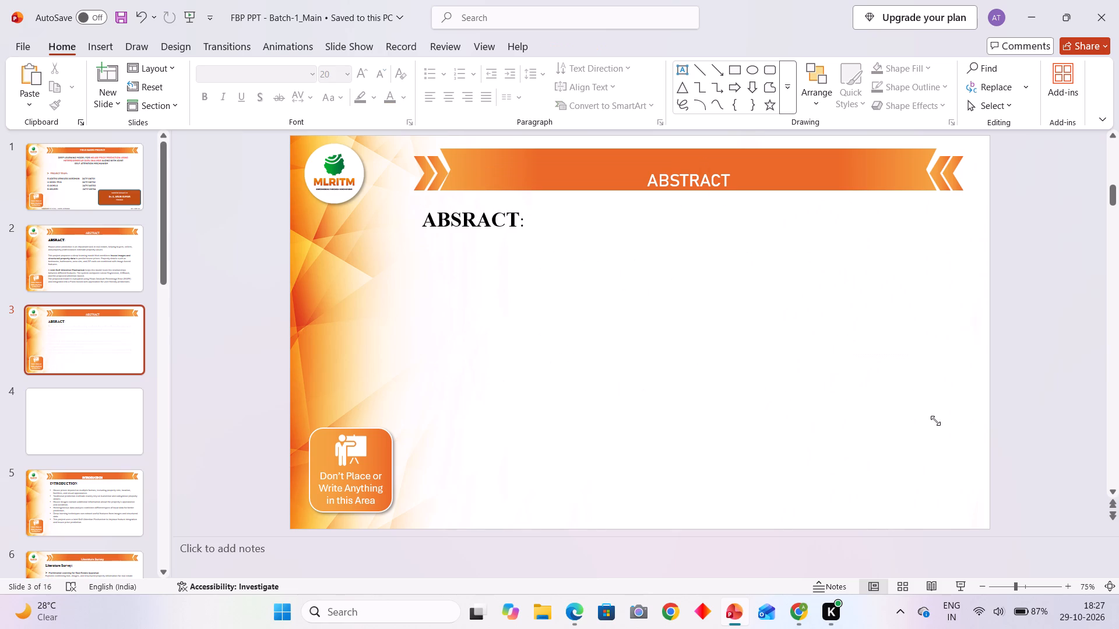
Clear the "ABSRACT:" heading text from the remaining text box on the duplicated slide.
click(488, 225)
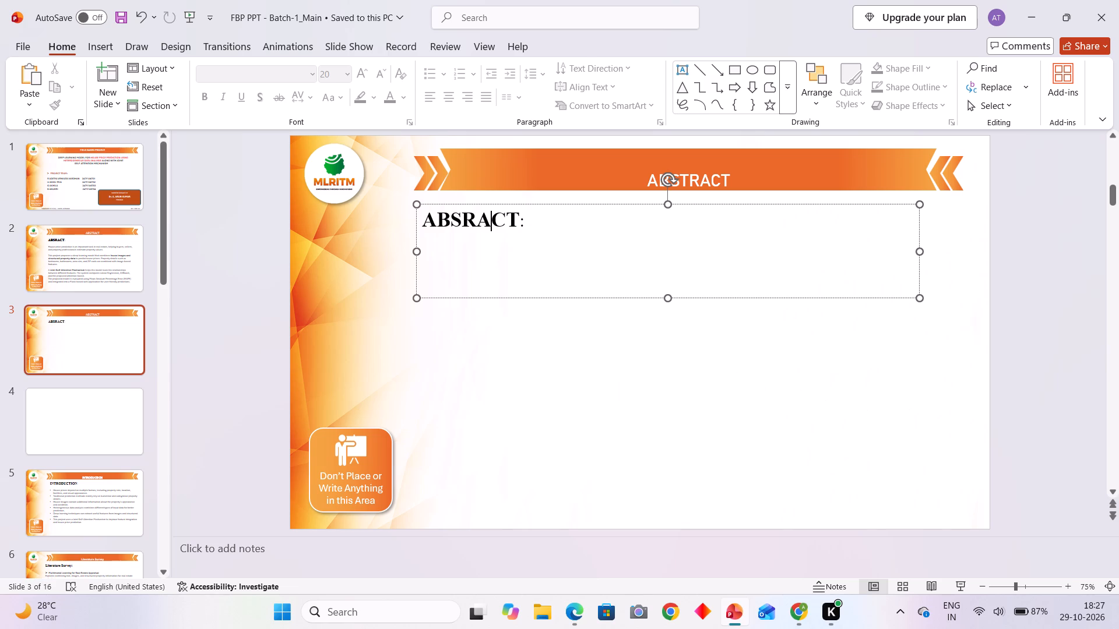
key(BackSpace)
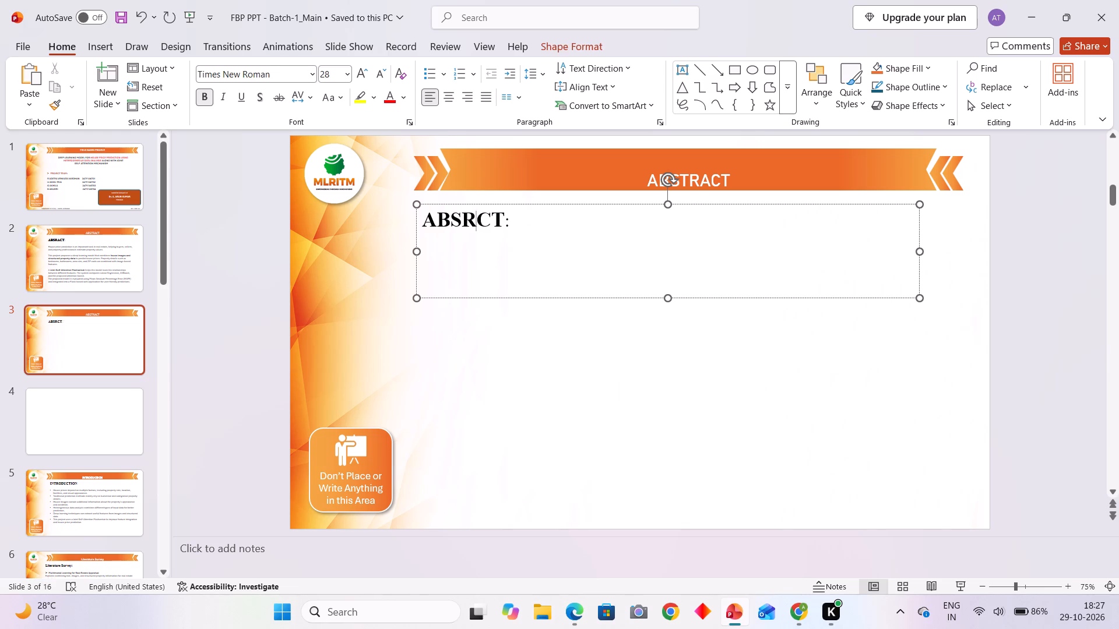
key(Delete)
key(BackSpace)
key(BackSpace)
key(BackSpace)
key(BackSpace)
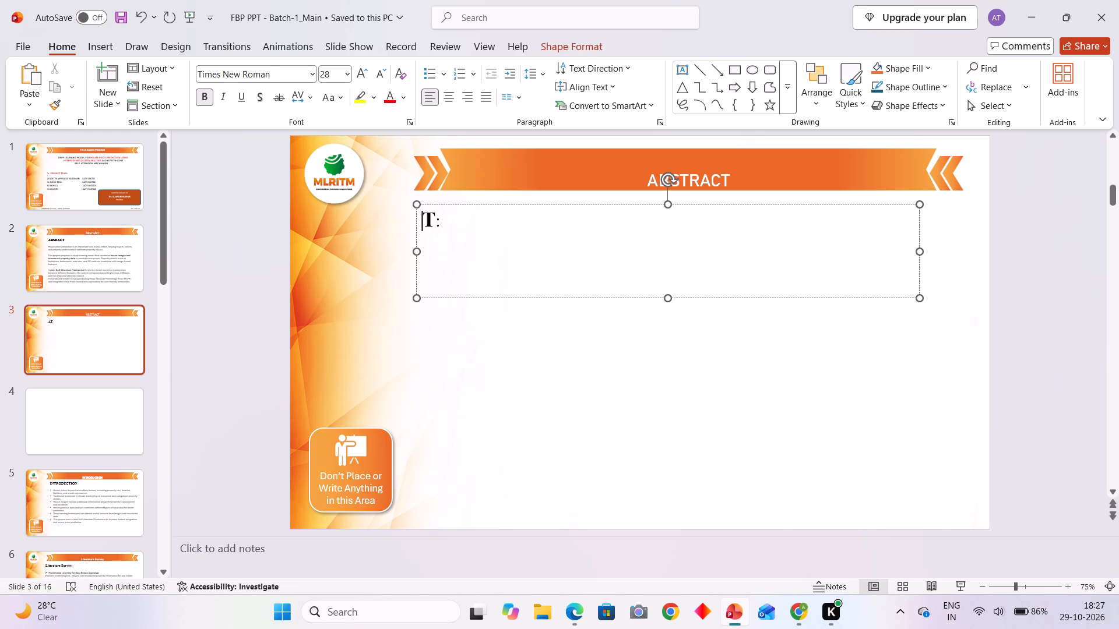
key(BackSpace)
double_click(488, 225)
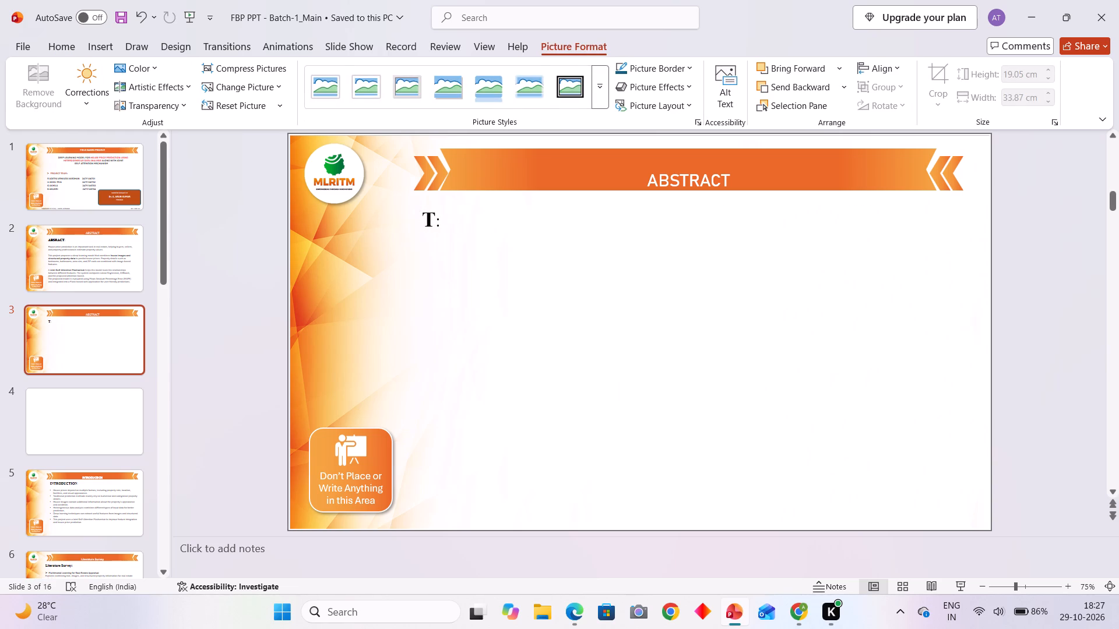
drag(421, 224, 429, 221)
click(429, 221)
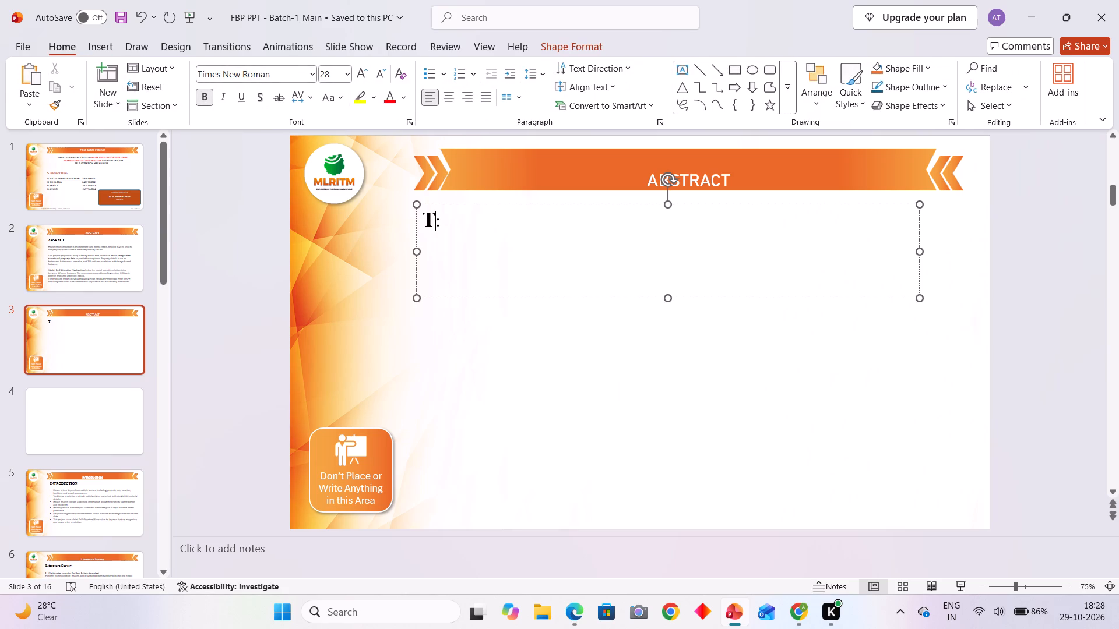
click(442, 216)
click(431, 216)
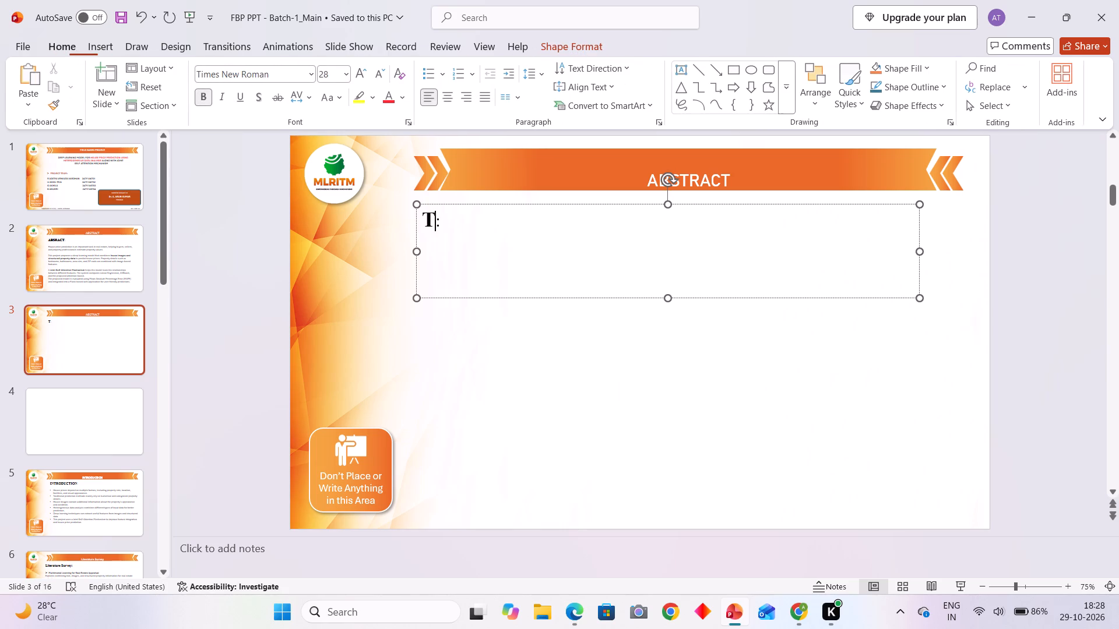
key(Right)
key(BackSpace)
key(BackSpace)
key(BackSpace)
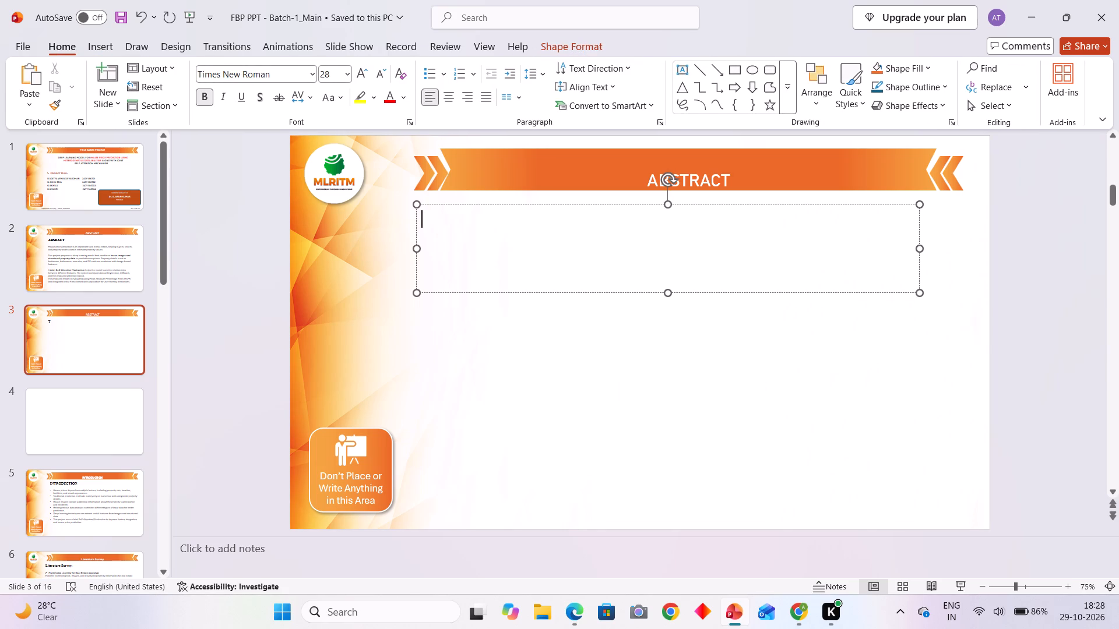
key(BackSpace)
Delete the "ABSTRACT" title from the orange banner on the duplicated slide.
click(470, 248)
click(688, 171)
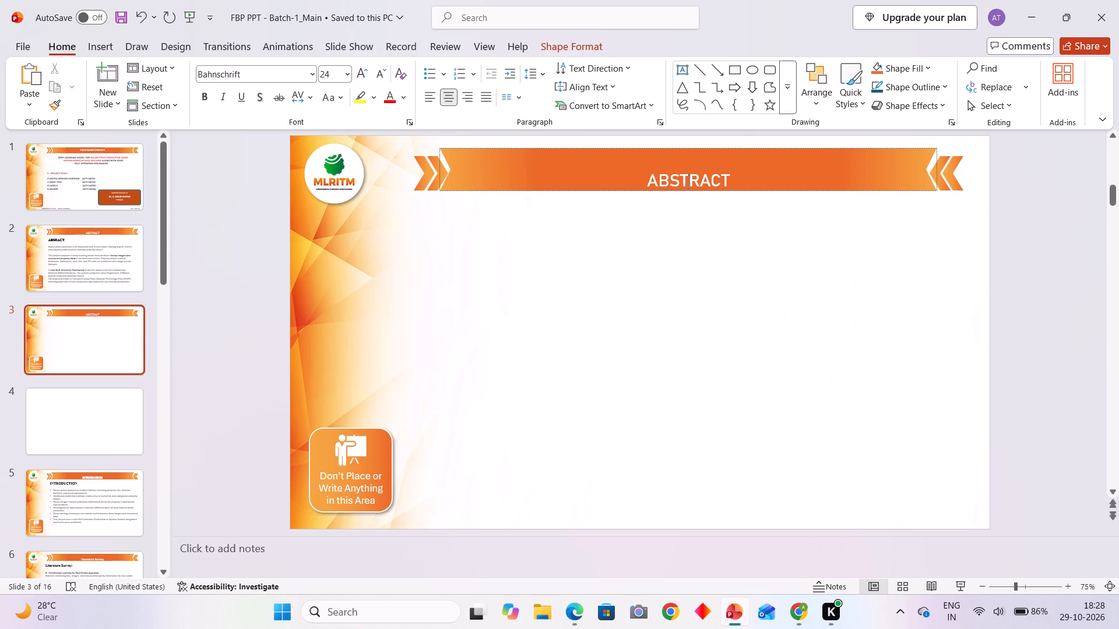
click(711, 186)
drag(711, 186, 730, 186)
click(730, 186)
key(BackSpace)
key(BackSpace)
key(BackSpace)
key(BackSpace)
key(BackSpace)
key(BackSpace)
key(BackSpace)
key(BackSpace)
key(BackSpace)
key(BackSpace)
key(BackSpace)
key(BackSpace)
key(BackSpace)
key(BackSpace)
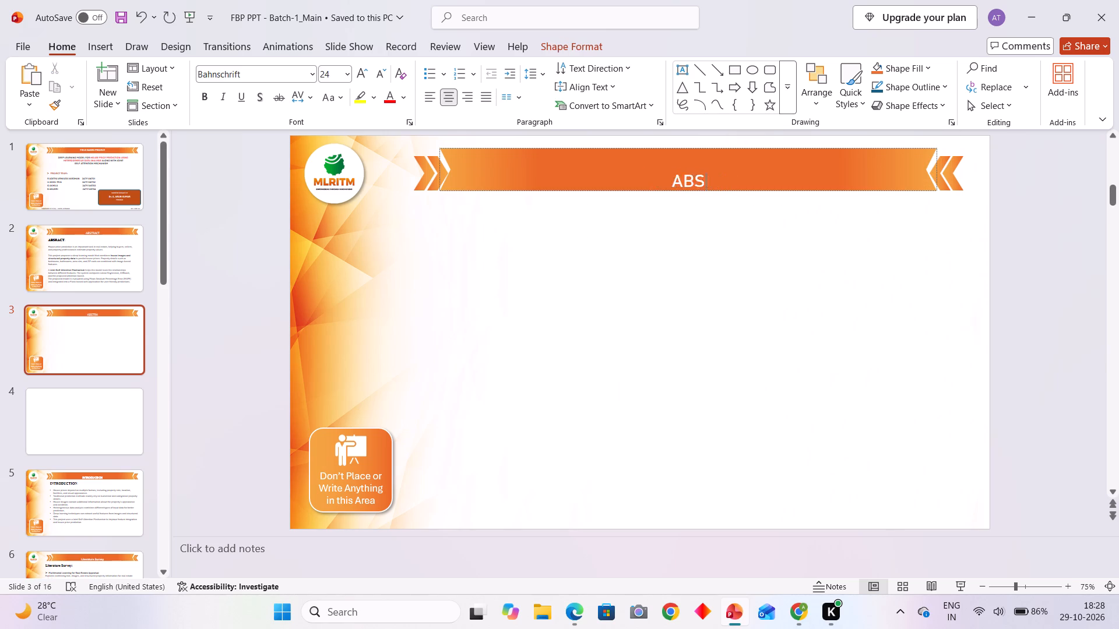
click(499, 334)
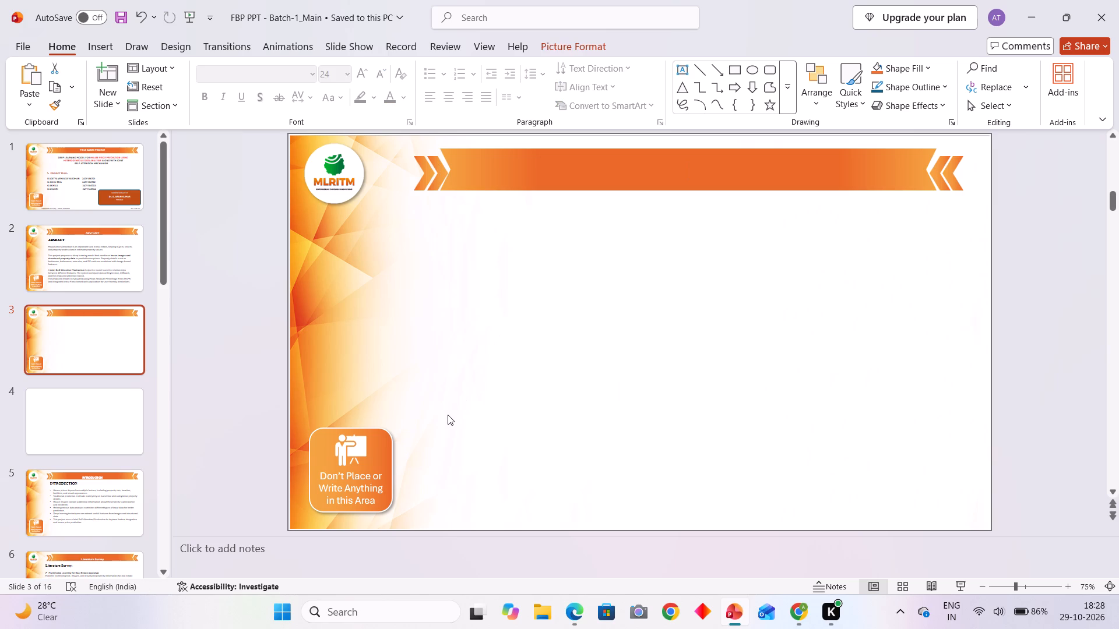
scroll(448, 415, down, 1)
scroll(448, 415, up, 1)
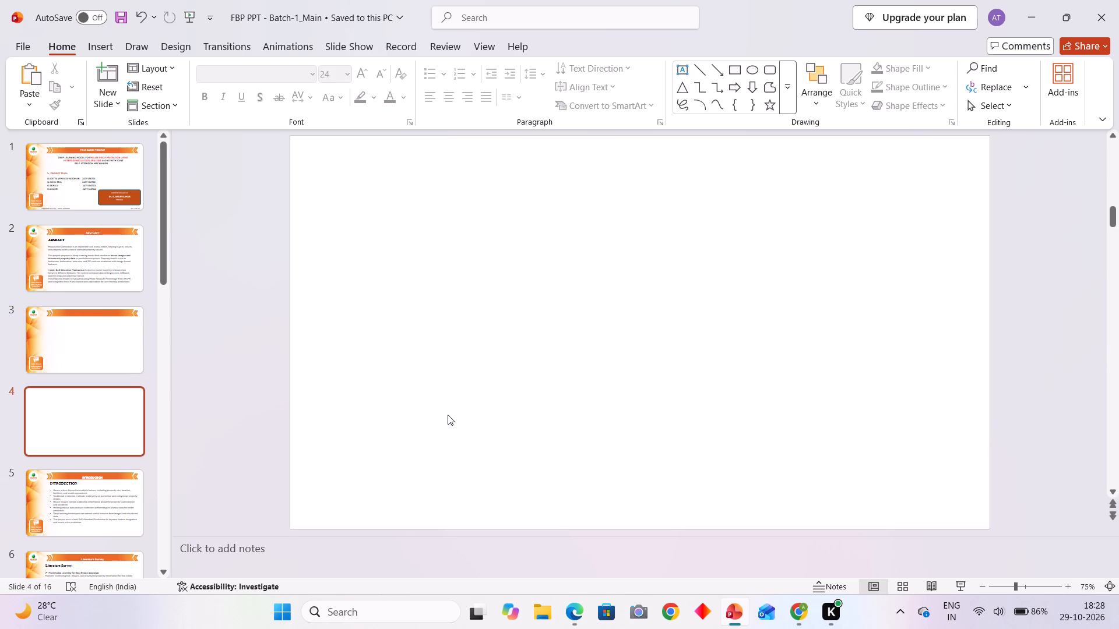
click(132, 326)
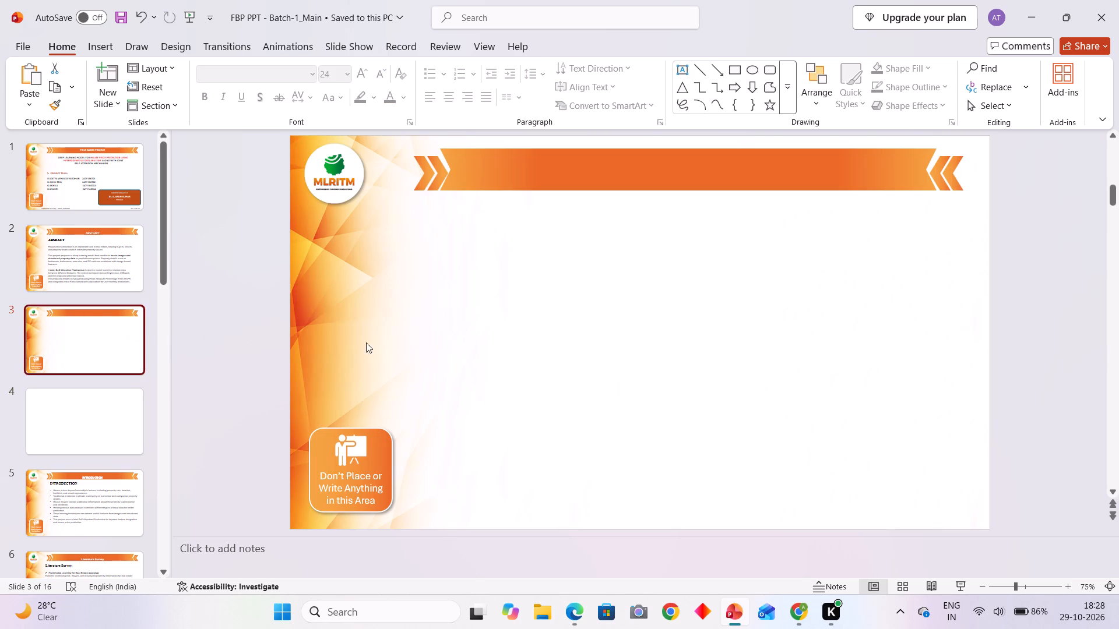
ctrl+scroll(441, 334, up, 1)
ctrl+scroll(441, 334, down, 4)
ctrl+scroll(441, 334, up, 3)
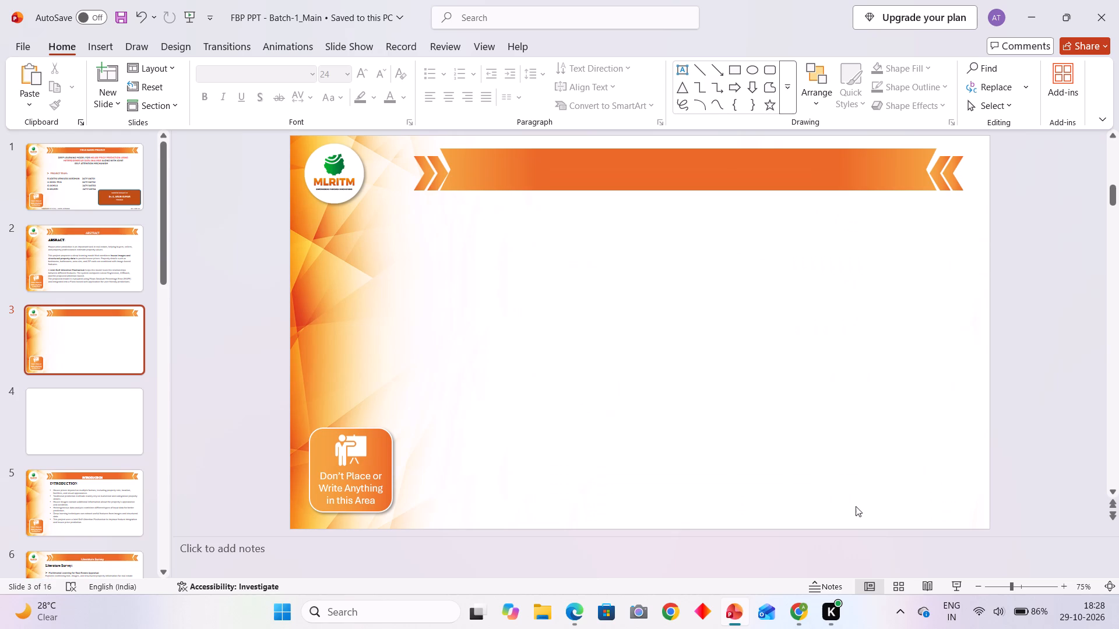
Enlarge the slide view to 100% and look through the deck, including the Model Evaluation slide's MAPE comparison.
double_click(1018, 589)
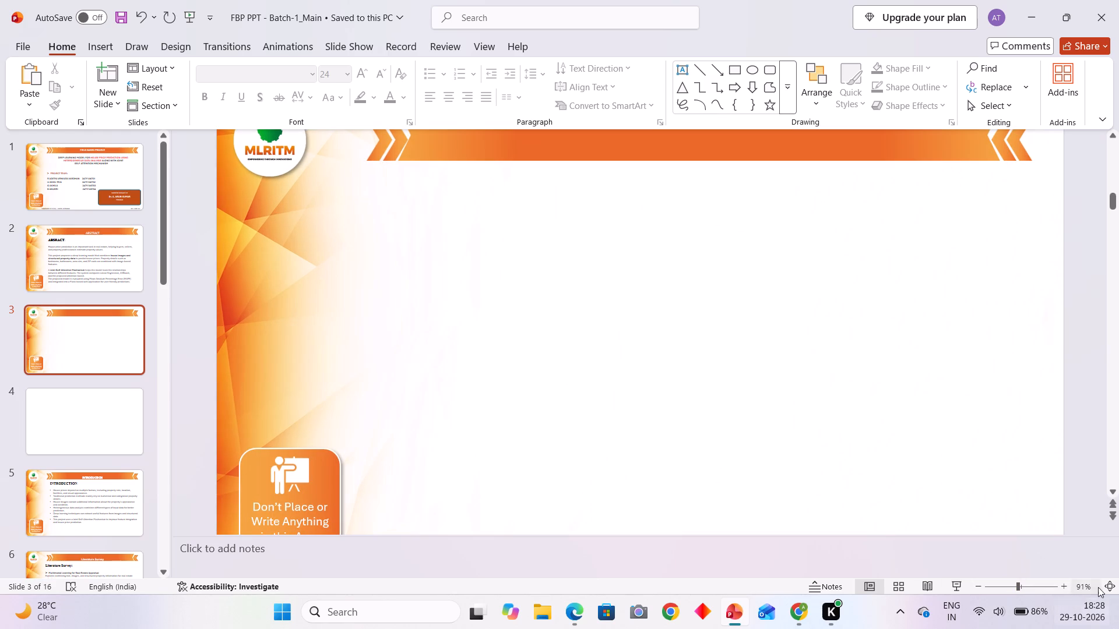
click(1062, 585)
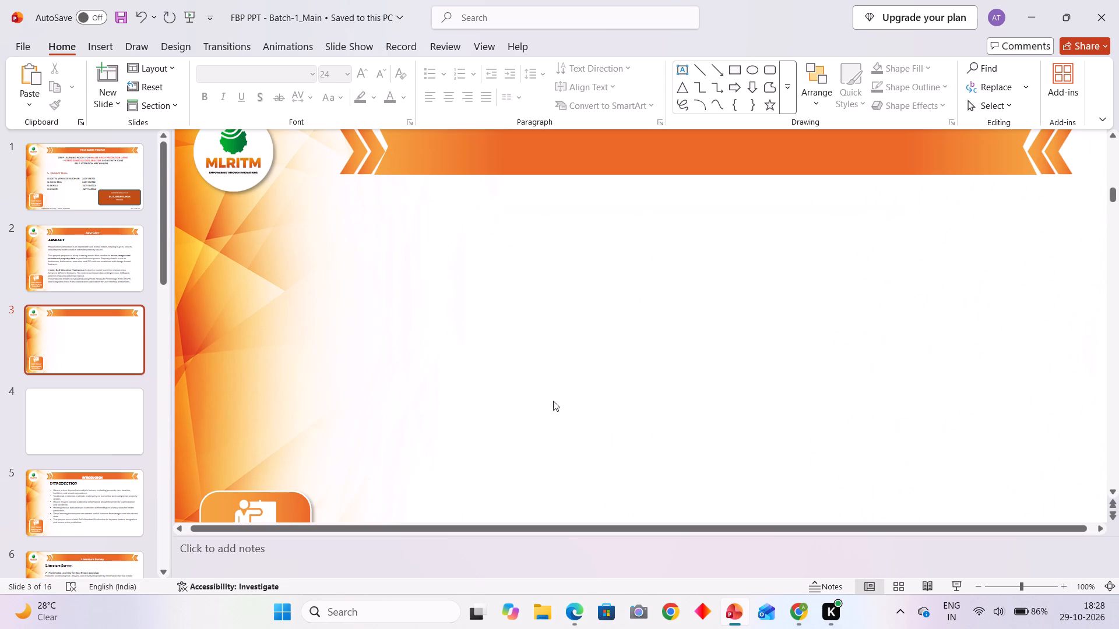
scroll(103, 352, down, 3)
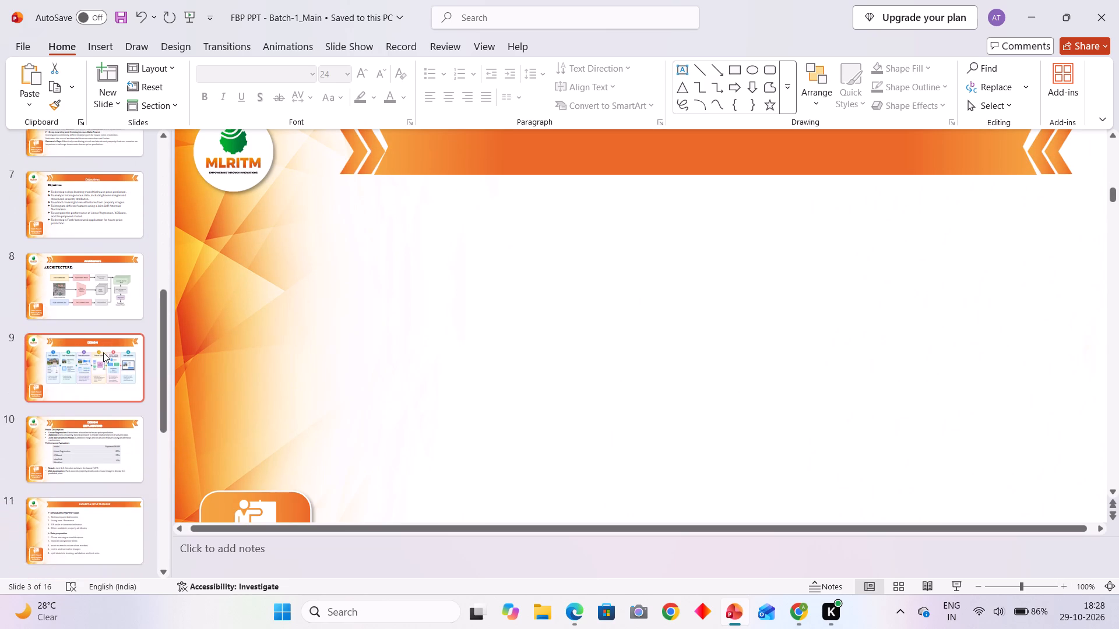
scroll(103, 352, down, 2)
click(110, 304)
scroll(105, 367, up, 1)
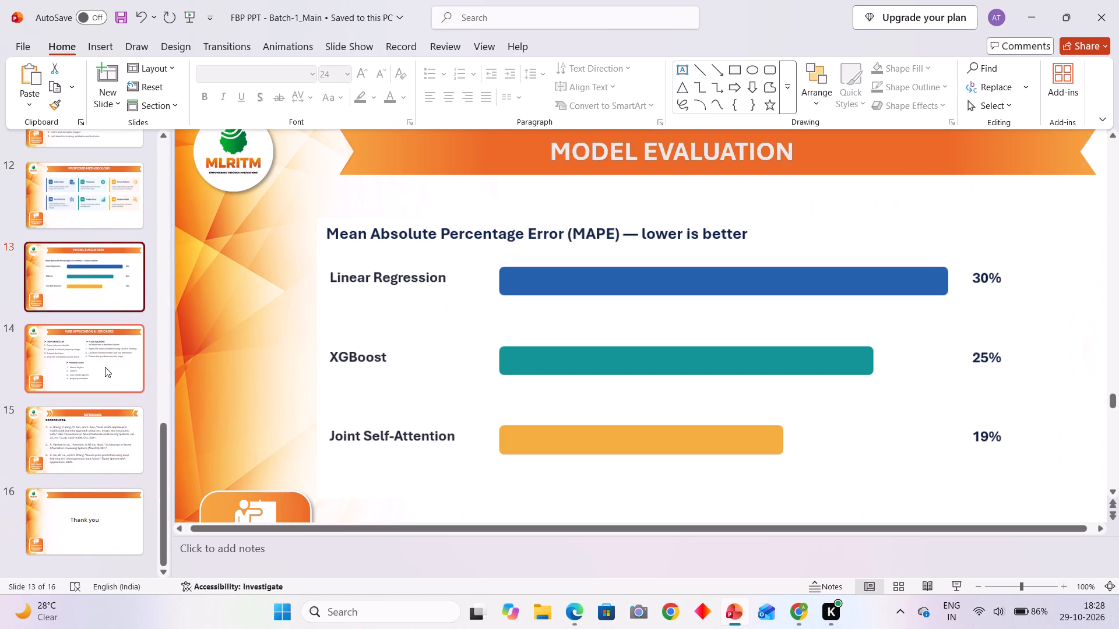
scroll(105, 367, up, 1)
scroll(64, 479, up, 2)
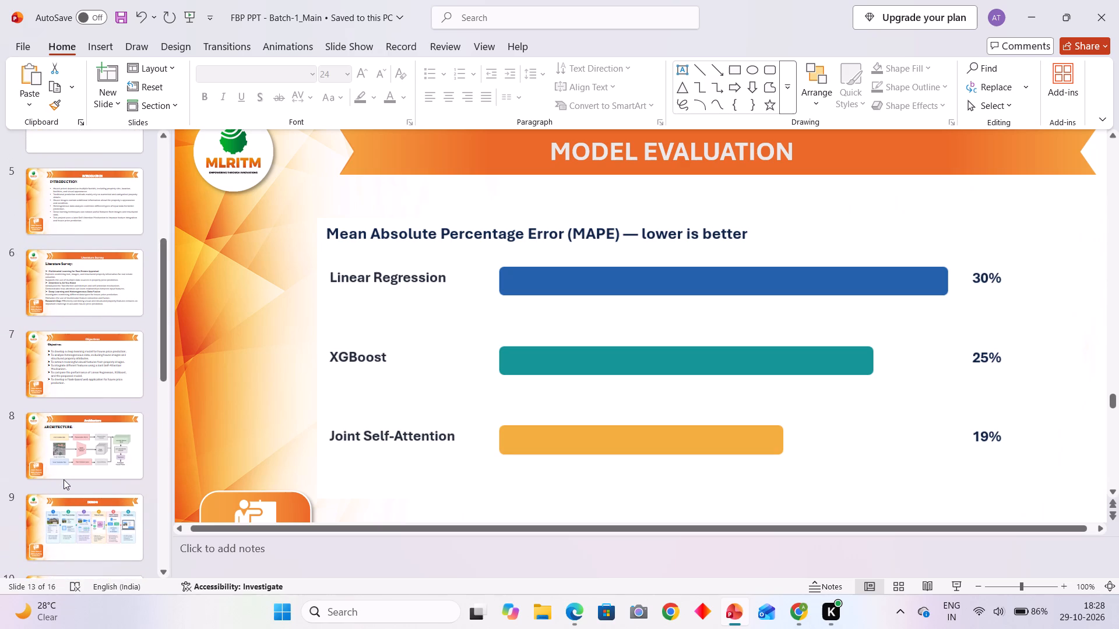
scroll(64, 423, up, 4)
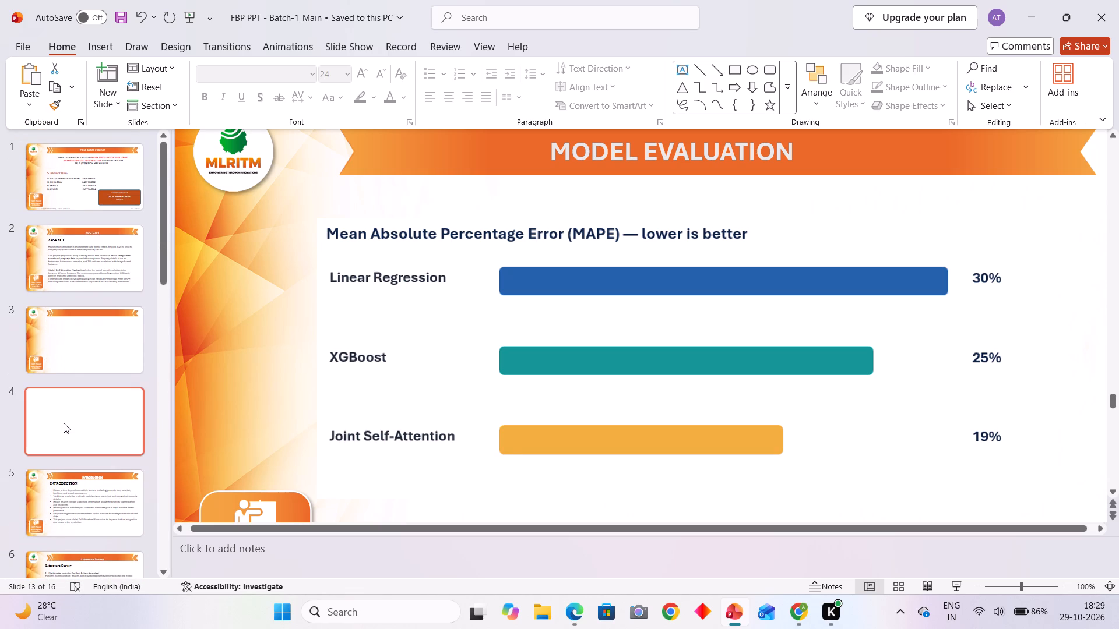
scroll(96, 326, up, 1)
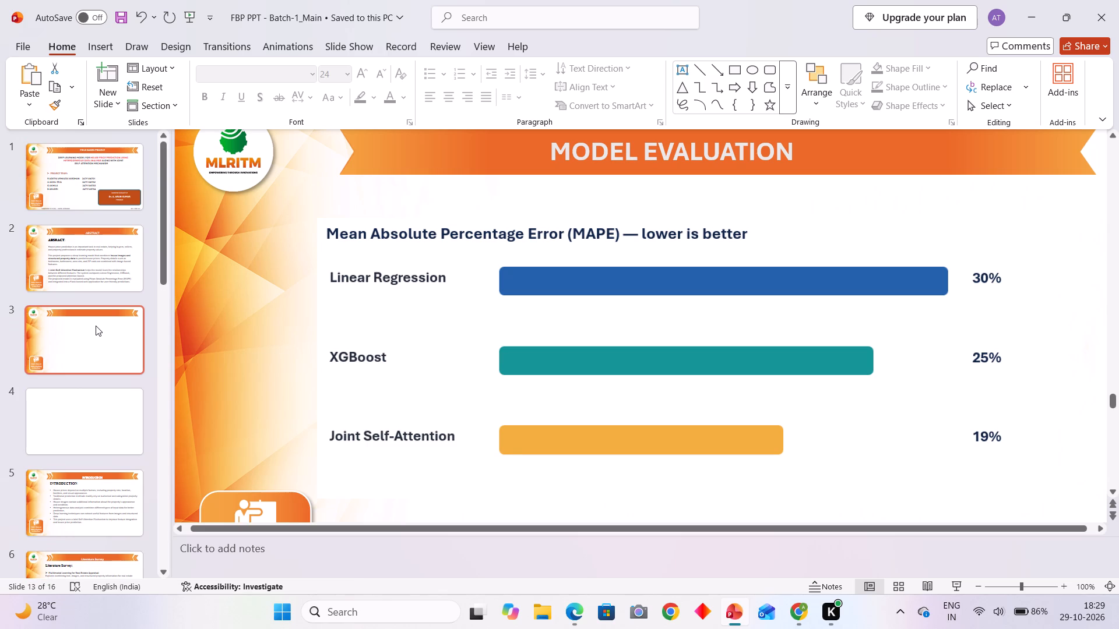
scroll(139, 260, up, 1)
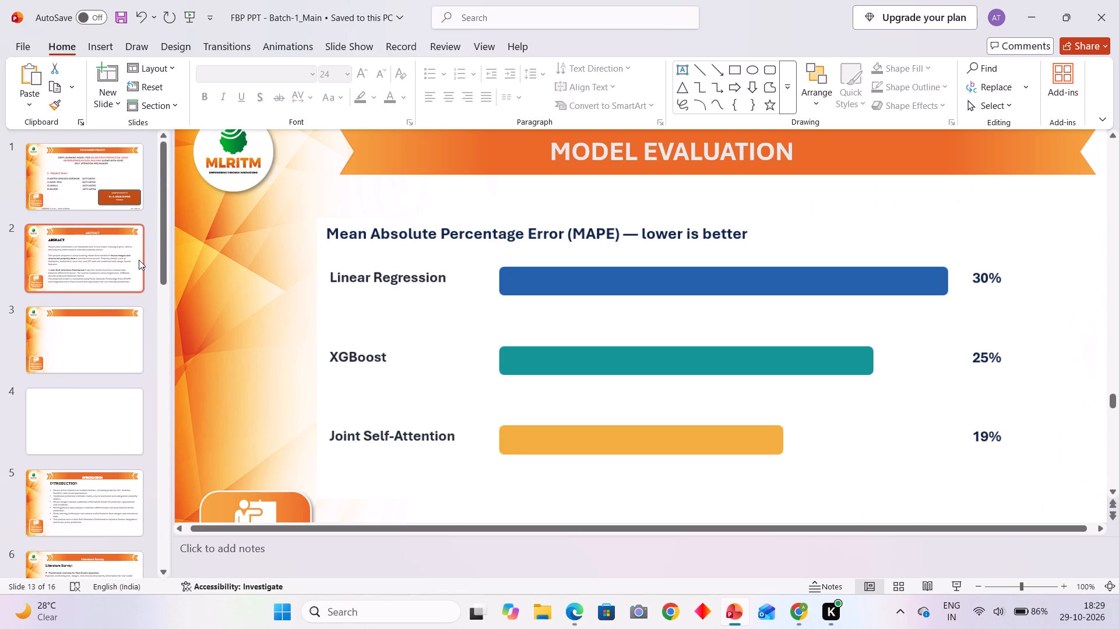
scroll(139, 260, up, 1)
Examine the Field Based Project title slide, including its project title and team section, alongside the Abstract slide.
click(92, 169)
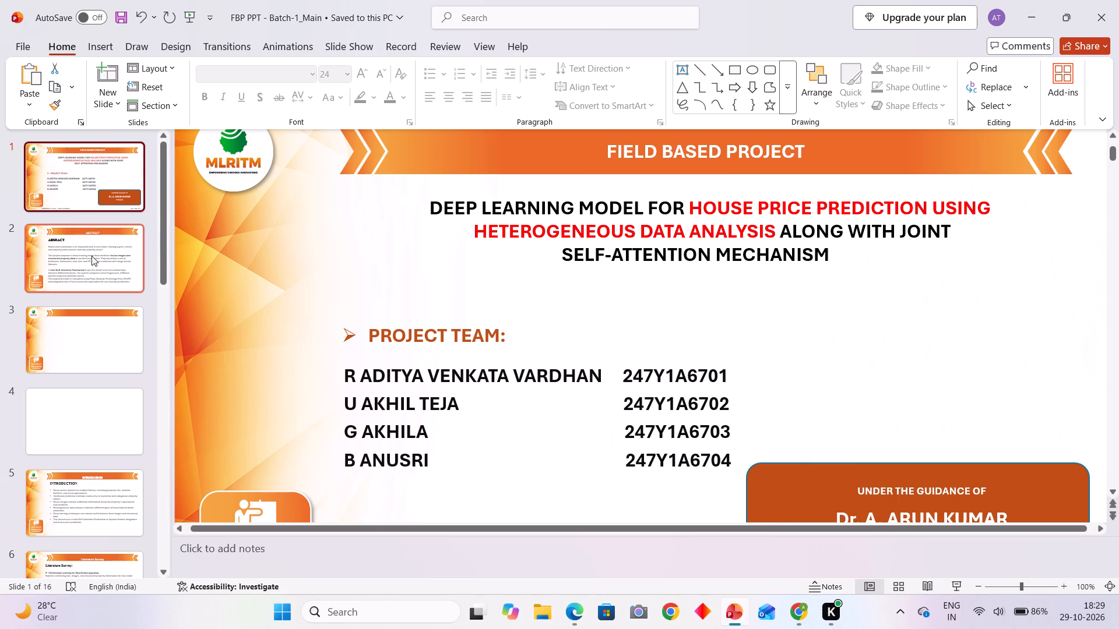
click(92, 256)
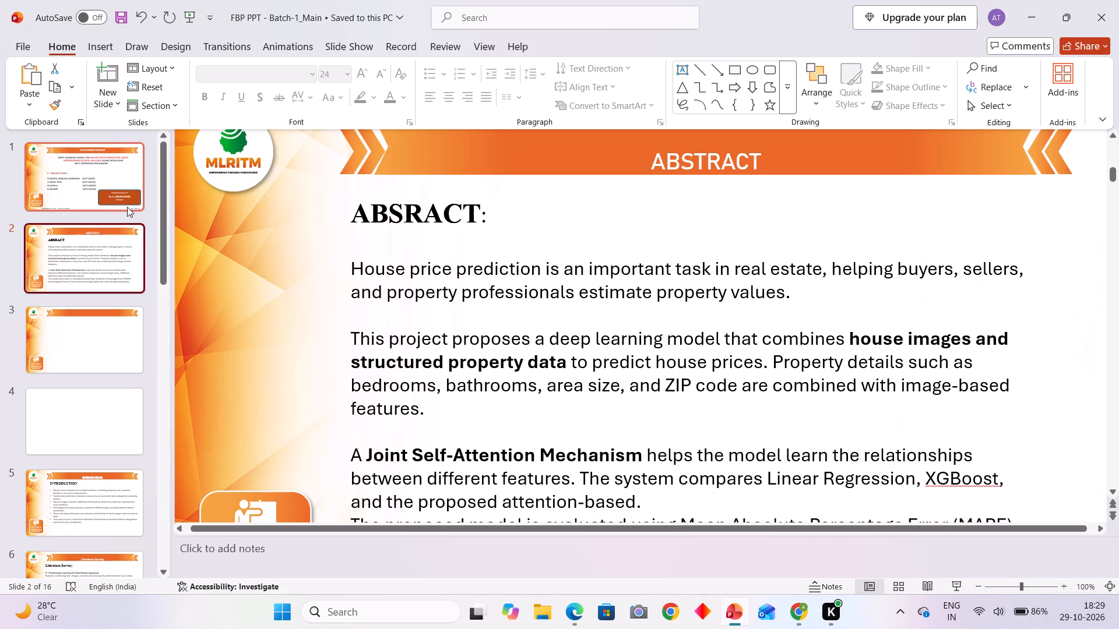
click(120, 186)
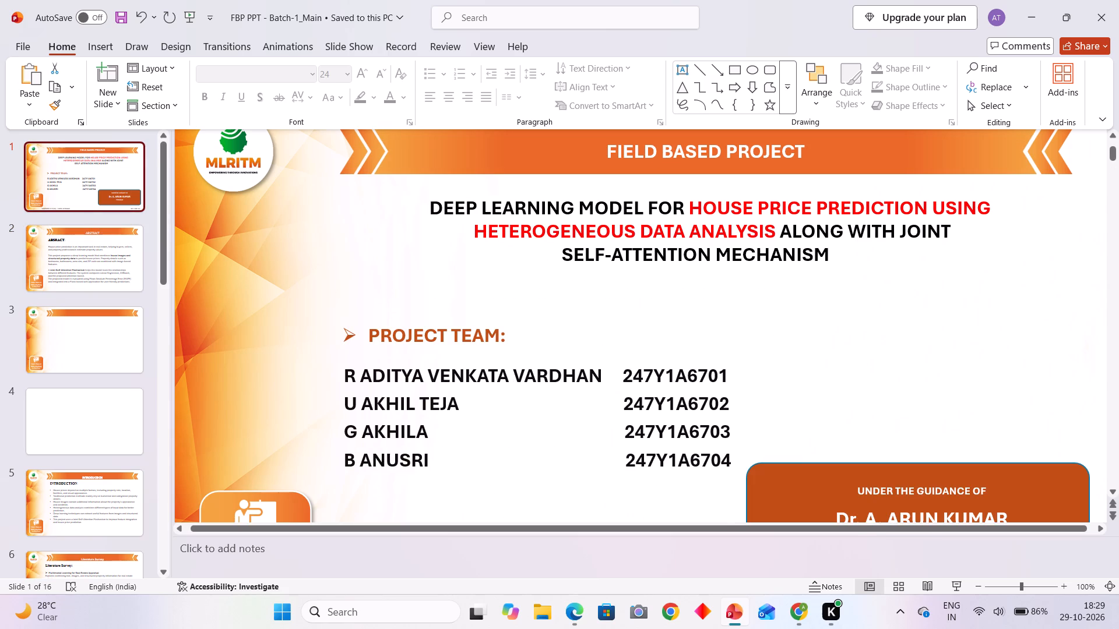
click(416, 306)
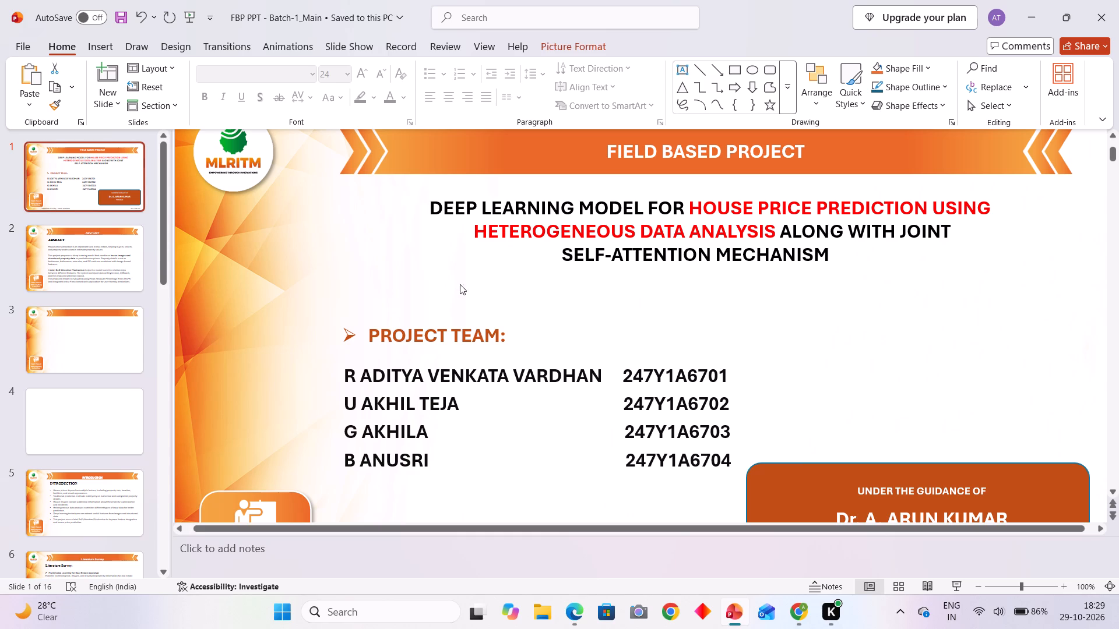
click(608, 220)
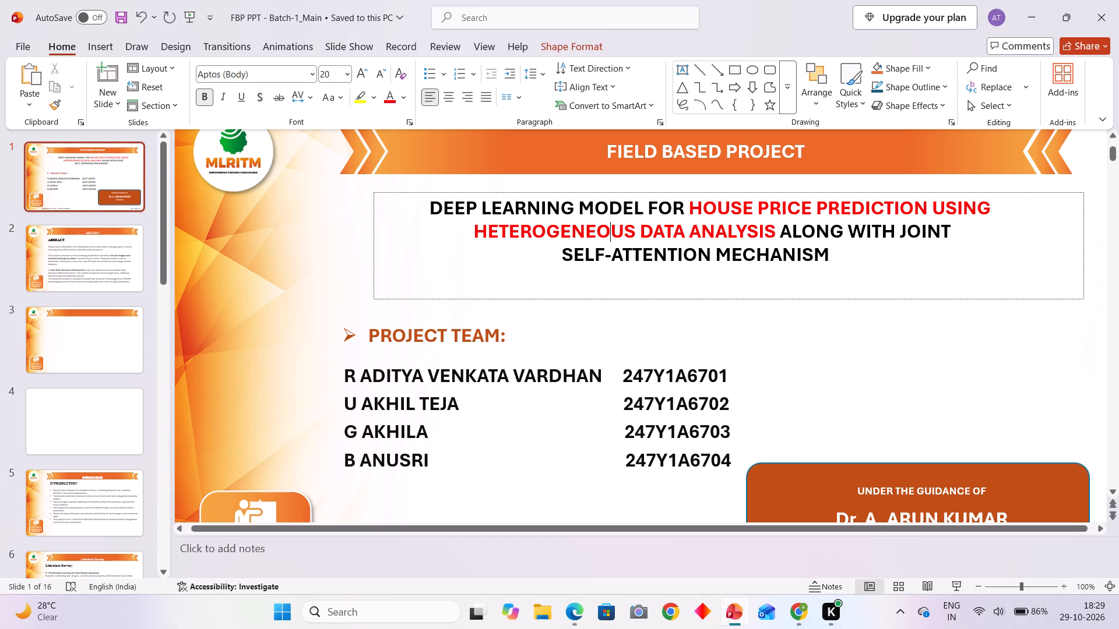
click(484, 334)
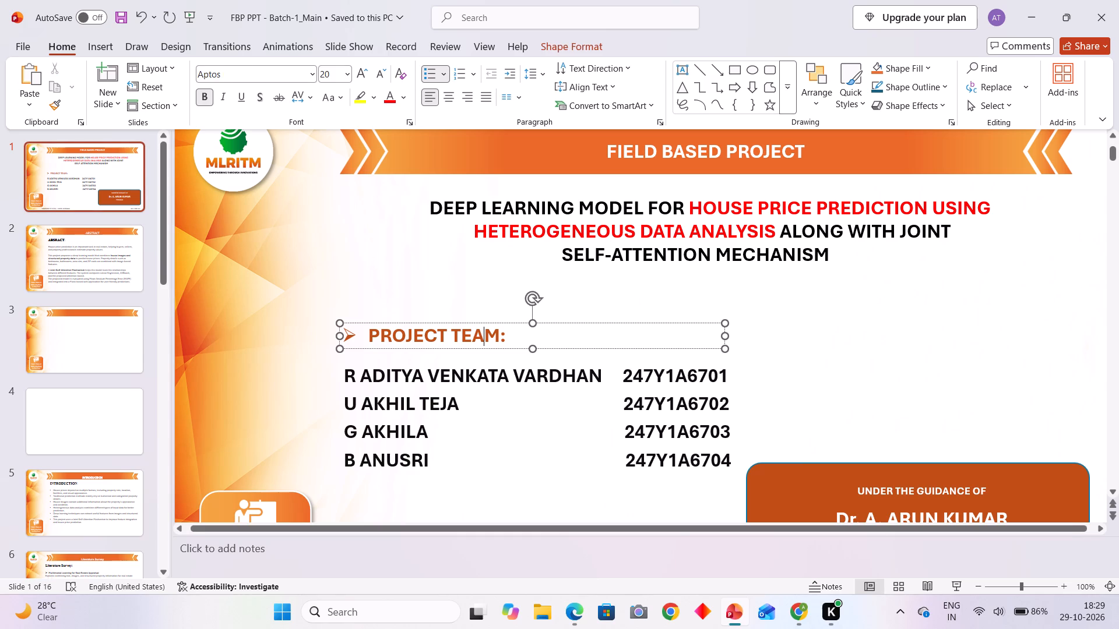
click(469, 382)
click(451, 317)
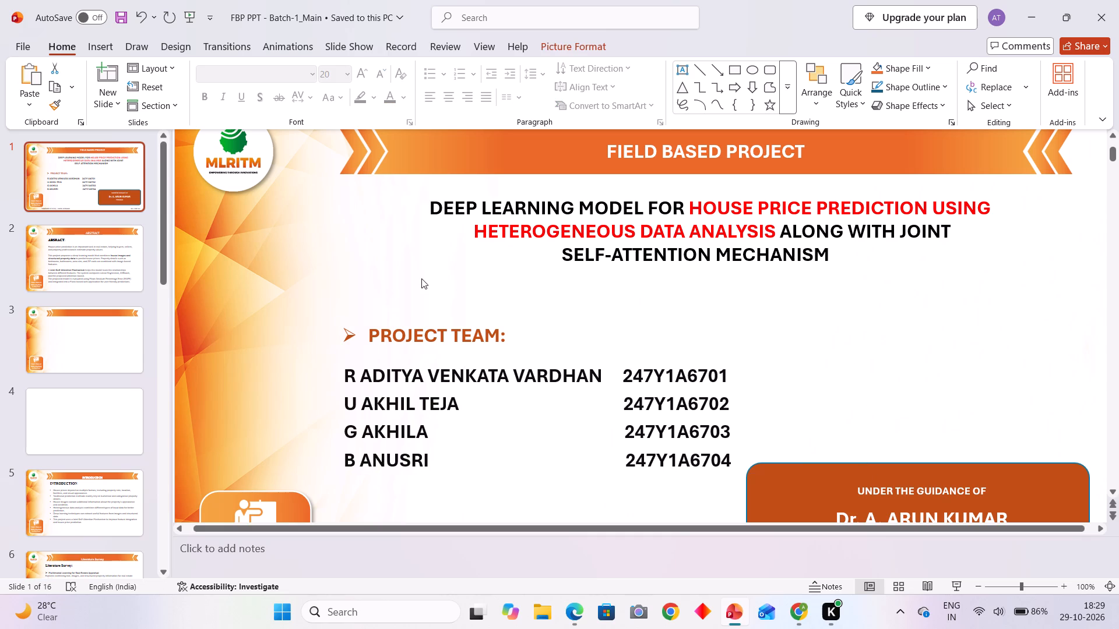
click(118, 254)
click(118, 197)
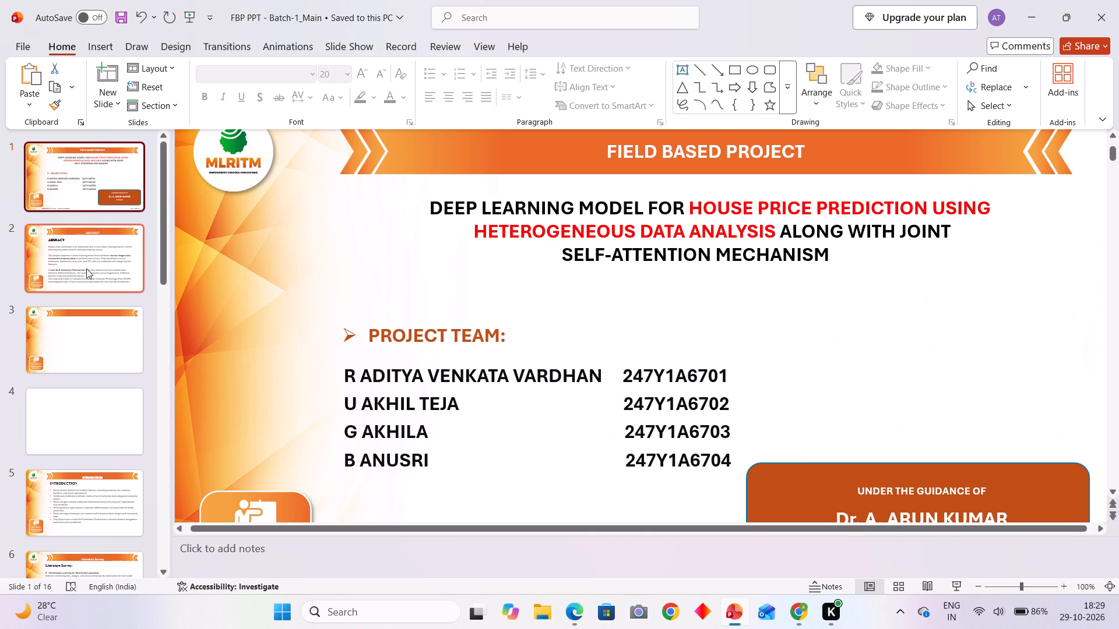
click(92, 263)
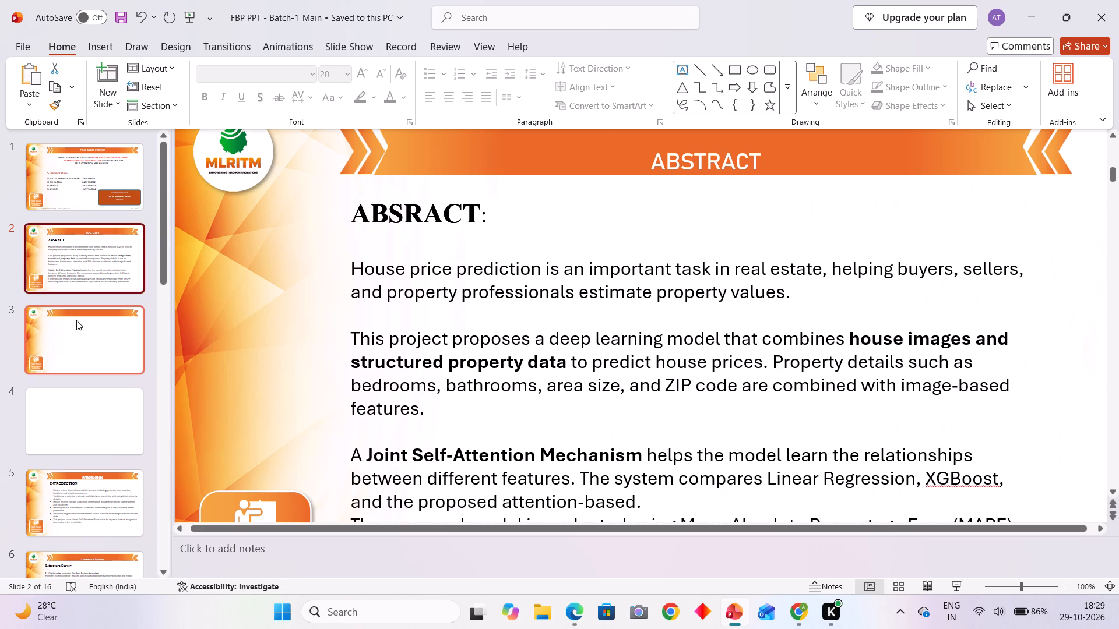
Review the blank templated slide and the Introduction, Objectives, Literature Survey and Model Evaluation slides.
click(76, 320)
click(79, 489)
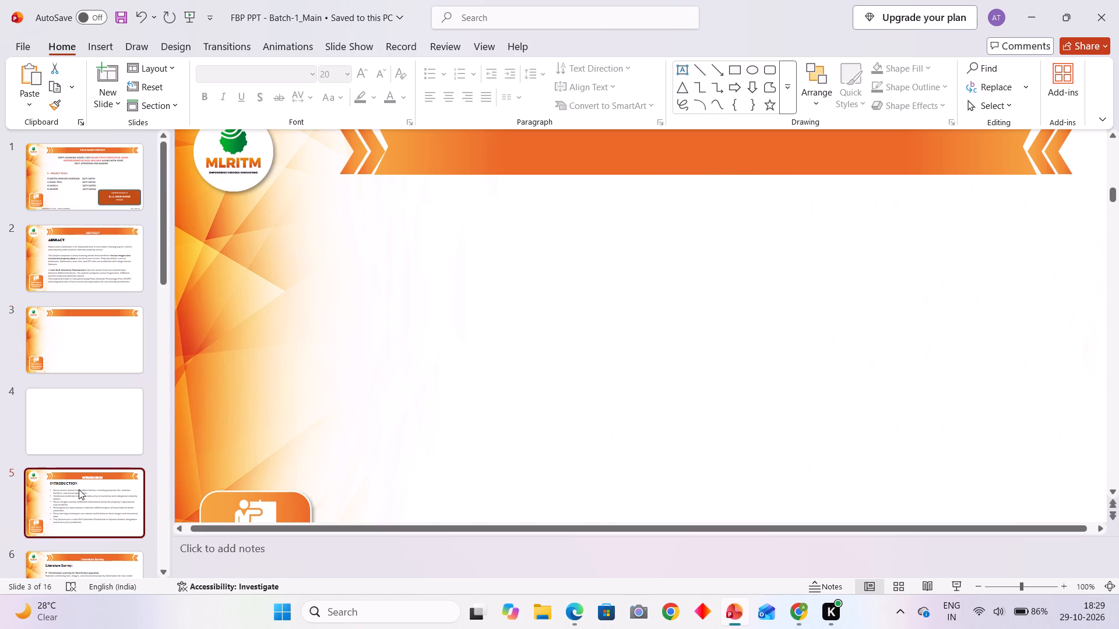
scroll(125, 366, down, 3)
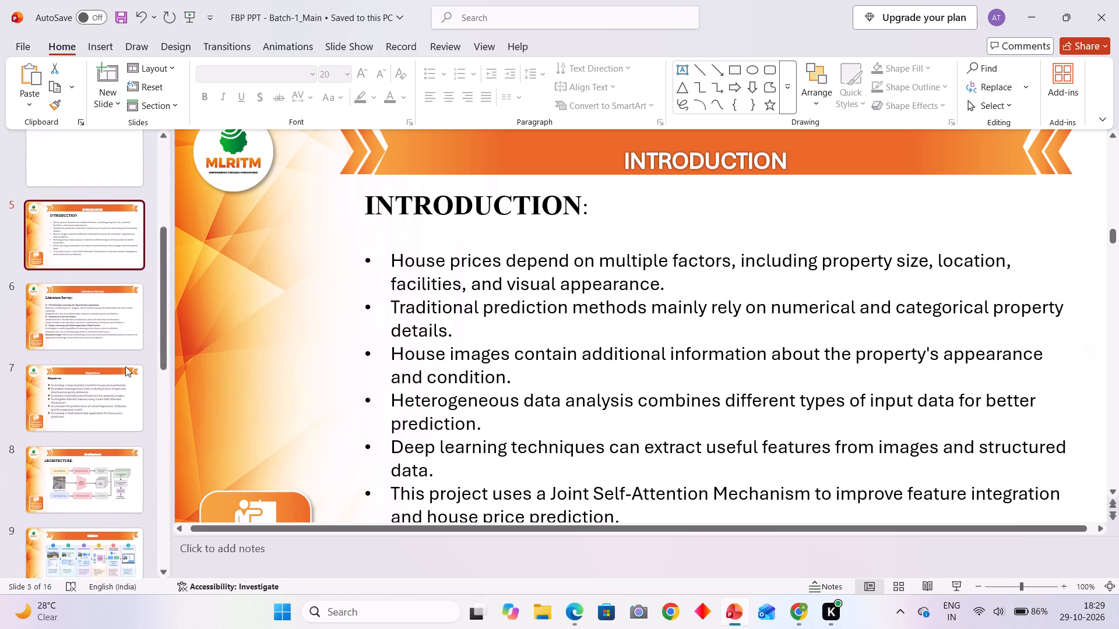
click(108, 383)
right_click(114, 302)
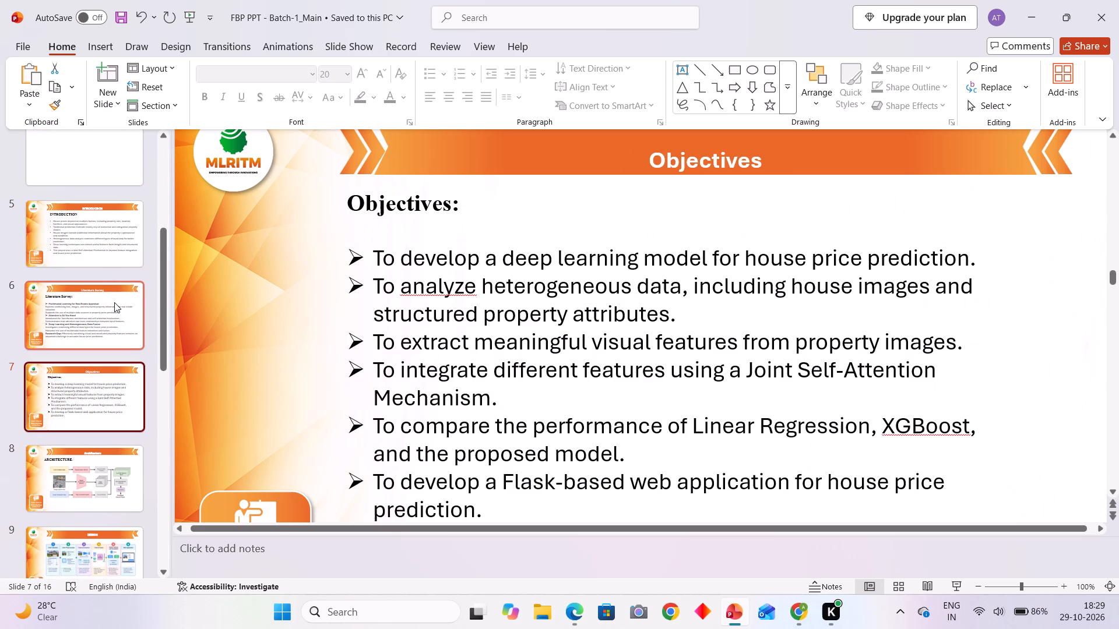
click(87, 261)
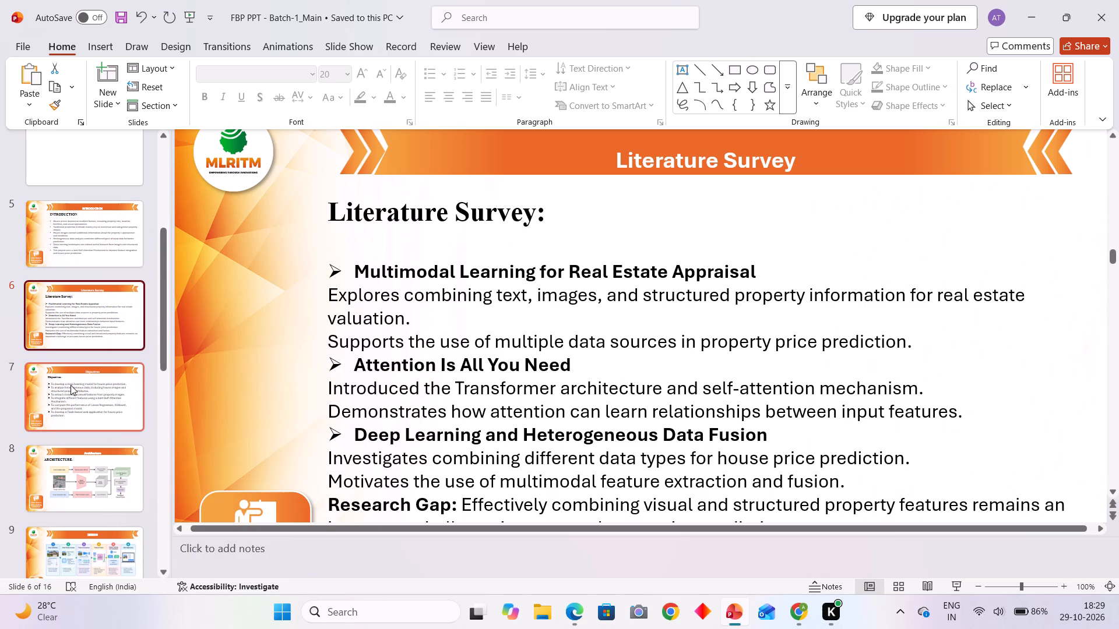
click(71, 385)
scroll(98, 337, down, 3)
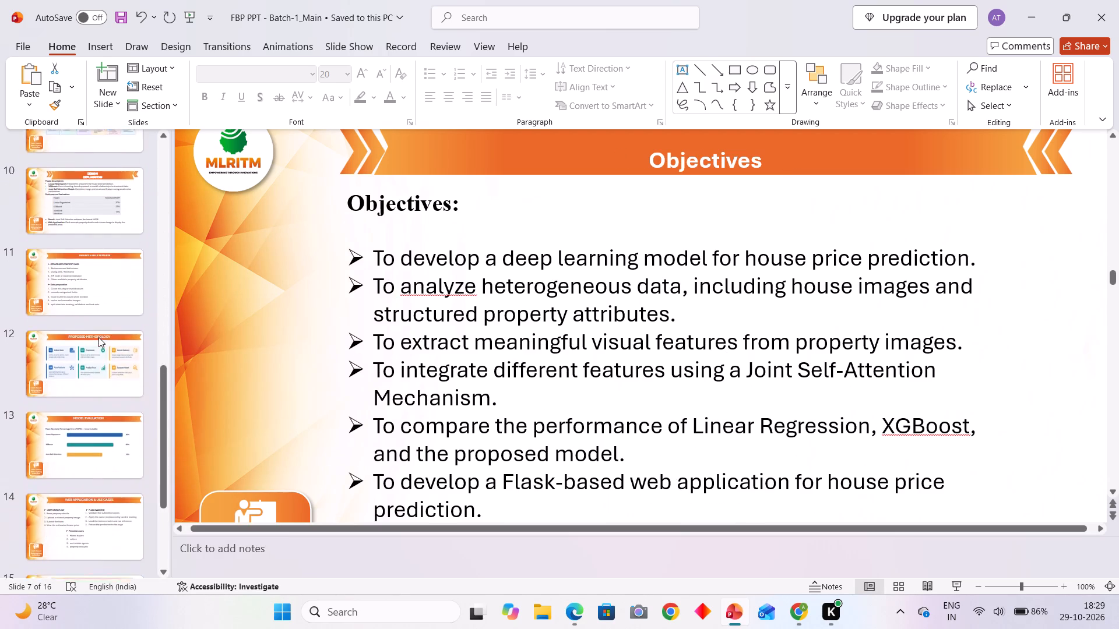
scroll(98, 337, down, 1)
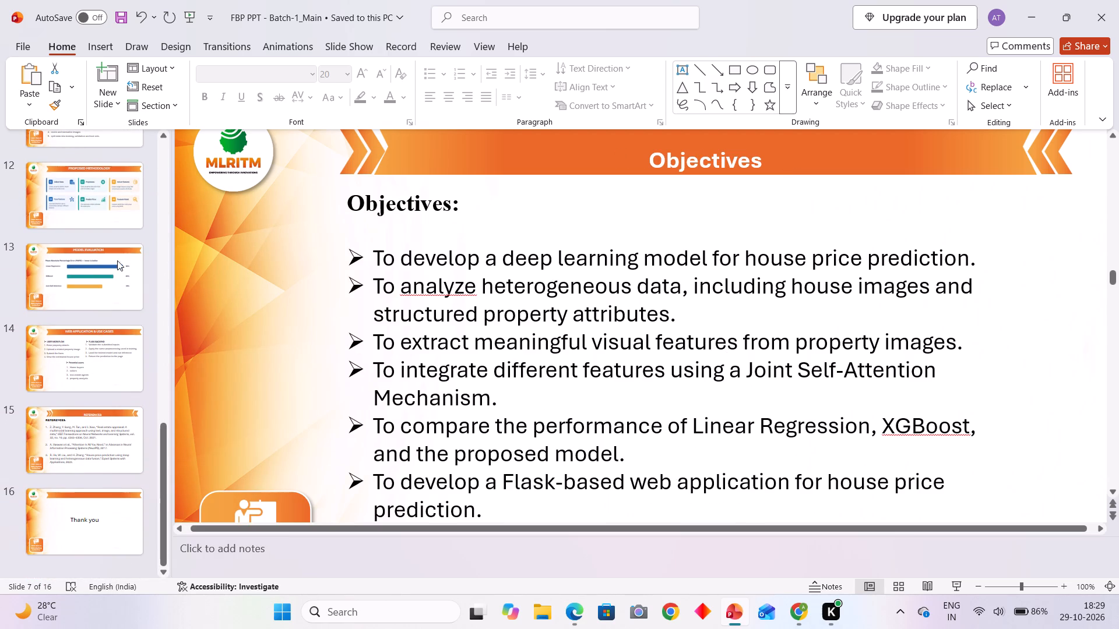
click(111, 278)
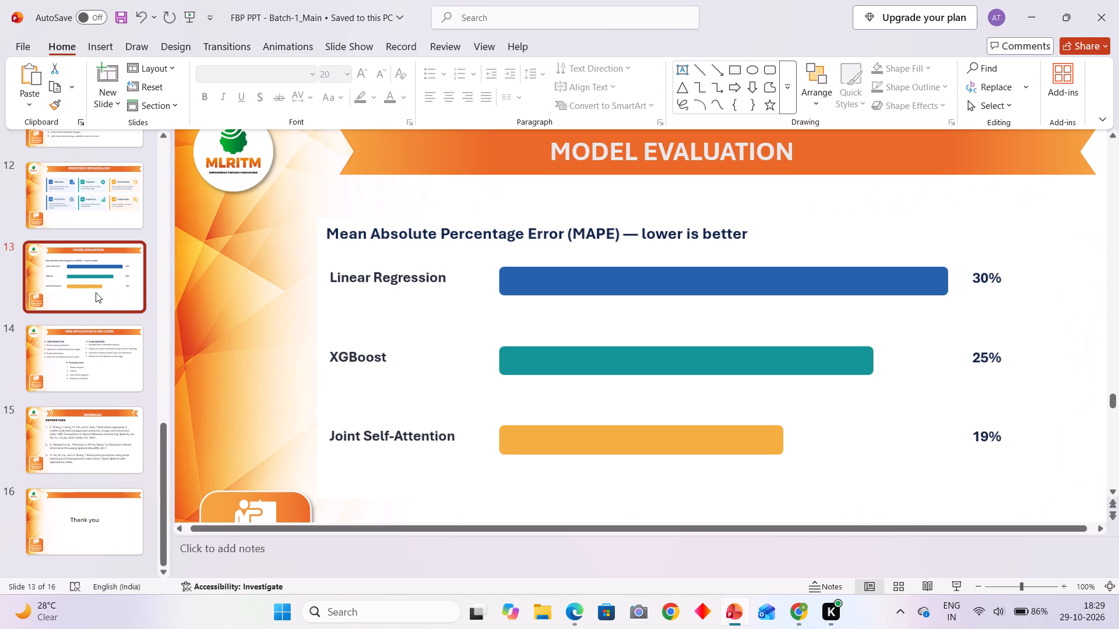
scroll(89, 340, down, 1)
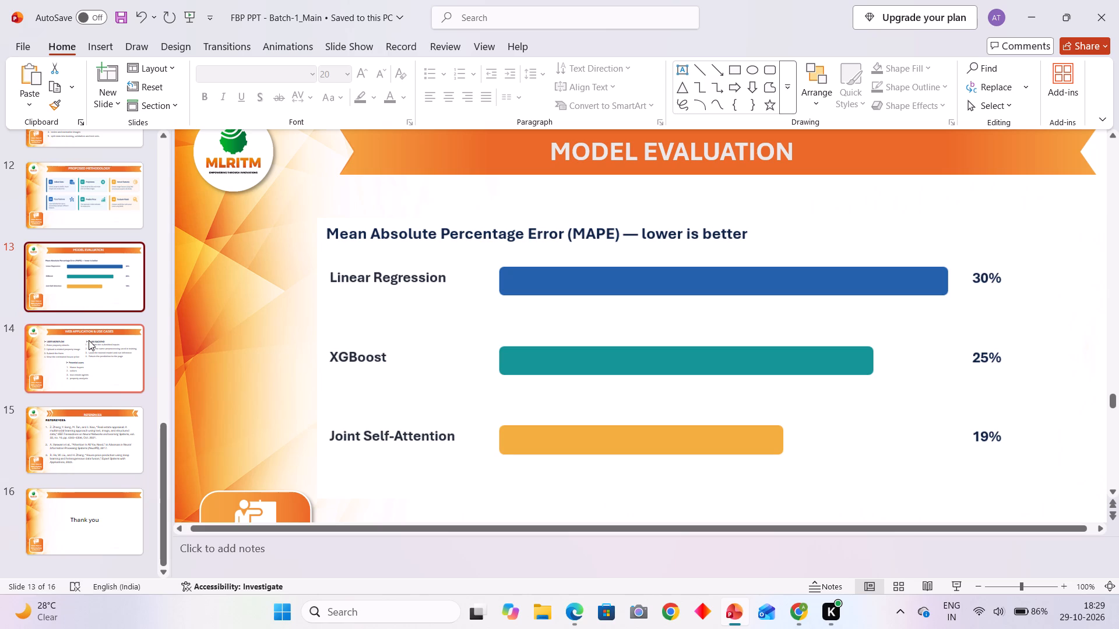
scroll(231, 346, down, 2)
scroll(230, 351, up, 2)
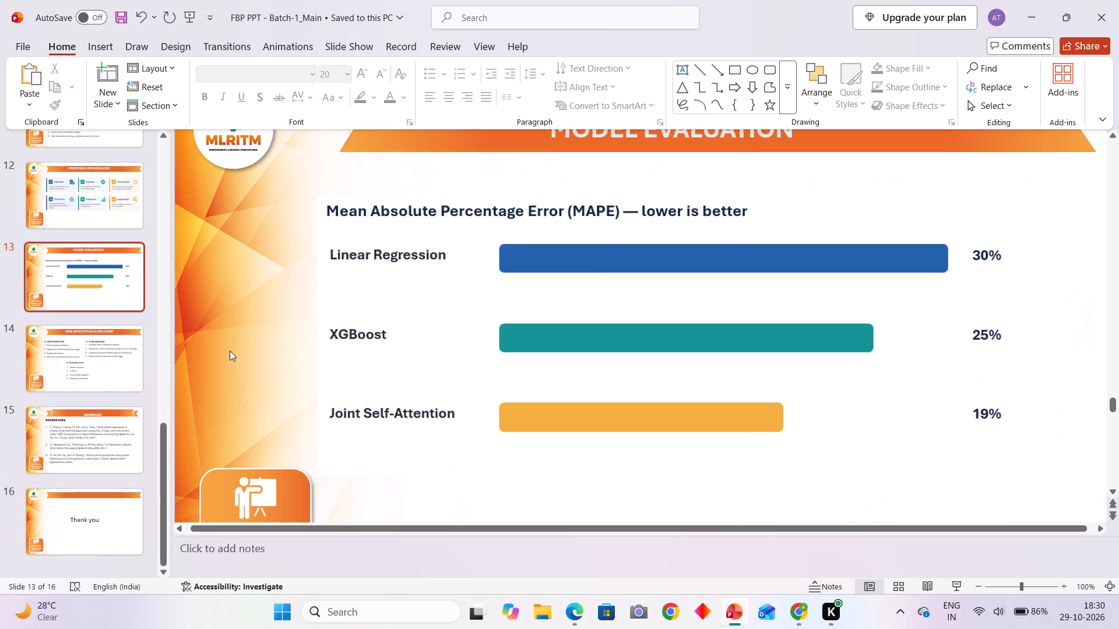
scroll(230, 351, up, 1)
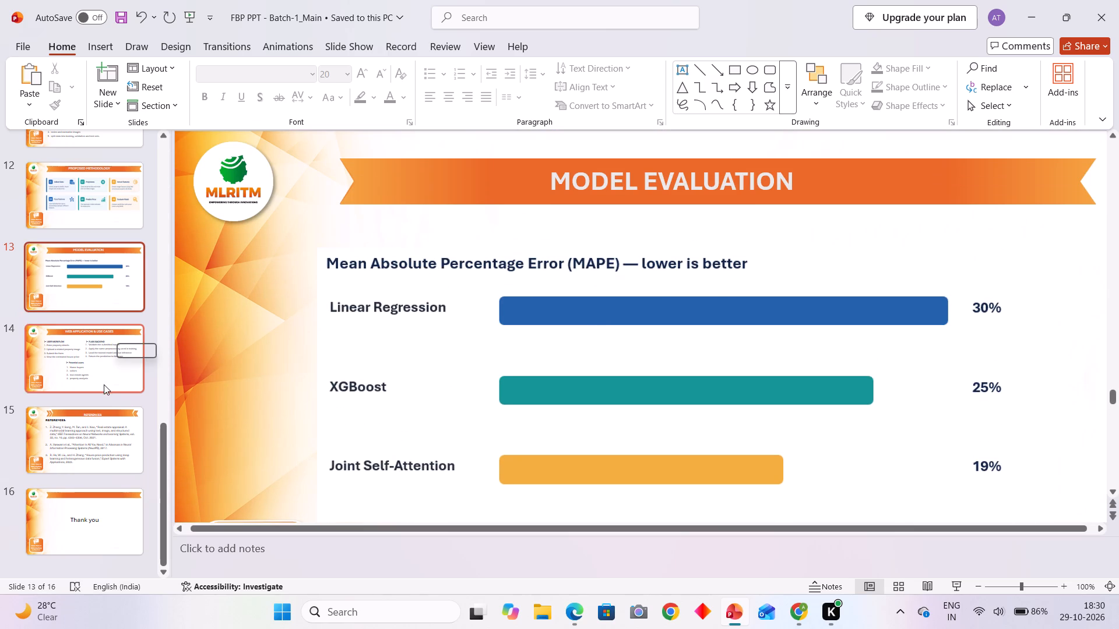
scroll(121, 344, up, 3)
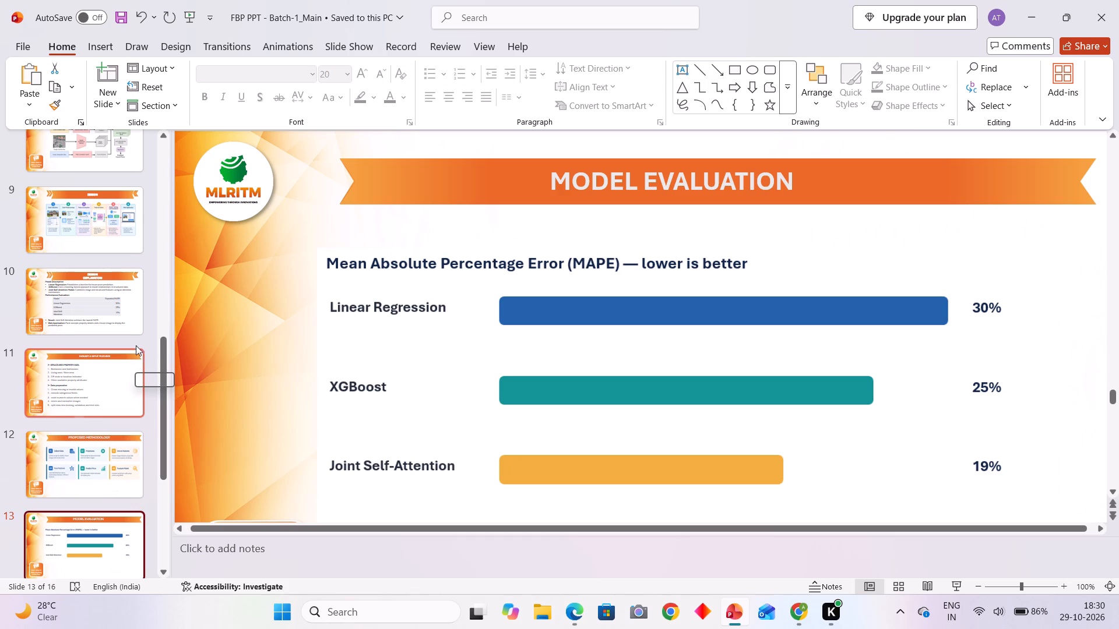
Delete the "Linear Regression" label from the Performance Evaluation table on the Design Explanation slide.
click(118, 299)
scroll(416, 349, down, 1)
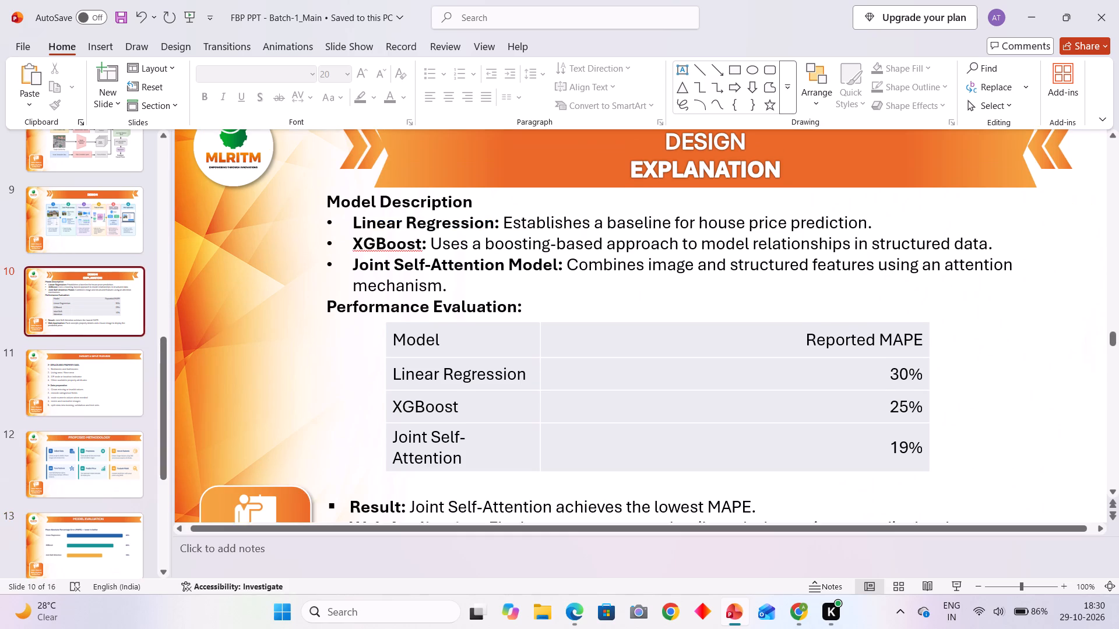
scroll(416, 349, down, 1)
click(494, 356)
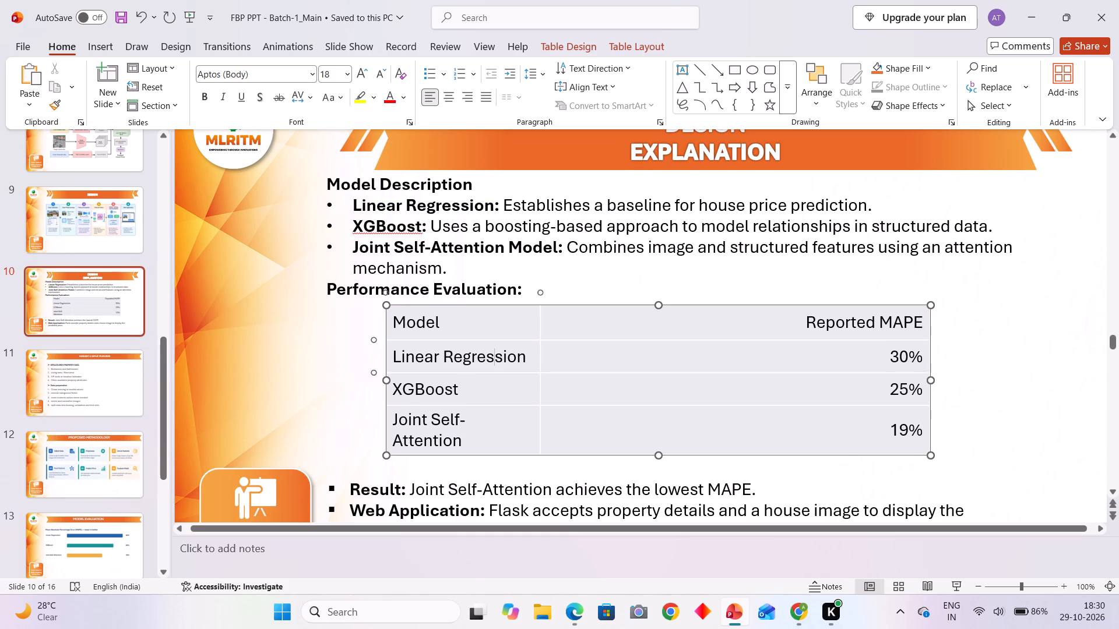
key(BackSpace)
key(BackSpace)
key(BackSpace)
key(BackSpace)
key(BackSpace)
key(BackSpace)
key(BackSpace)
key(BackSpace)
key(BackSpace)
key(BackSpace)
key(BackSpace)
key(BackSpace)
key(BackSpace)
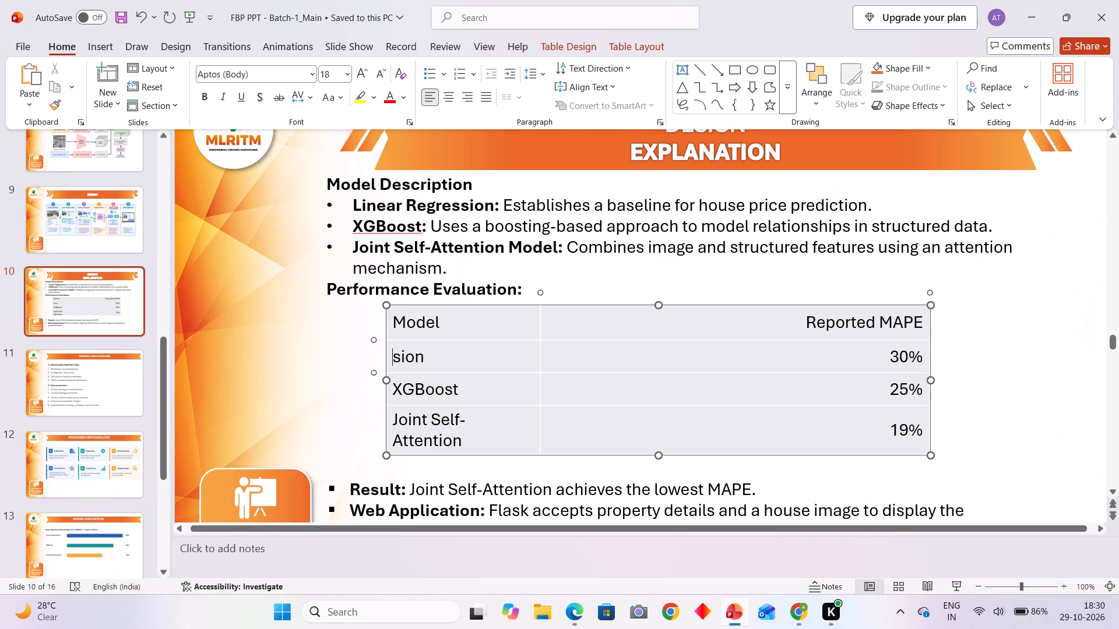
click(517, 350)
key(BackSpace)
key(BackSpace)
key(BackSpace)
key(BackSpace)
Look over the Design Explanation slide and the following Dataset & Input Features and Proposed Methodology slides.
scroll(469, 200, down, 1)
scroll(469, 200, up, 1)
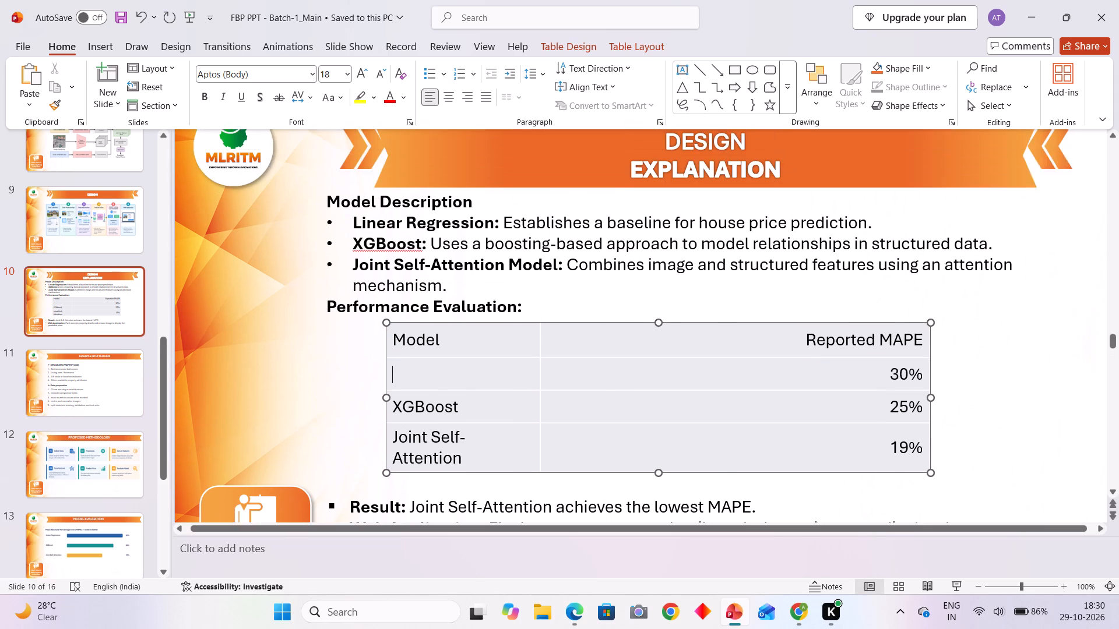
scroll(469, 200, up, 1)
scroll(469, 200, down, 3)
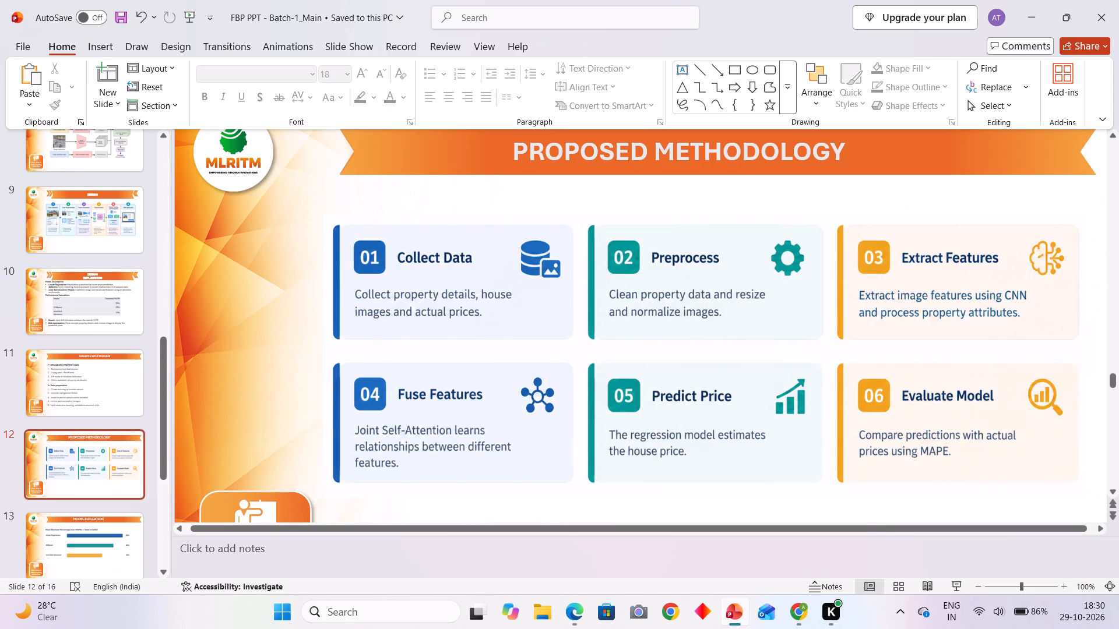
scroll(469, 200, up, 3)
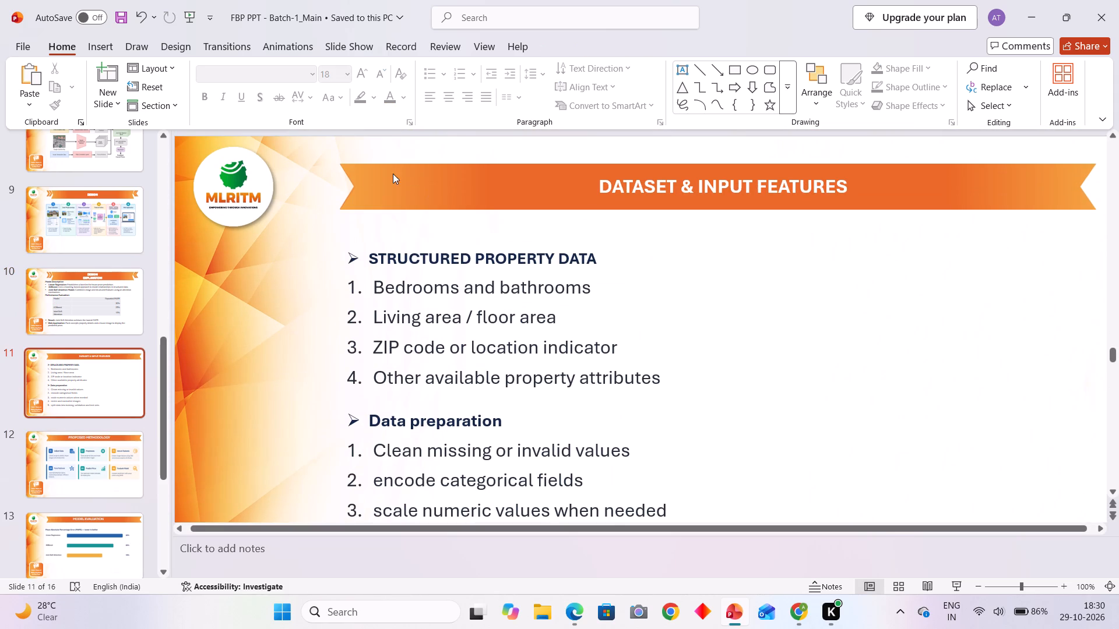
click(491, 96)
click(308, 82)
click(437, 277)
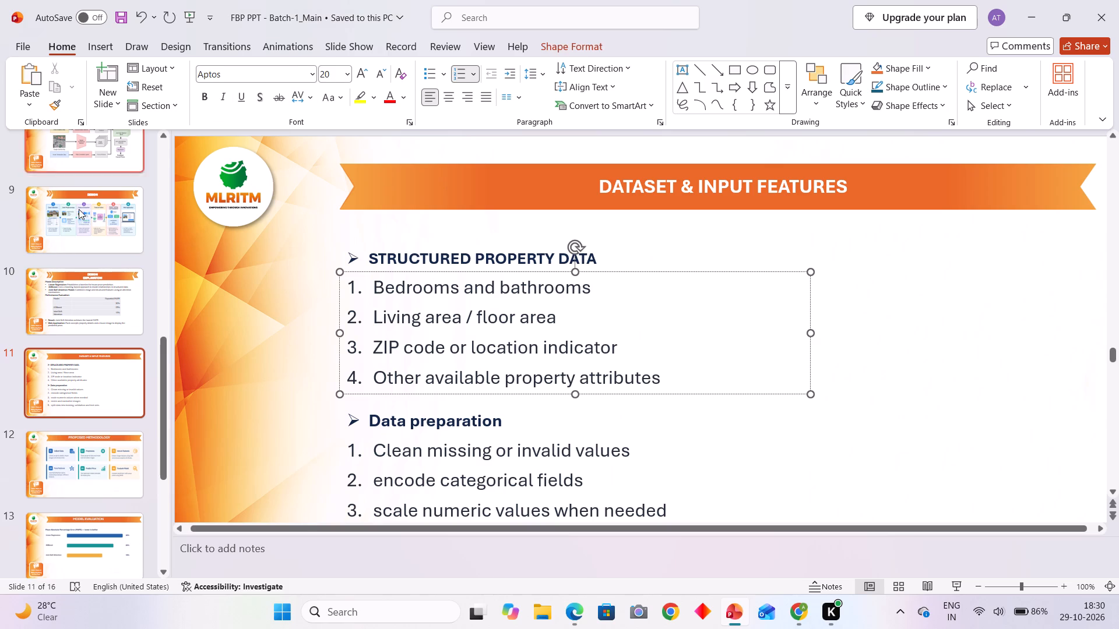
Review the Design workflow, References and Model Evaluation slides.
click(77, 247)
scroll(325, 284, down, 1)
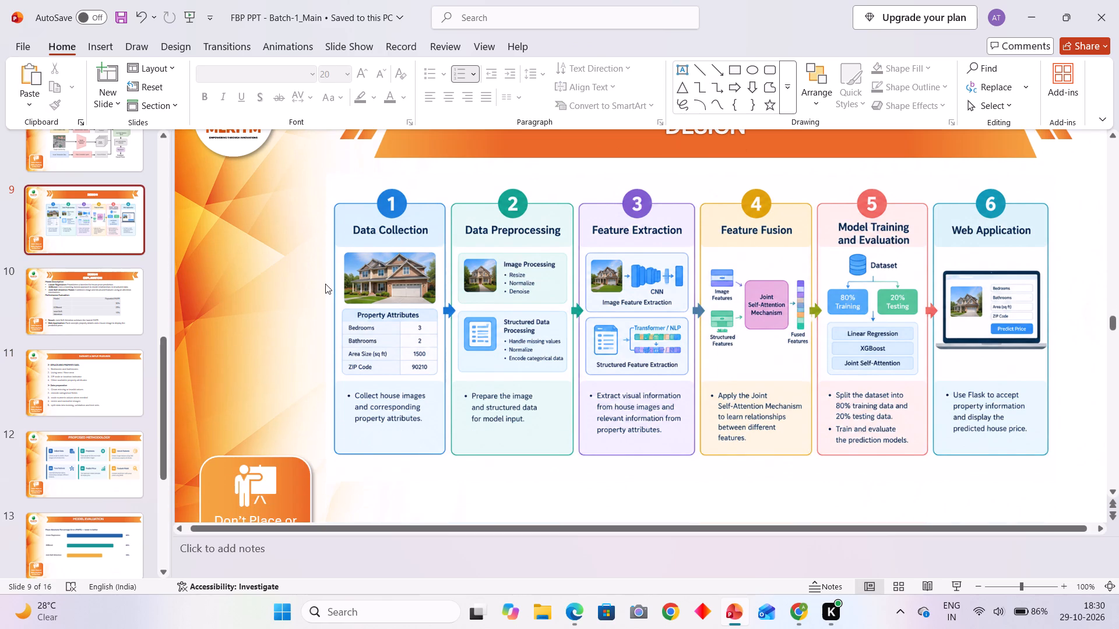
scroll(325, 284, down, 1)
scroll(55, 501, down, 1)
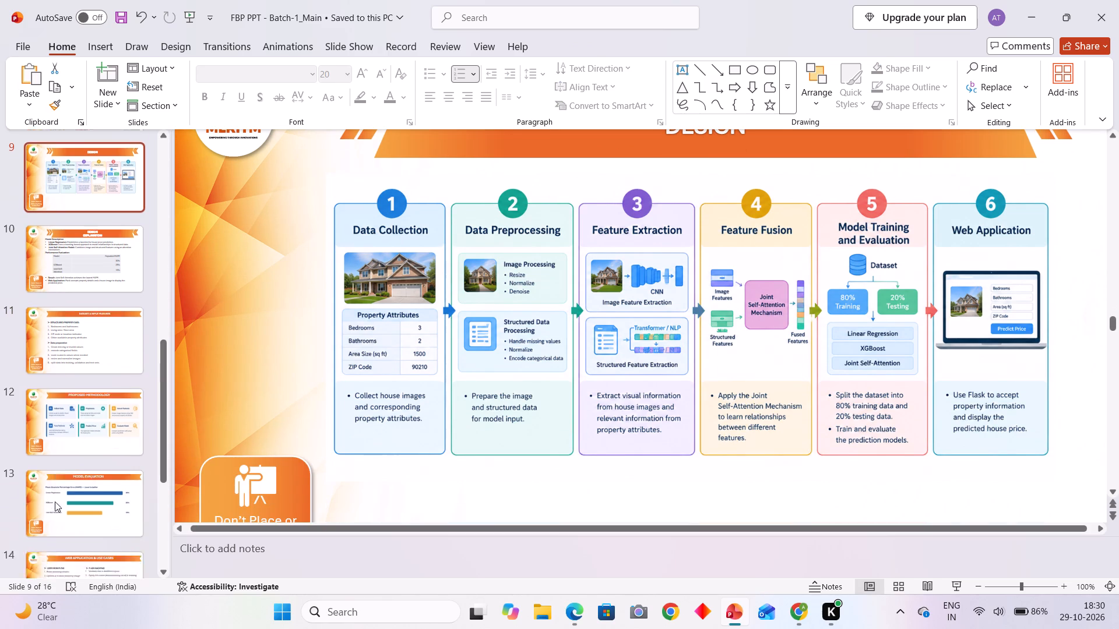
scroll(55, 501, down, 2)
click(74, 462)
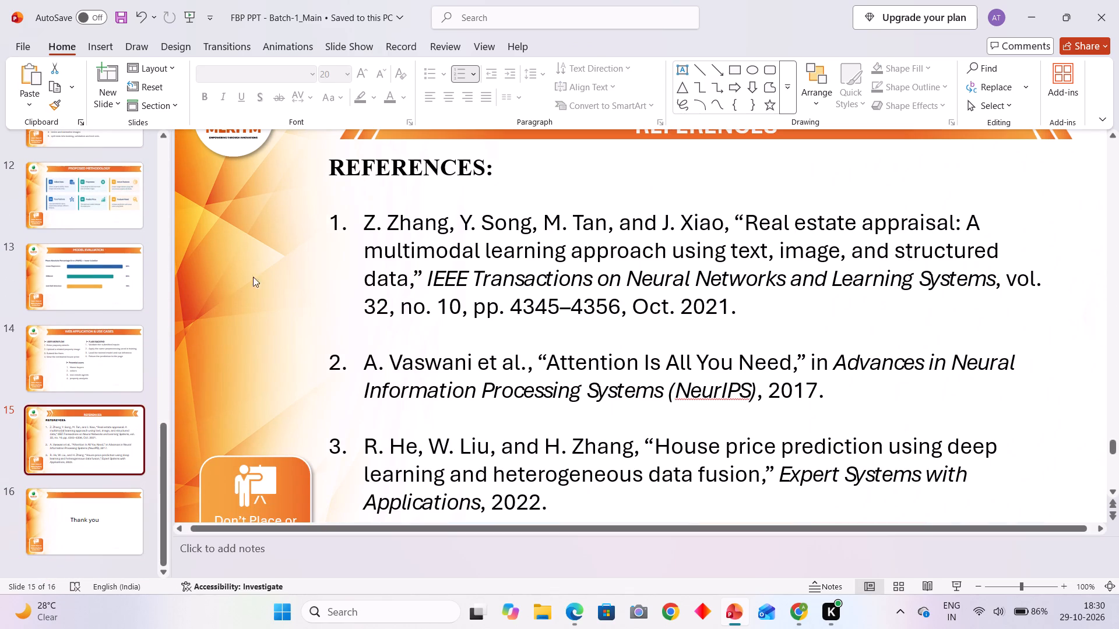
triple_click(139, 252)
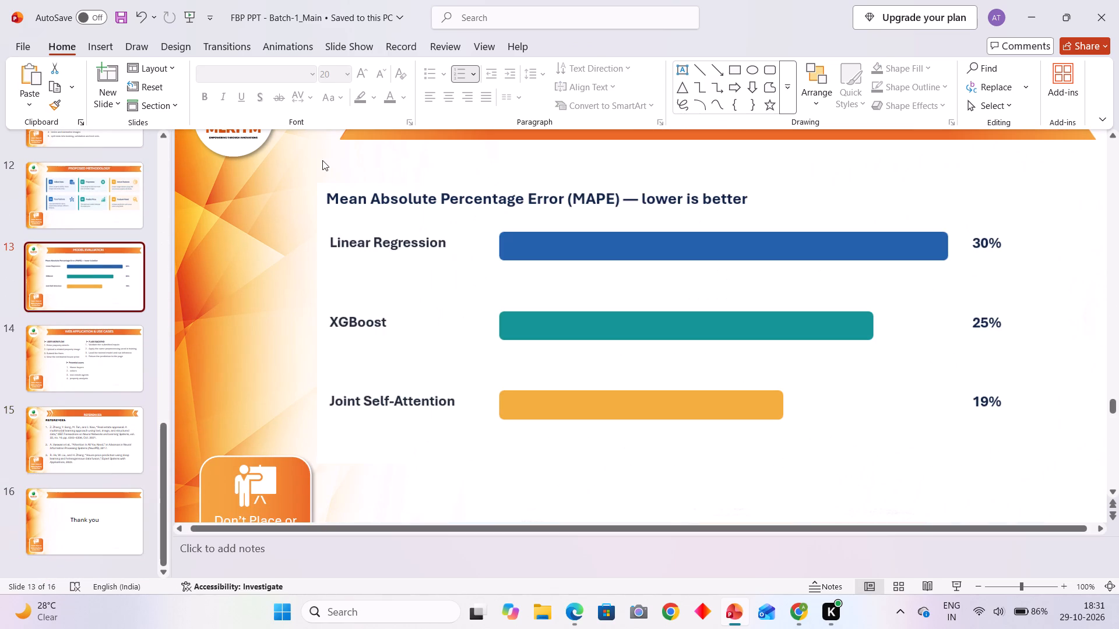
ctrl+scroll(325, 159, down, 2)
ctrl+scroll(325, 159, up, 1)
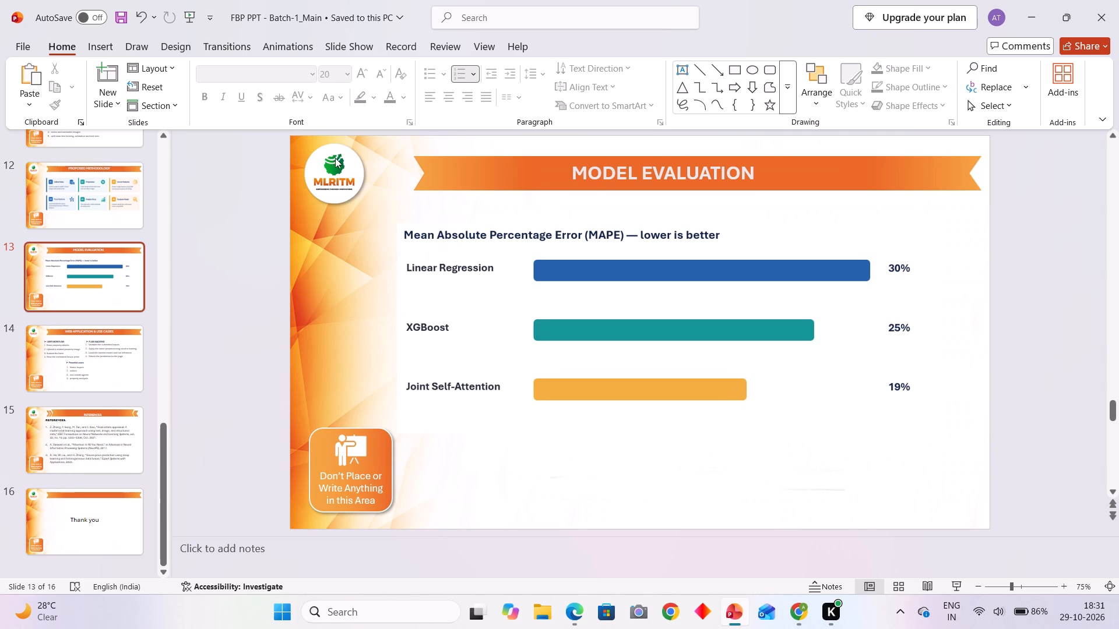
Examine the six stages on the Proposed Methodology slide, close up and as a whole.
scroll(435, 189, up, 1)
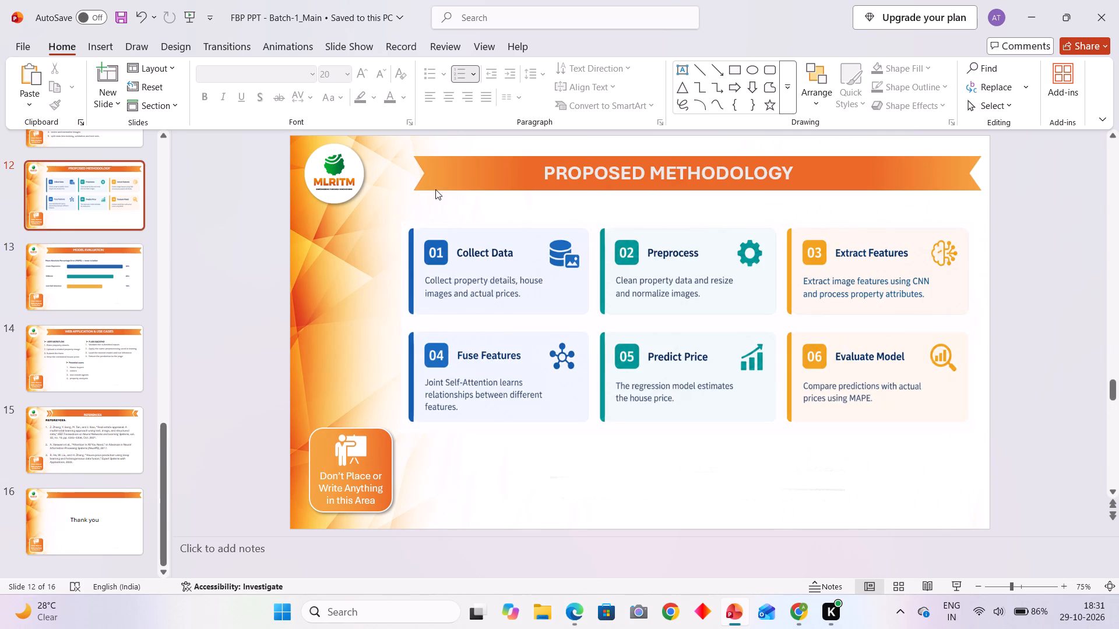
scroll(435, 189, up, 1)
scroll(431, 238, right, 2)
scroll(431, 238, left, 1)
ctrl+scroll(458, 299, up, 3)
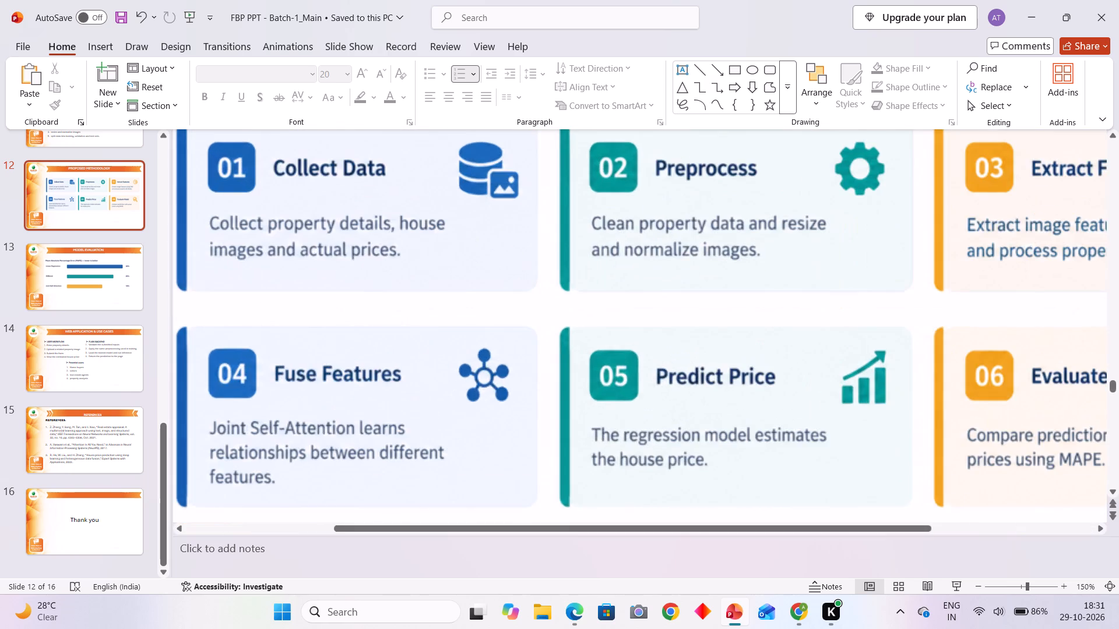
ctrl+scroll(458, 299, down, 7)
ctrl+scroll(458, 299, up, 3)
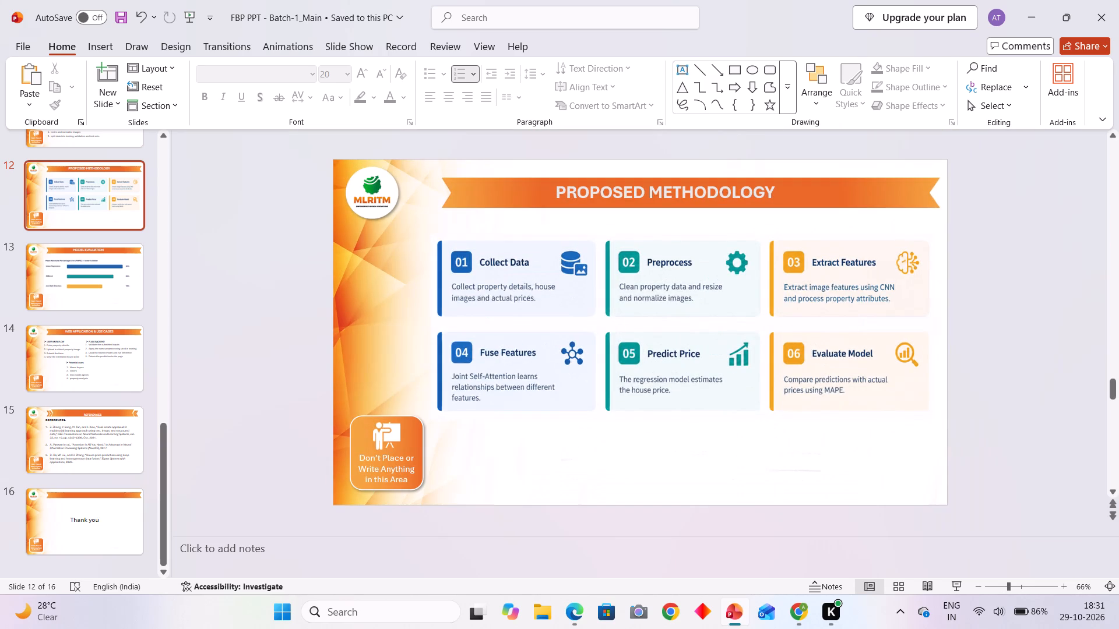
Copy the full-slide orange background picture from the Proposed Methodology slide.
click(94, 234)
double_click(100, 224)
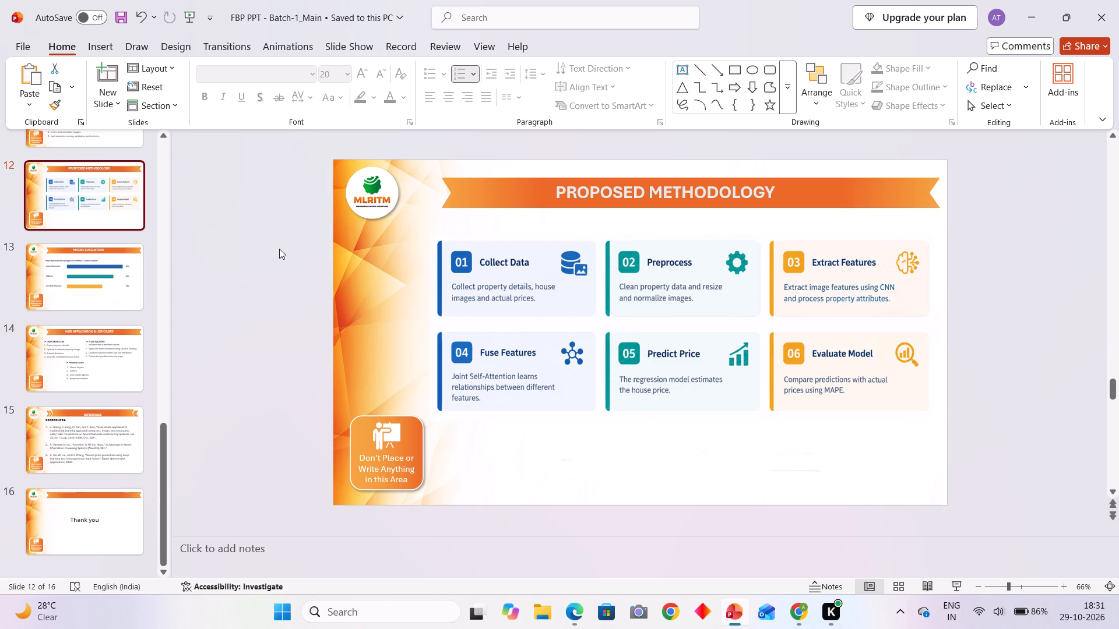
double_click(333, 156)
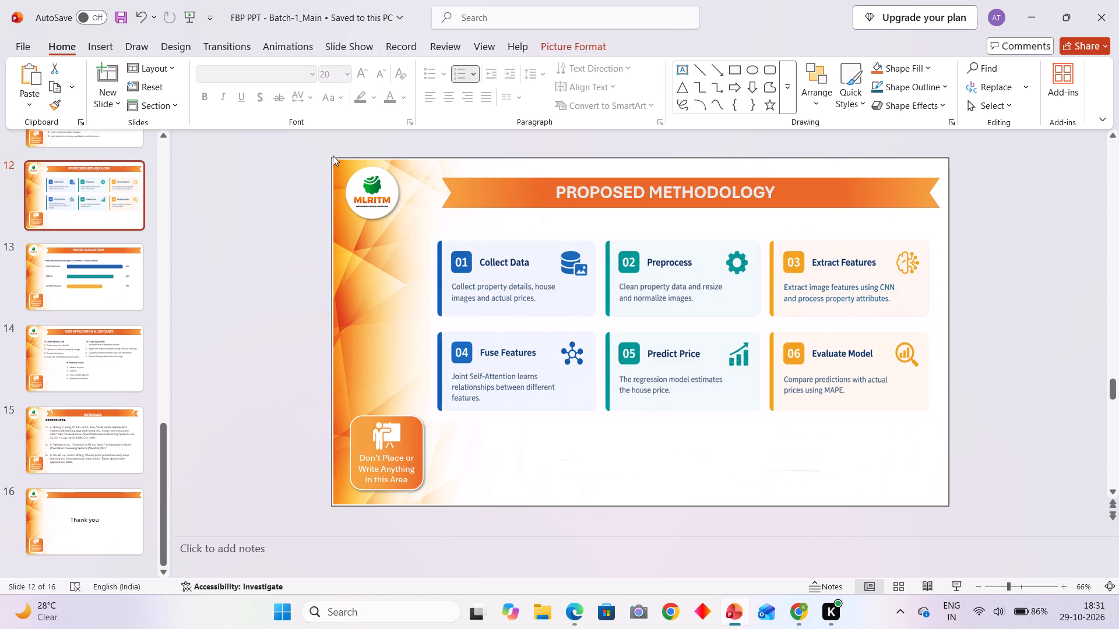
key(ctrl+c)
Insert a new slide with the Blank layout directly after the Proposed Methodology slide.
scroll(150, 277, down, 4)
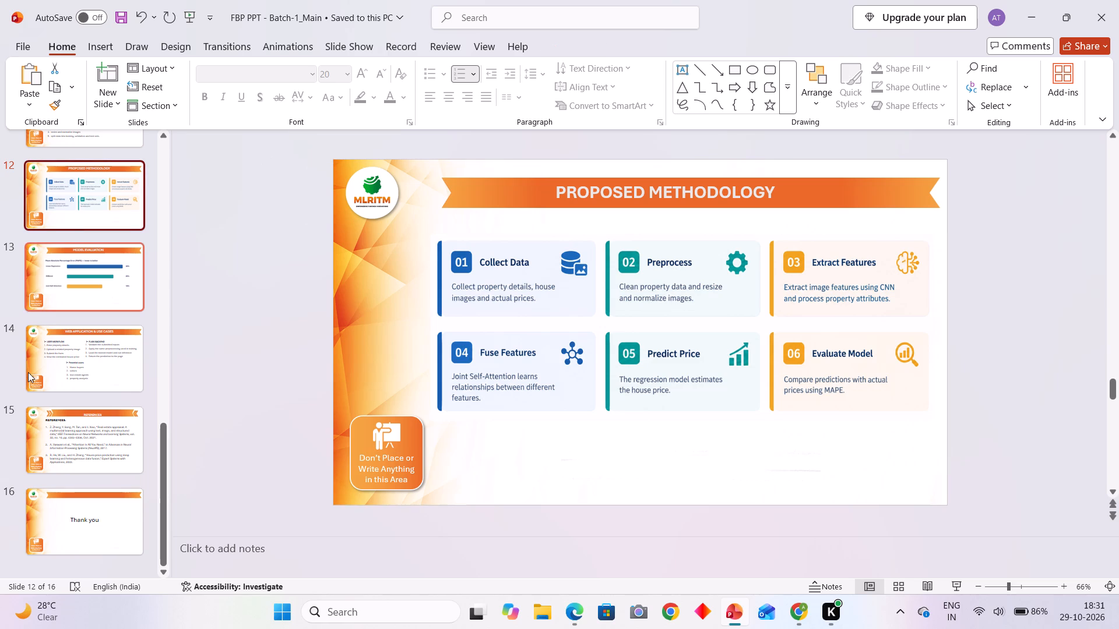
scroll(28, 372, down, 8)
click(111, 105)
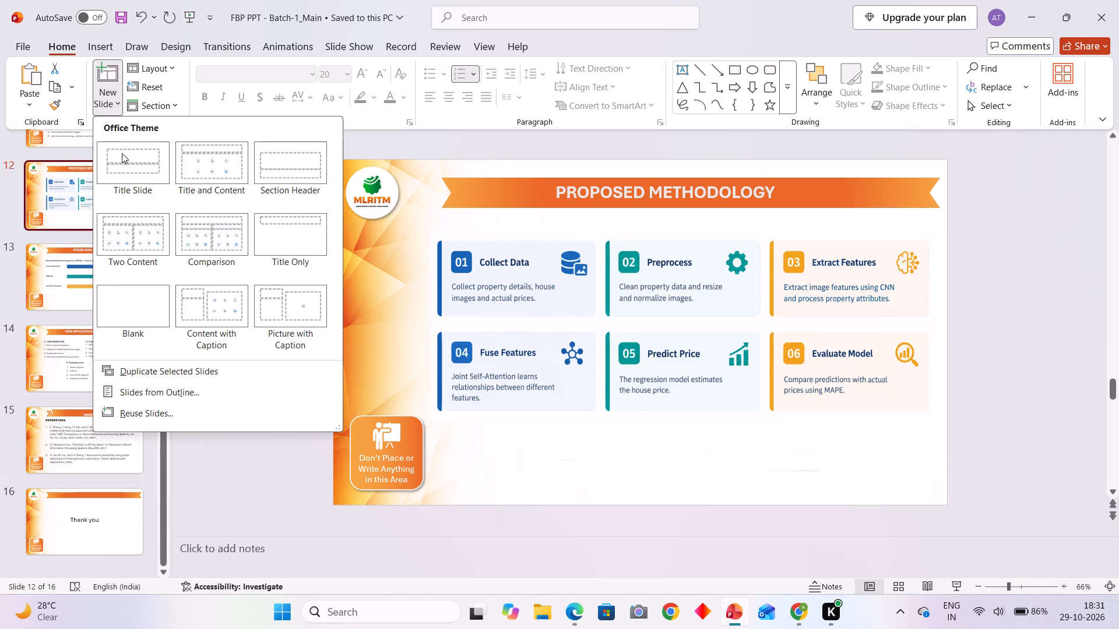
click(128, 295)
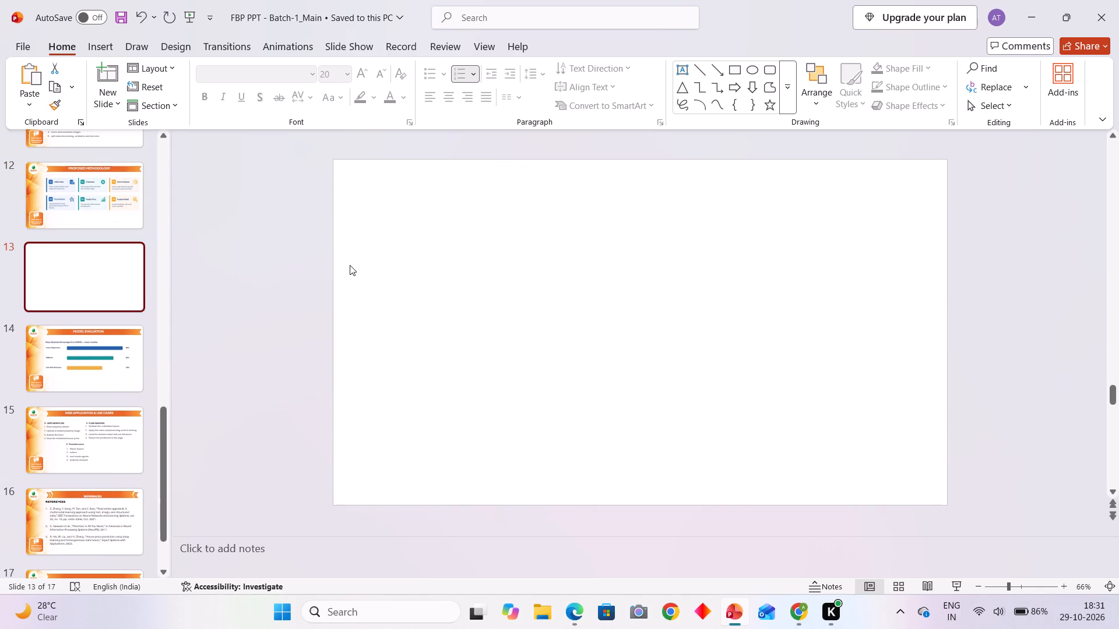
Paste the copied orange background picture onto the new blank slide.
click(350, 265)
double_click(350, 265)
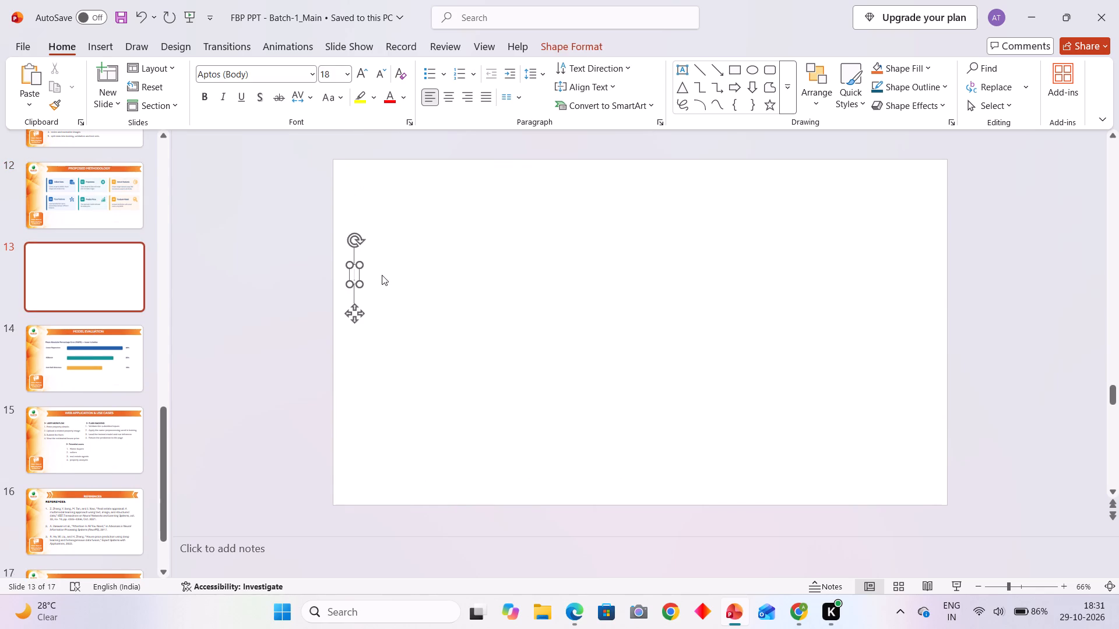
click(411, 272)
key(ctrl+v)
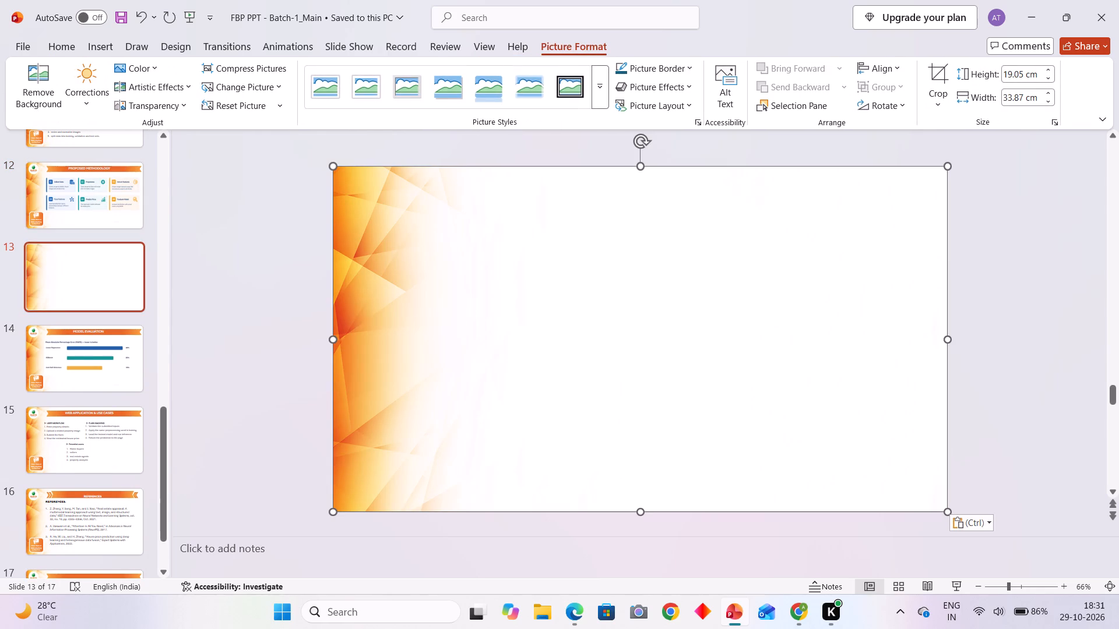
click(482, 280)
Try to copy the orange title banner from the Model Evaluation slide onto the new slide 13.
click(112, 339)
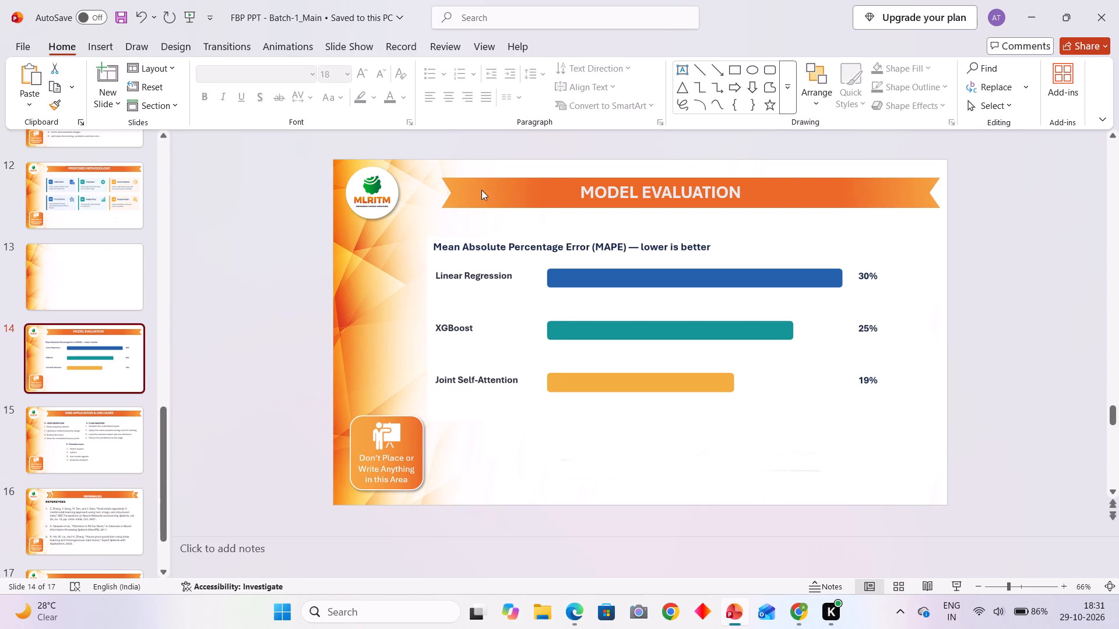
click(481, 190)
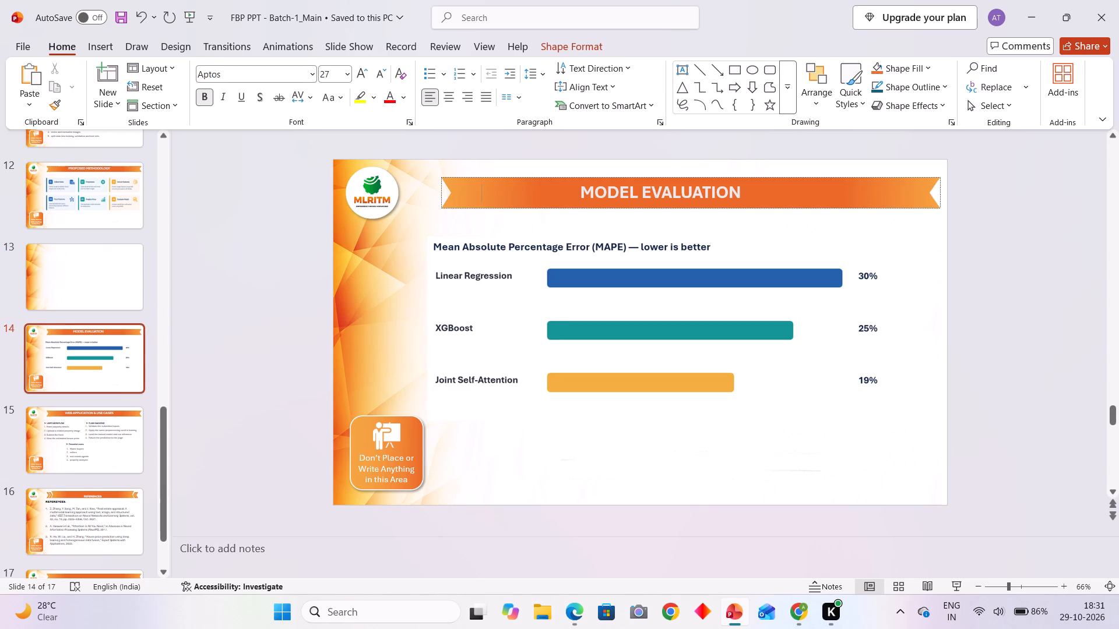
key(ctrl+c)
click(125, 304)
click(453, 210)
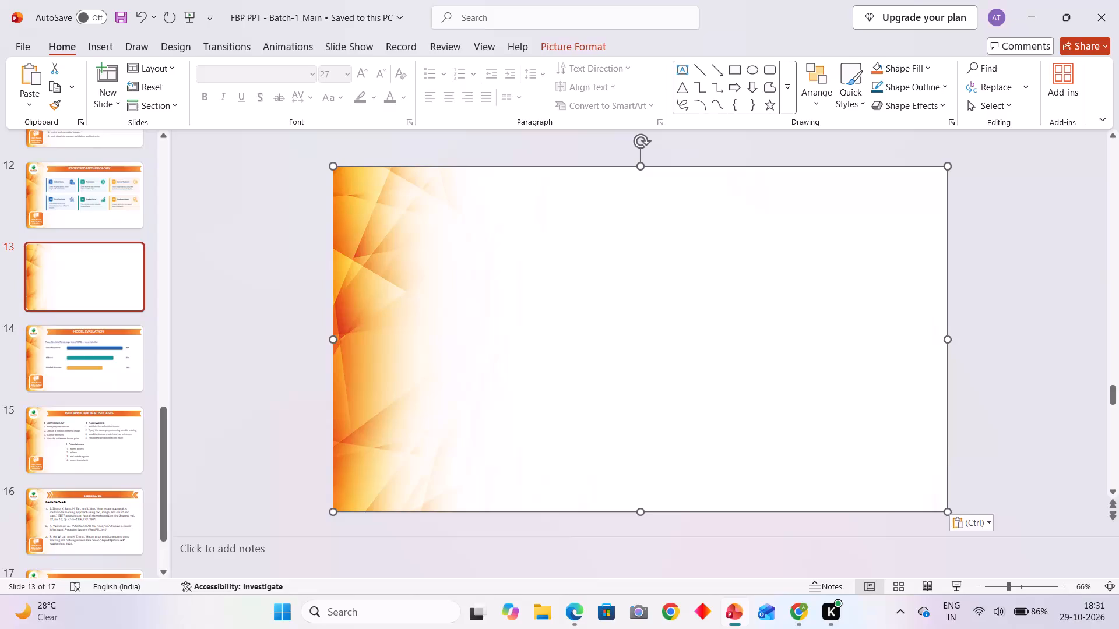
key(ctrl+v)
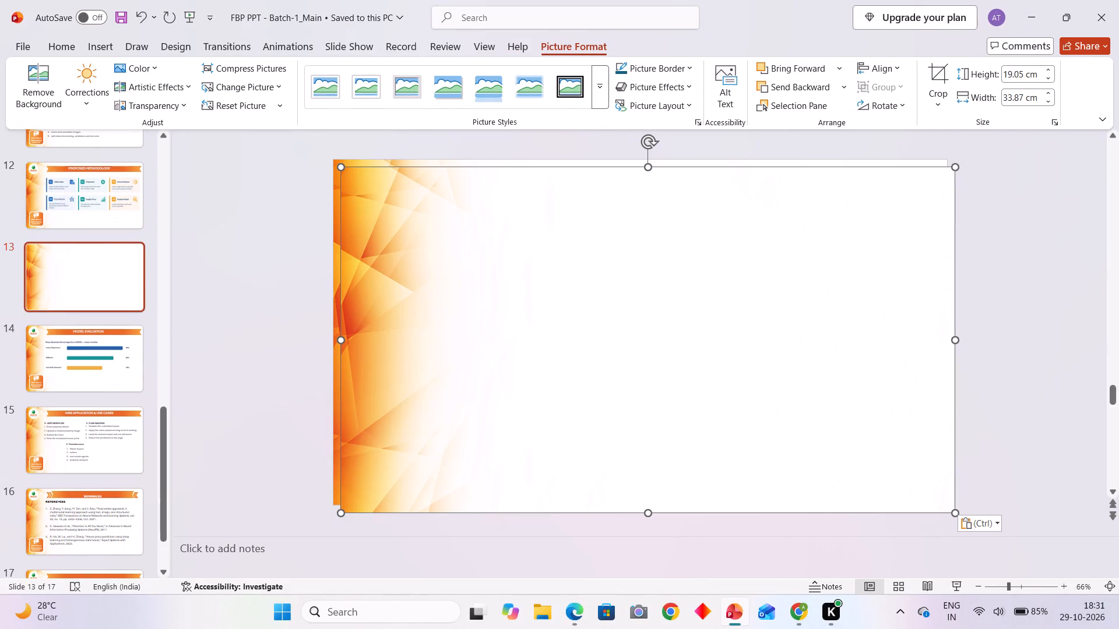
Delete the extra copies of the orange background picture from slide 13, keeping the original background.
key(BackSpace)
double_click(465, 204)
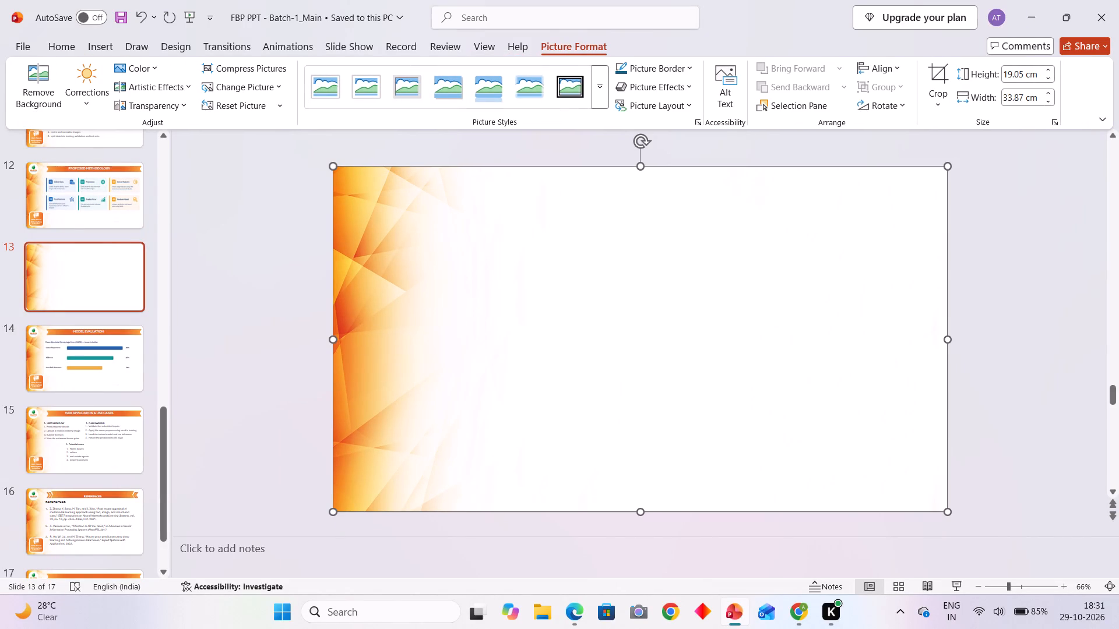
key(ctrl+v)
key(BackSpace)
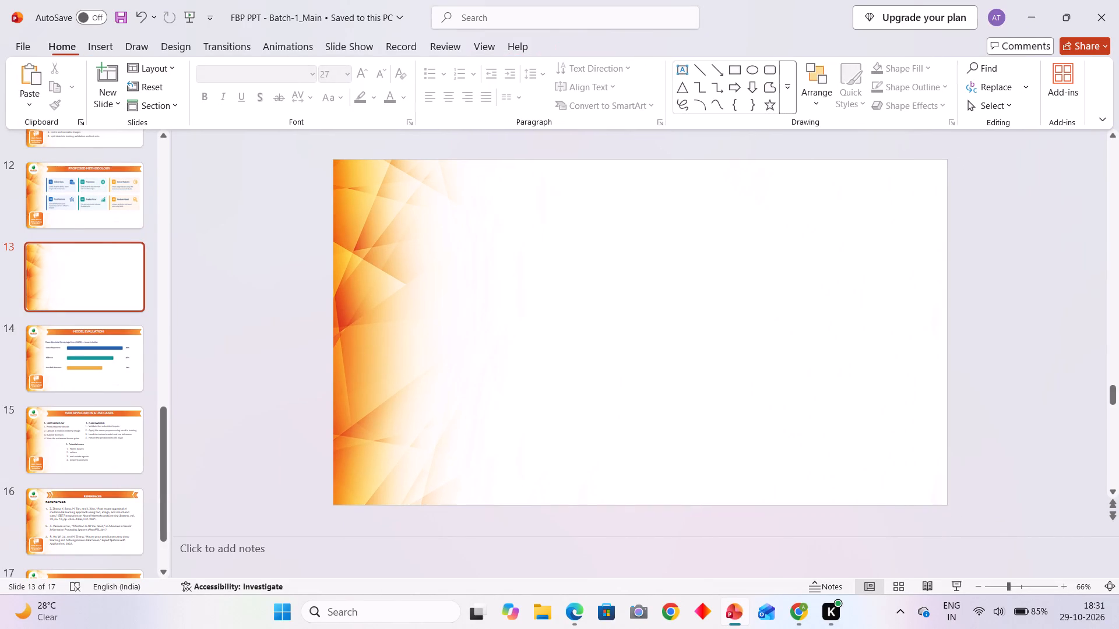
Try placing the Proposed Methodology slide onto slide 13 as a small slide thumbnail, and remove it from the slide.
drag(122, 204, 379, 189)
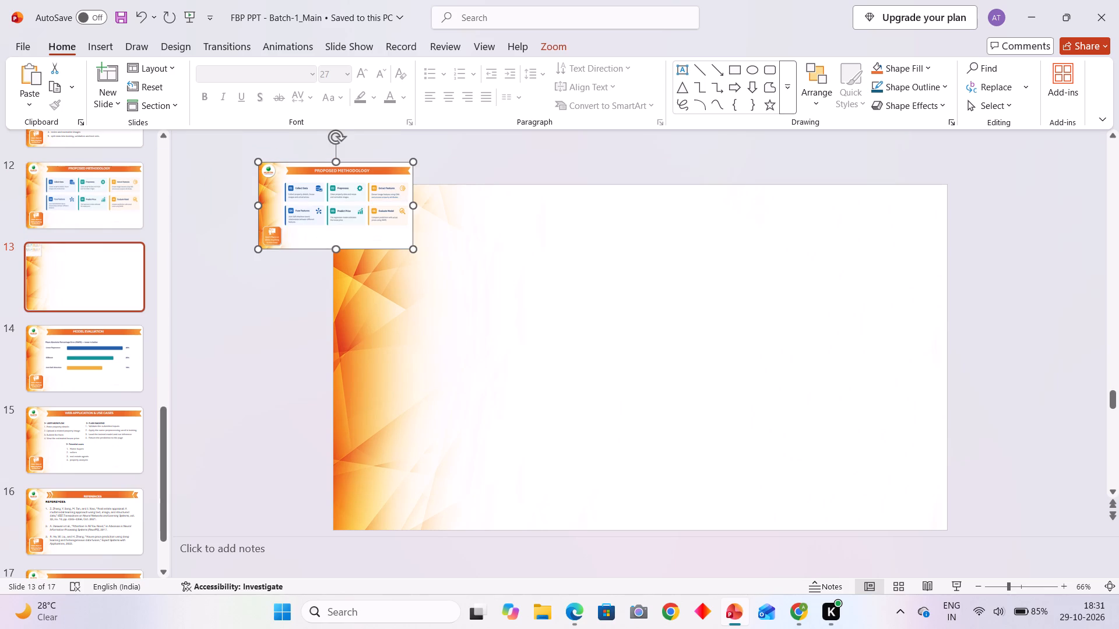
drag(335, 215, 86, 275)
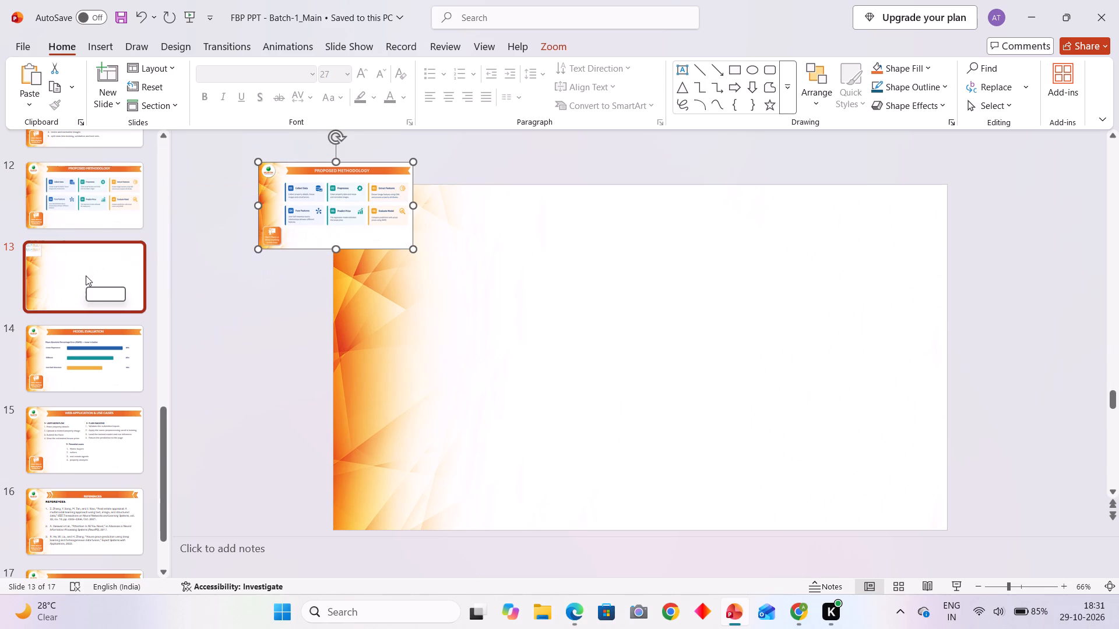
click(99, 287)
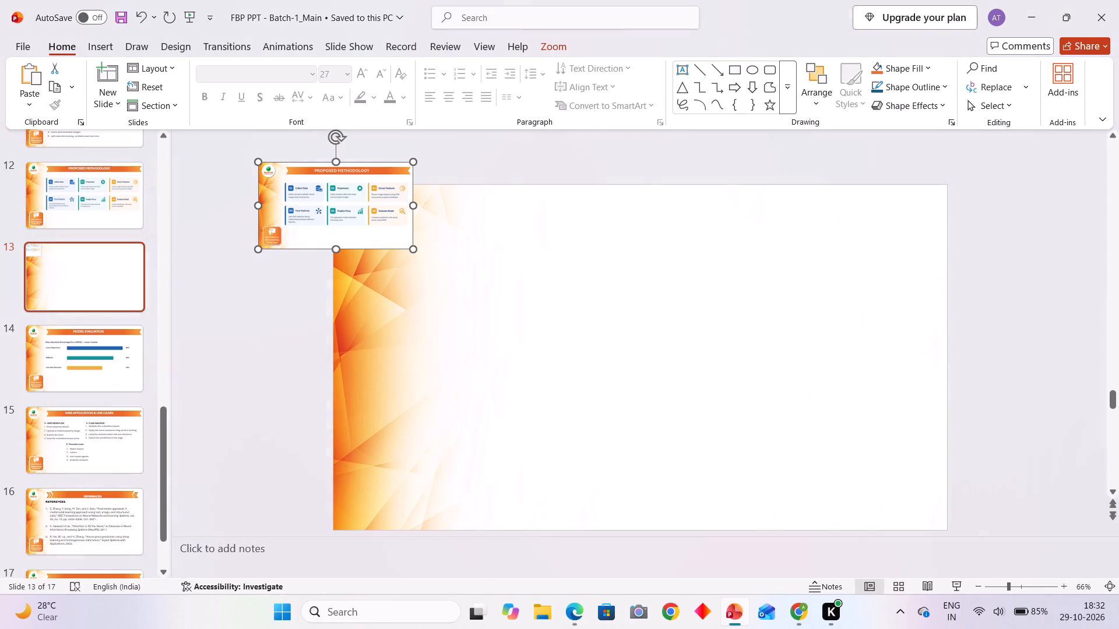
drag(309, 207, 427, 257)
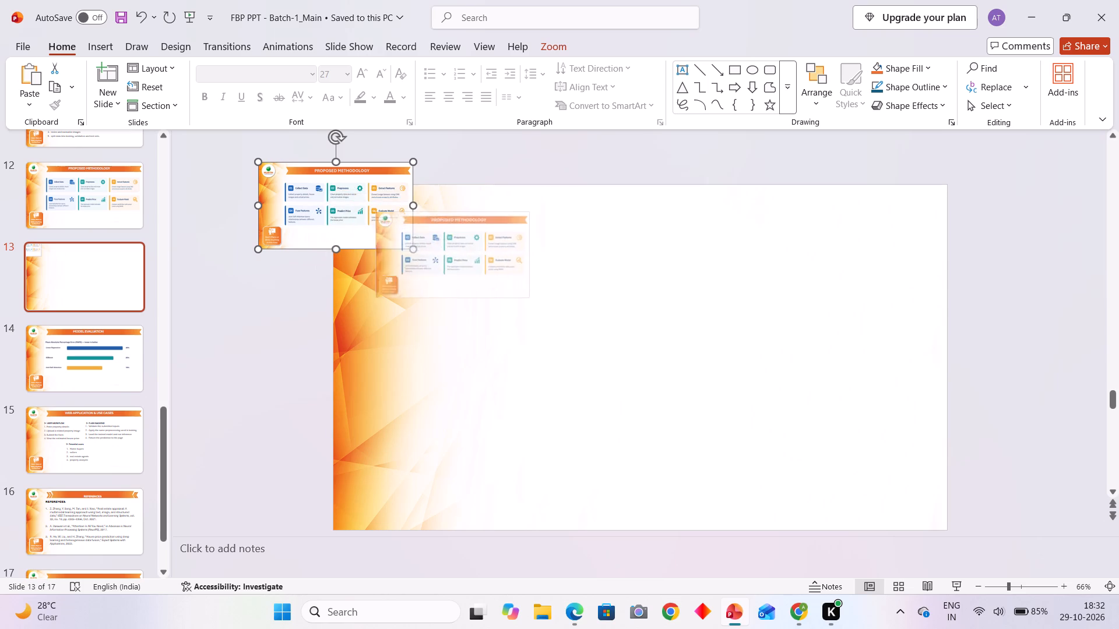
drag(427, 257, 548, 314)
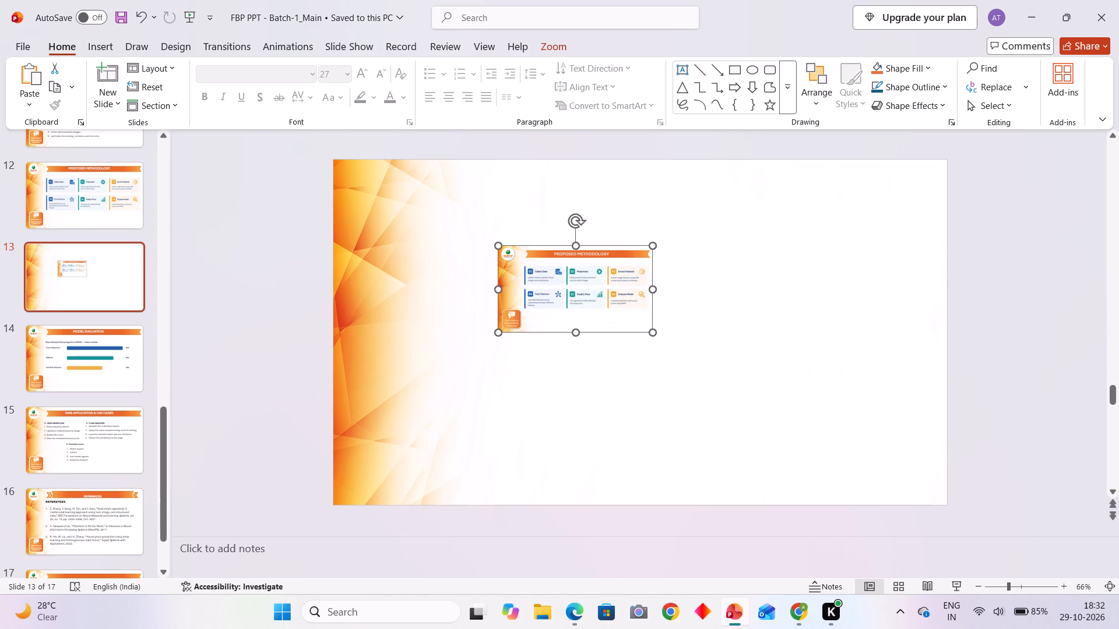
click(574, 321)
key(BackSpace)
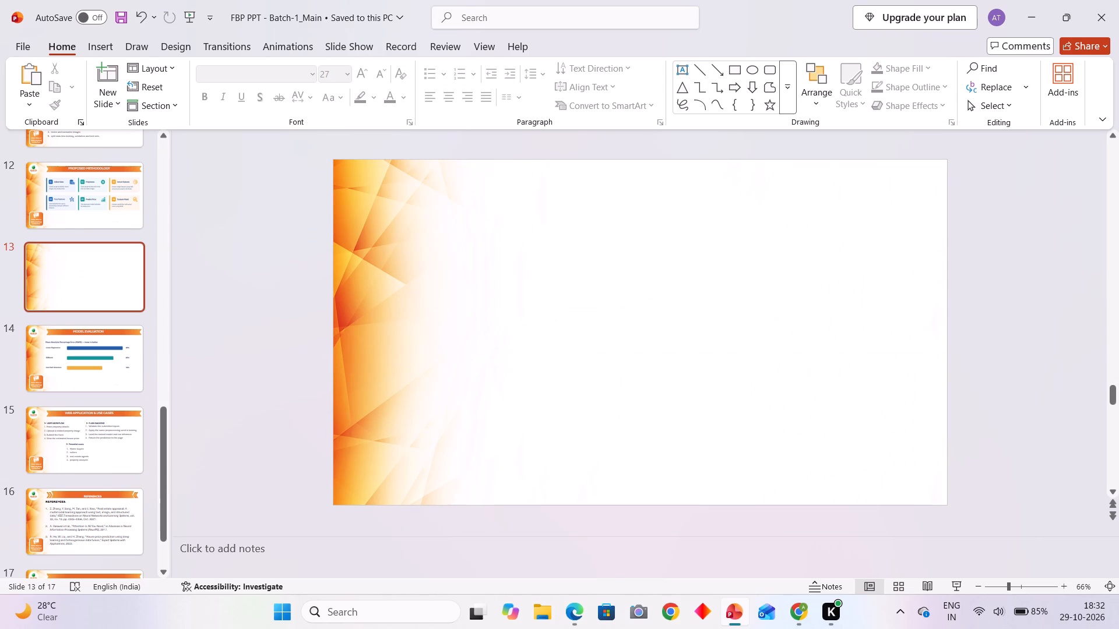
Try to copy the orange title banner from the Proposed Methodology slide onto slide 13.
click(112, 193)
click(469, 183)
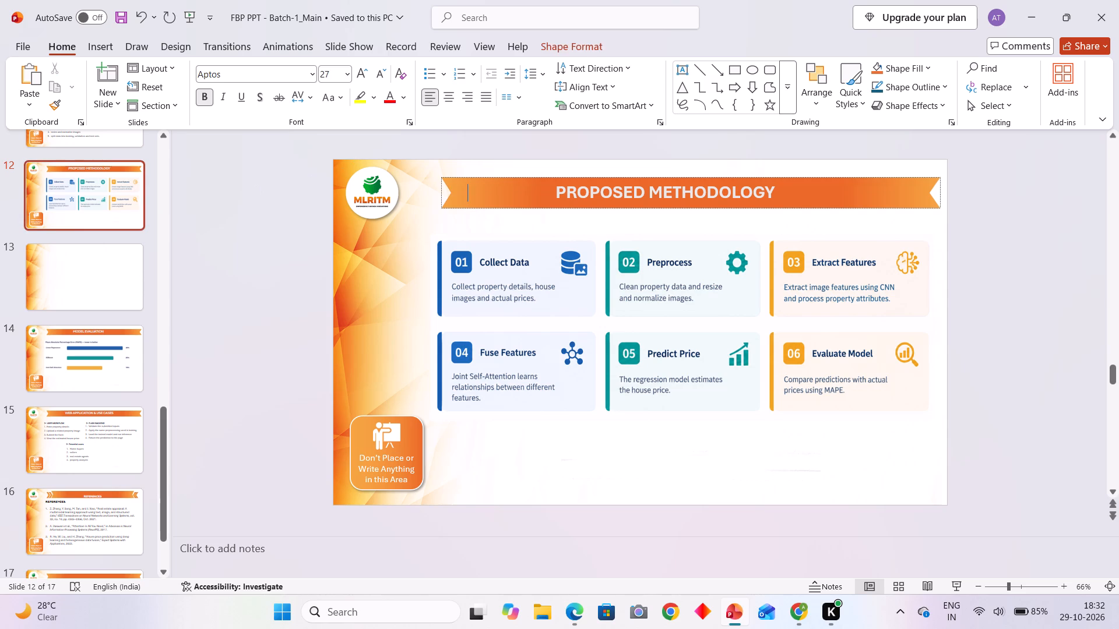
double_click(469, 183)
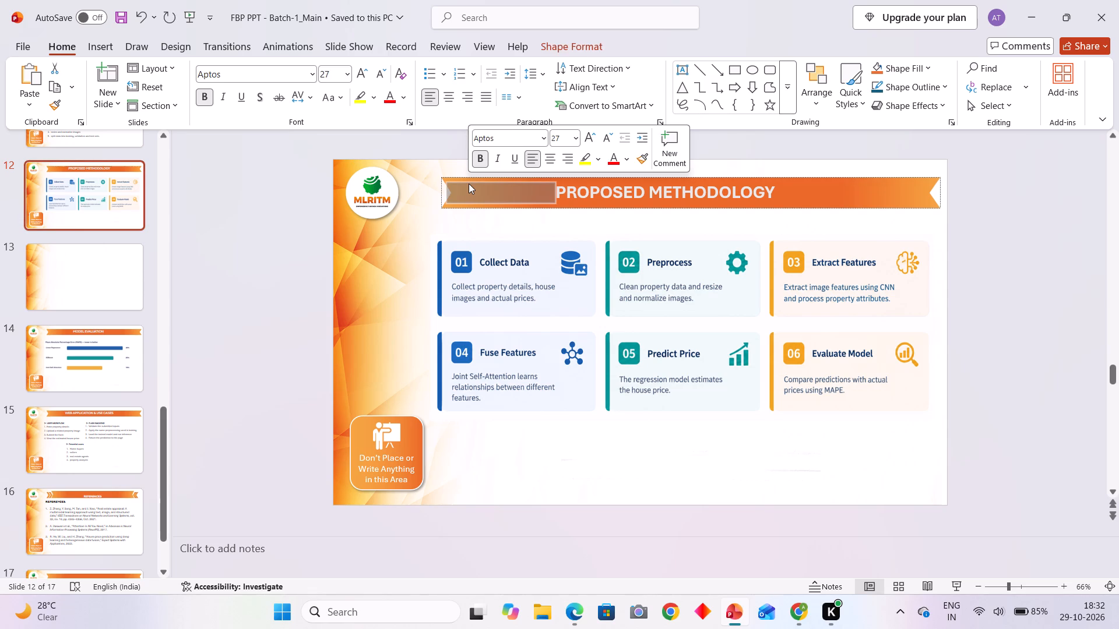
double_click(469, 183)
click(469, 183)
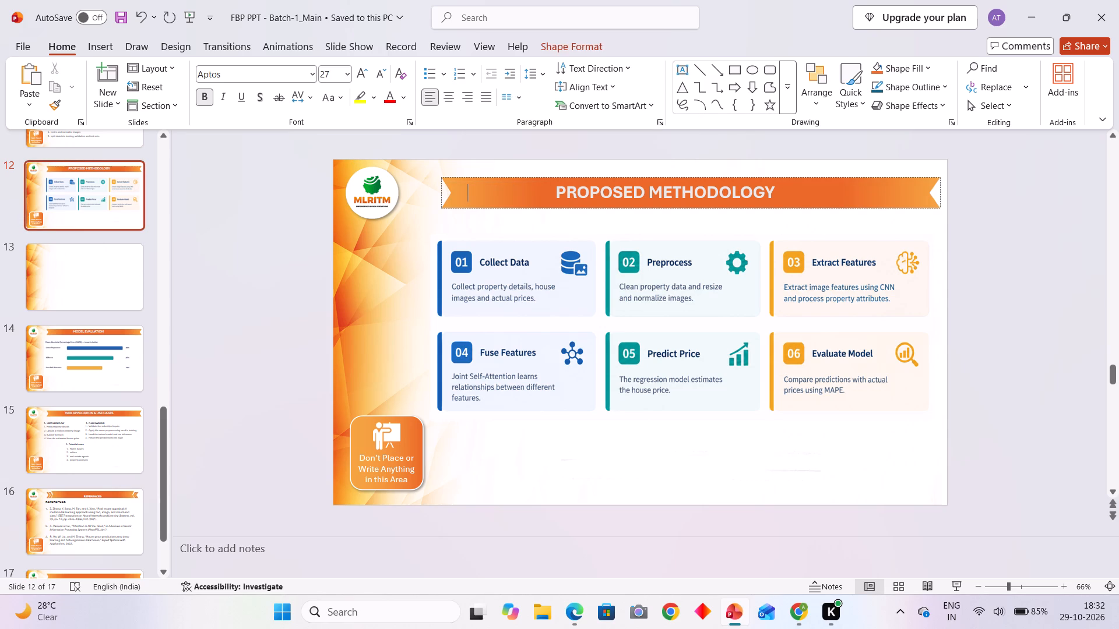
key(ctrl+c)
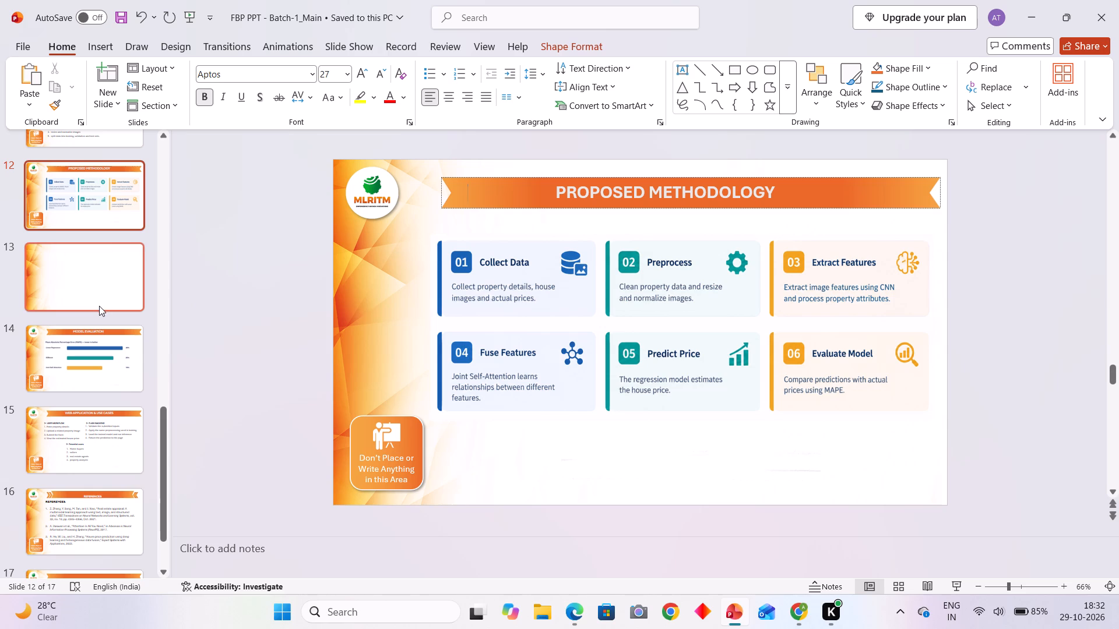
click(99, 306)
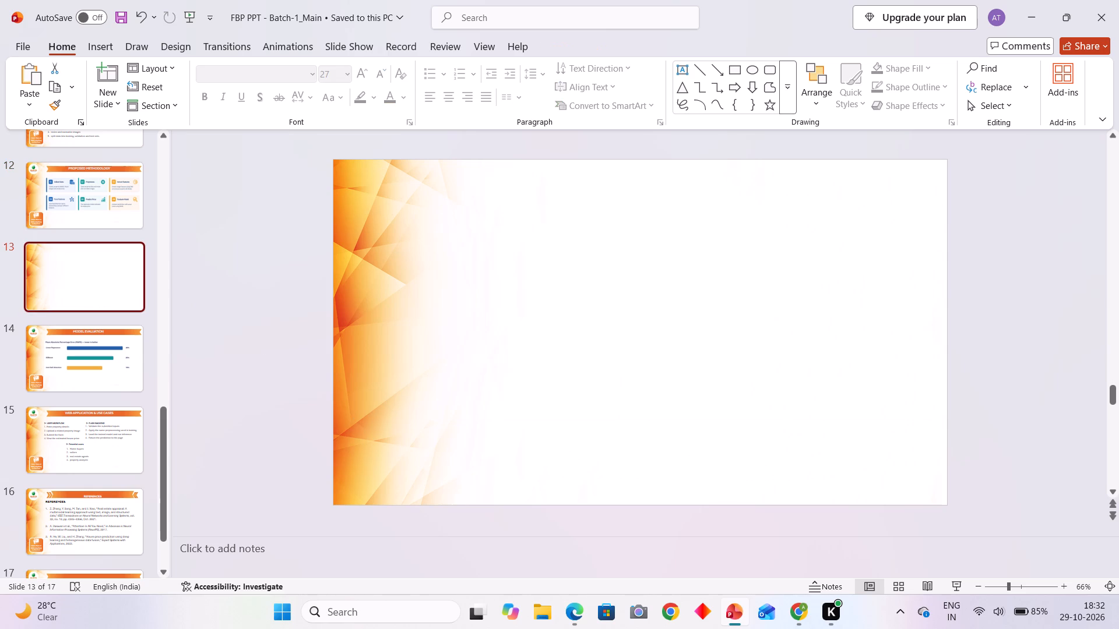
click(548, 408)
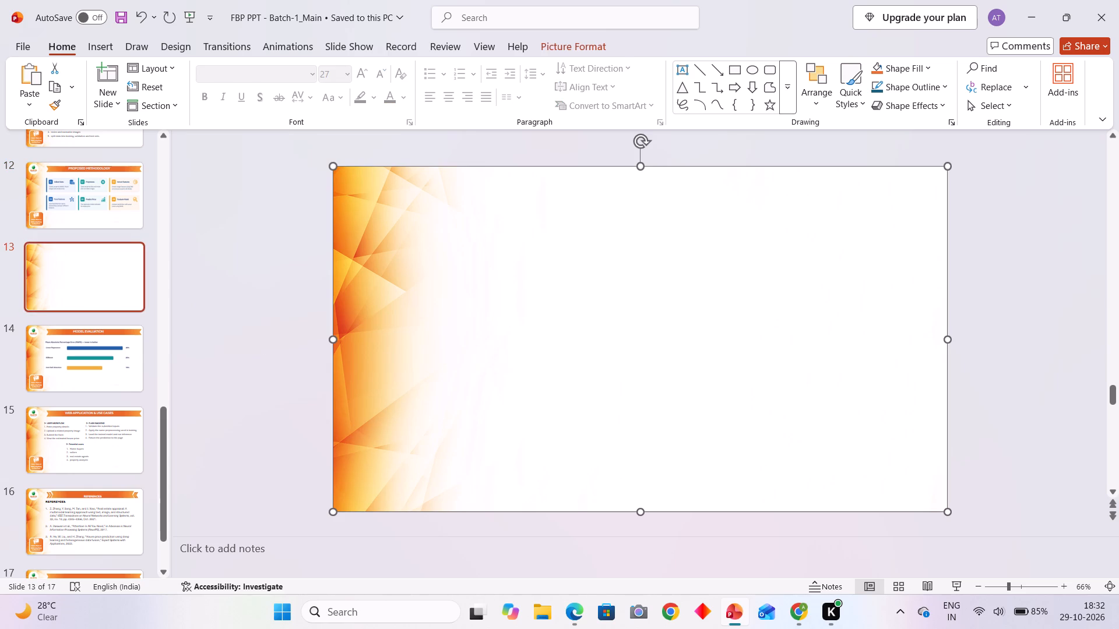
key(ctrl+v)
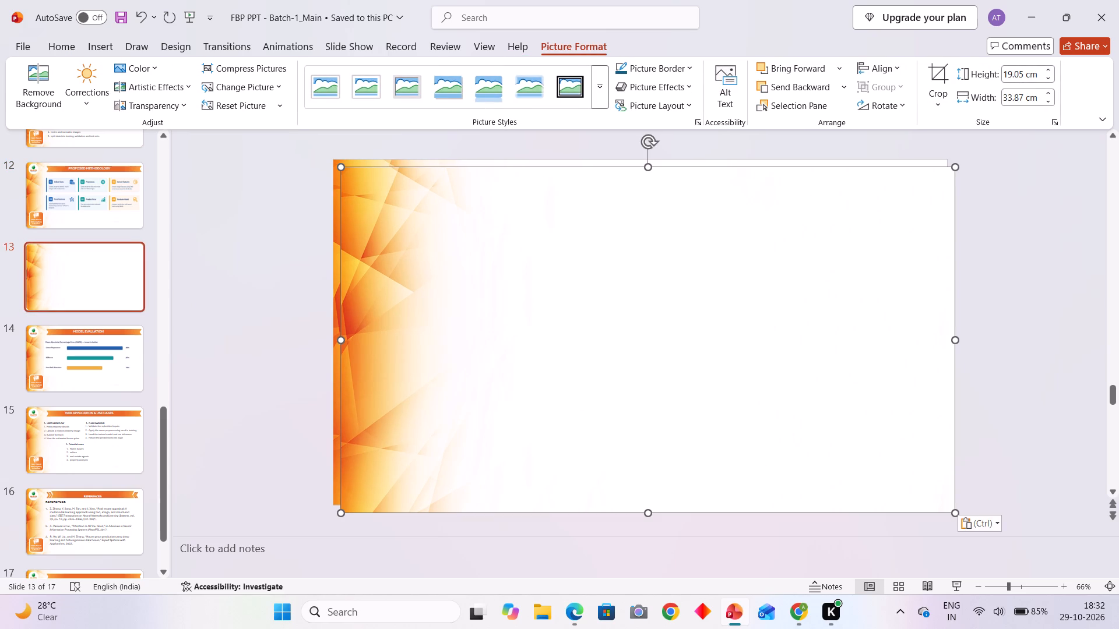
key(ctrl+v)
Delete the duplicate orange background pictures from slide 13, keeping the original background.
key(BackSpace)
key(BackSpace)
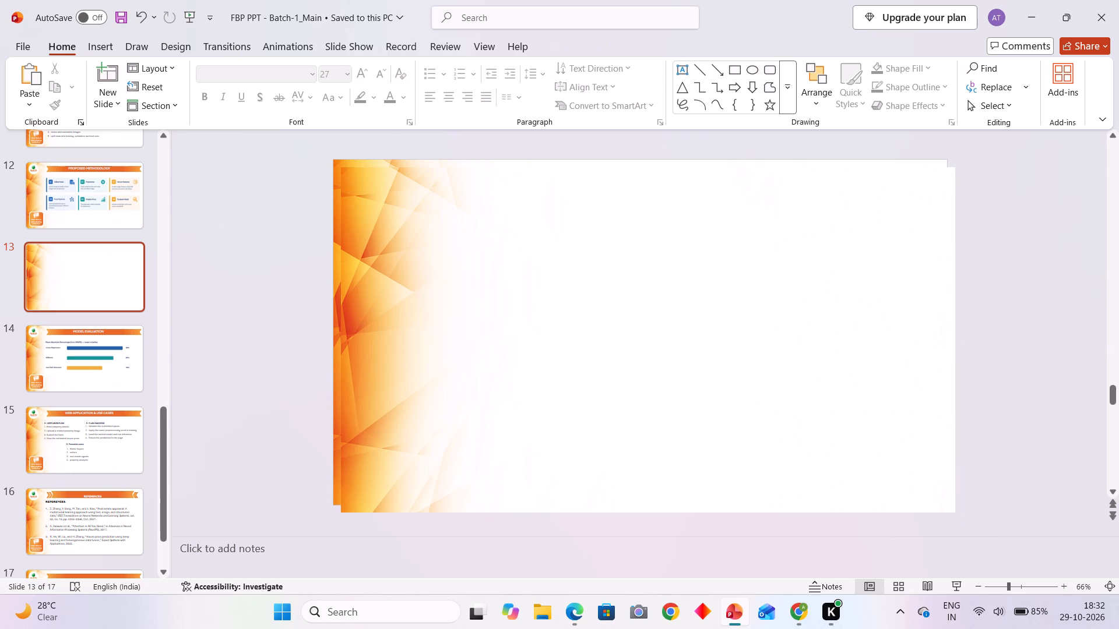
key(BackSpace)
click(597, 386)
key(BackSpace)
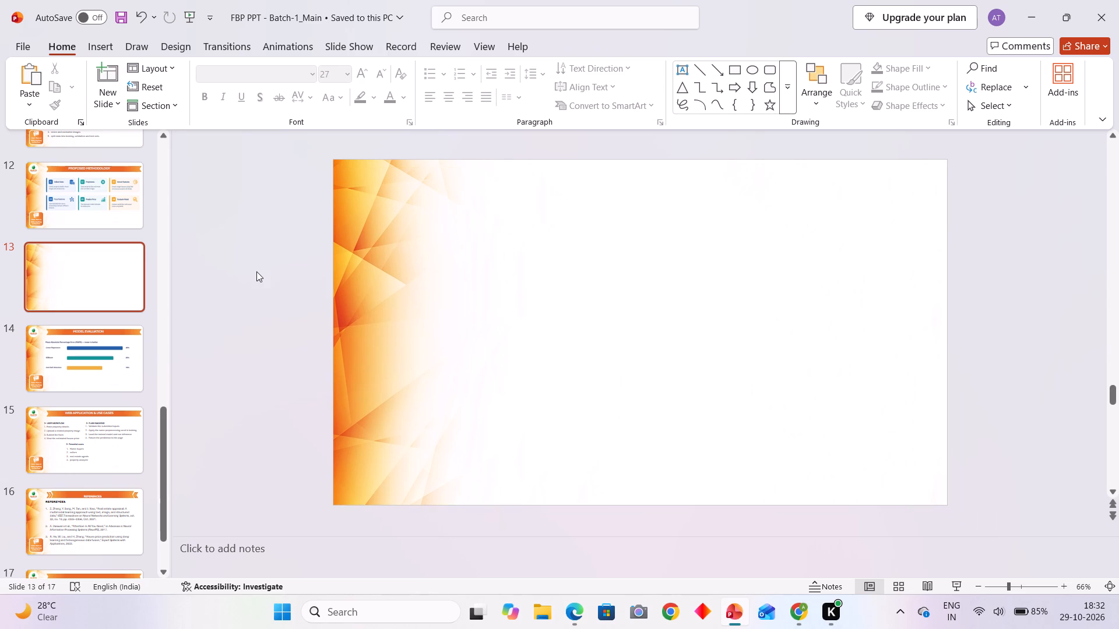
Copy the whole orange PROPOSED METHODOLOGY title banner from slide 12 and paste it onto slide 13.
click(57, 211)
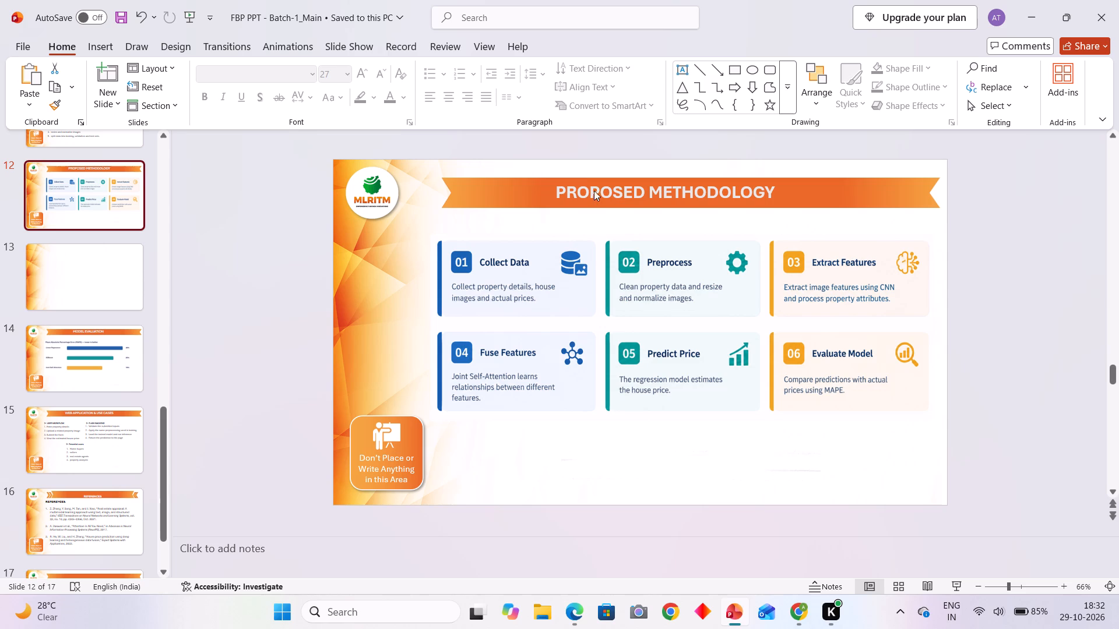
click(592, 190)
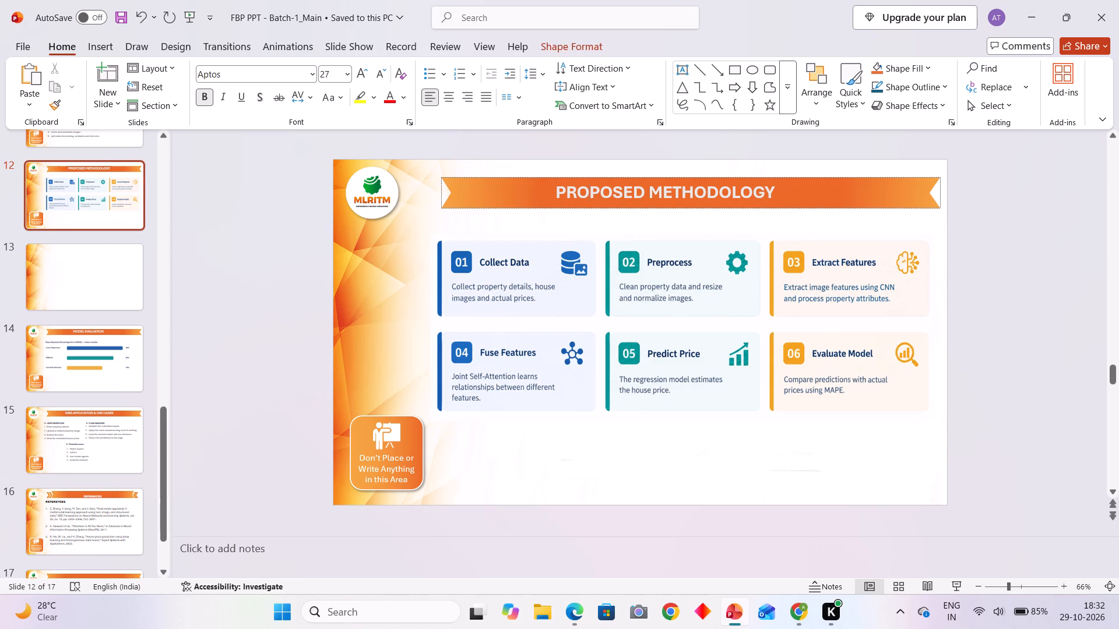
drag(440, 195, 431, 195)
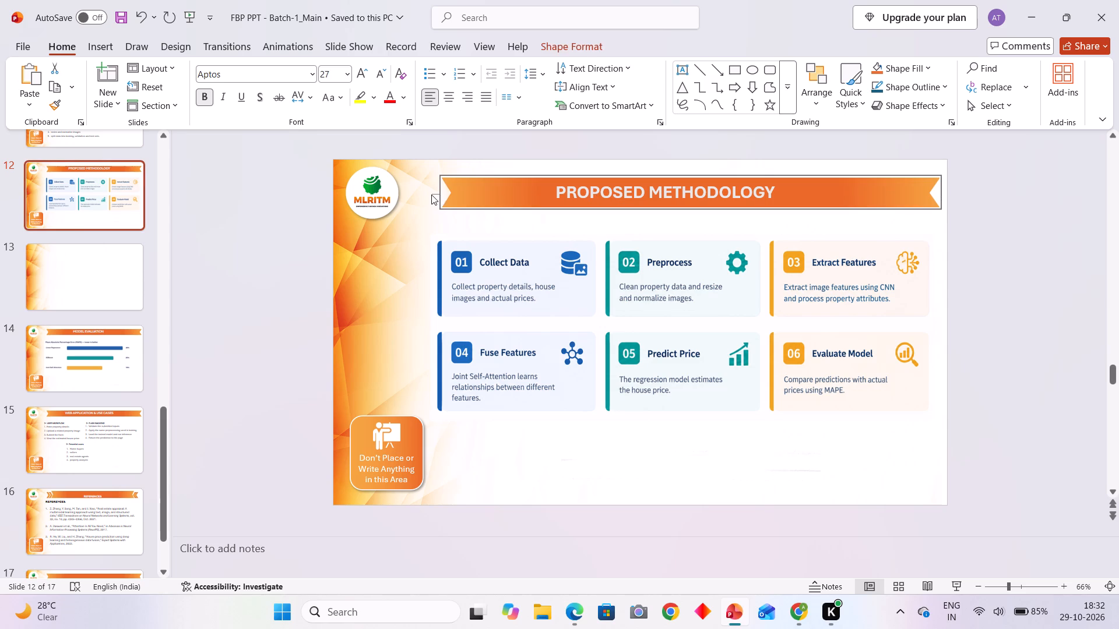
drag(431, 195, 474, 189)
key(ctrl+c)
drag(126, 255, 141, 264)
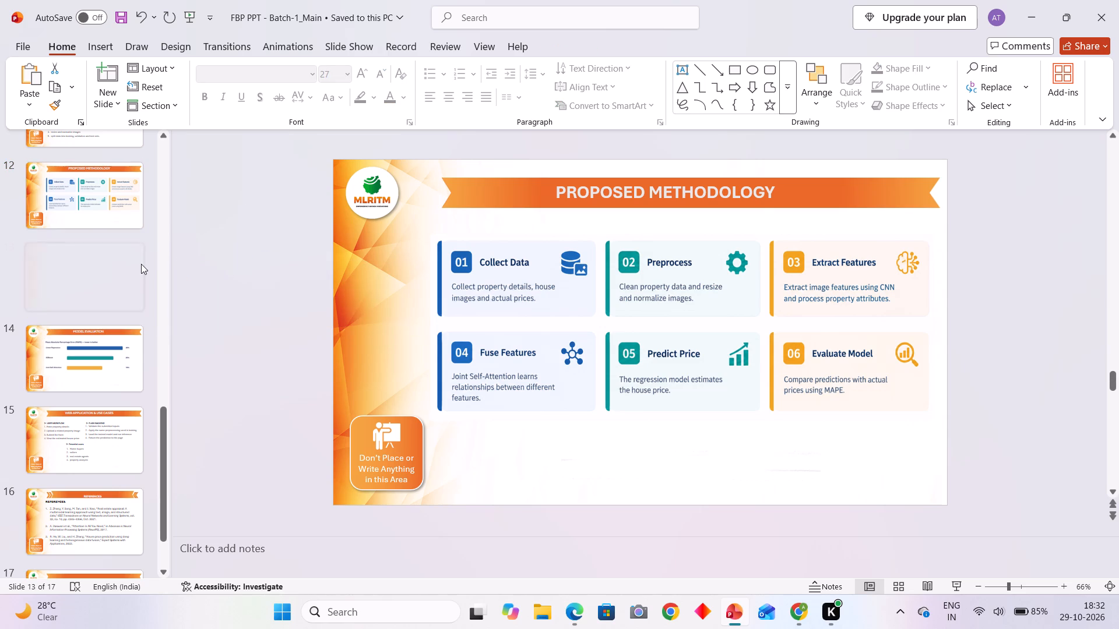
click(141, 264)
click(420, 265)
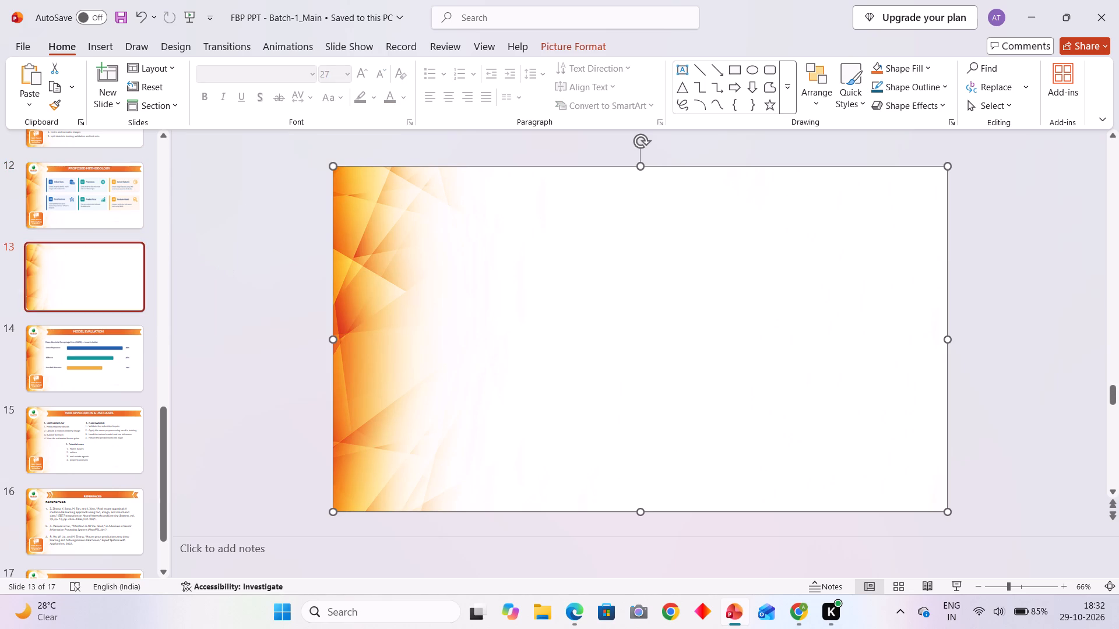
double_click(473, 204)
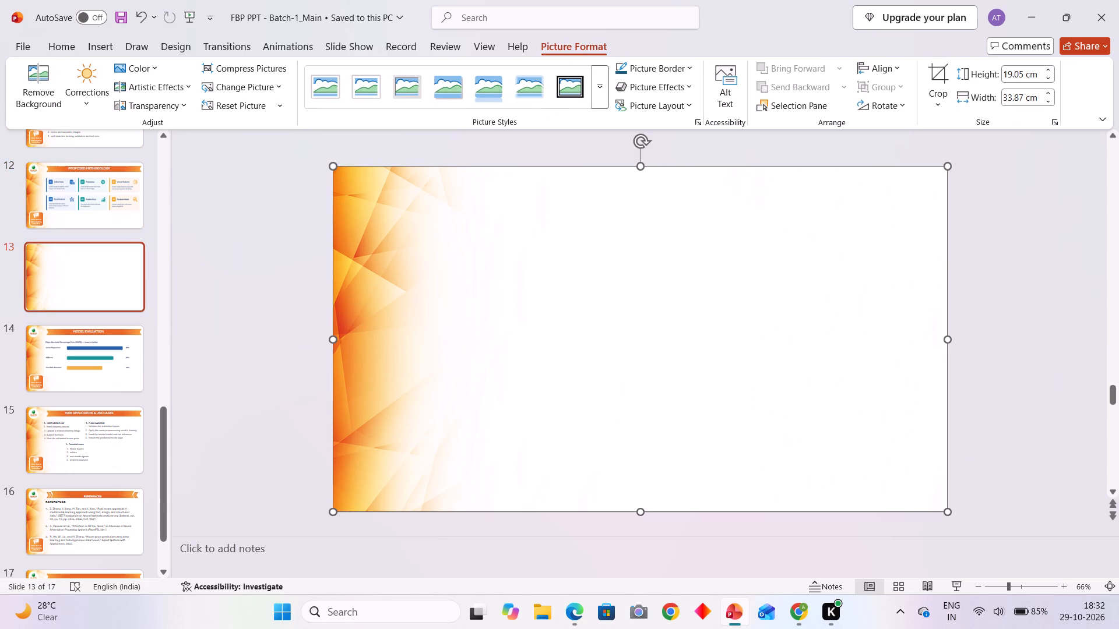
key(ctrl+v)
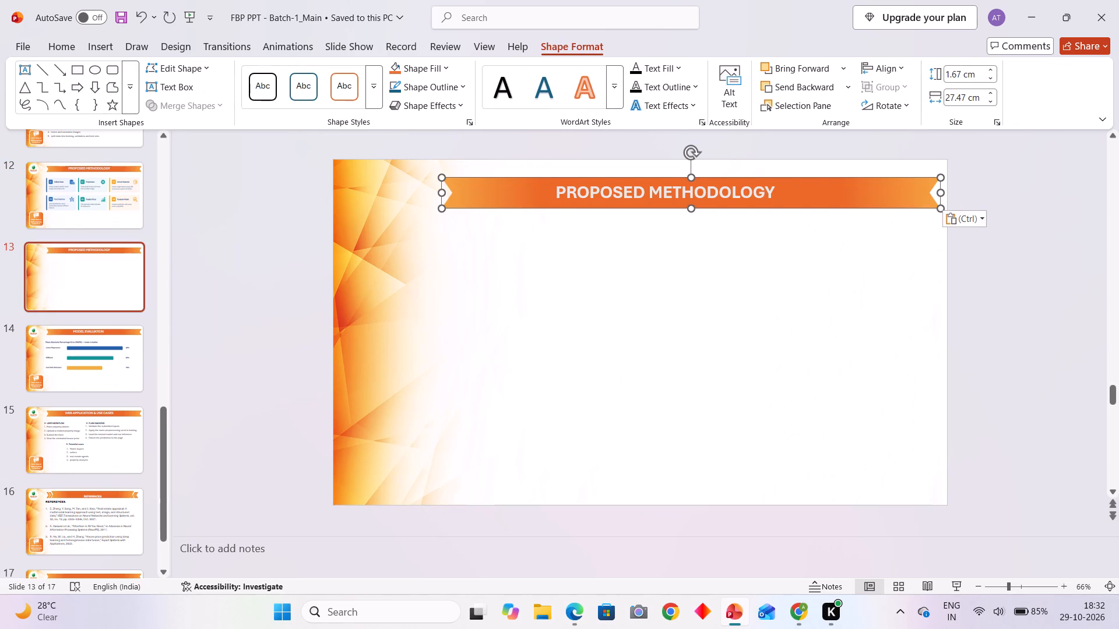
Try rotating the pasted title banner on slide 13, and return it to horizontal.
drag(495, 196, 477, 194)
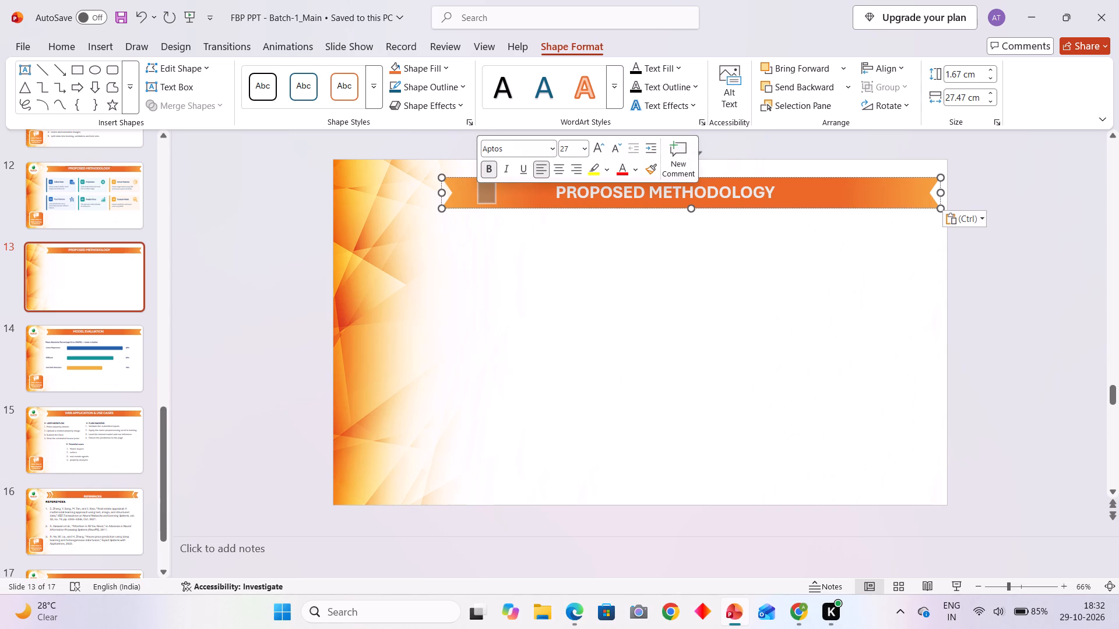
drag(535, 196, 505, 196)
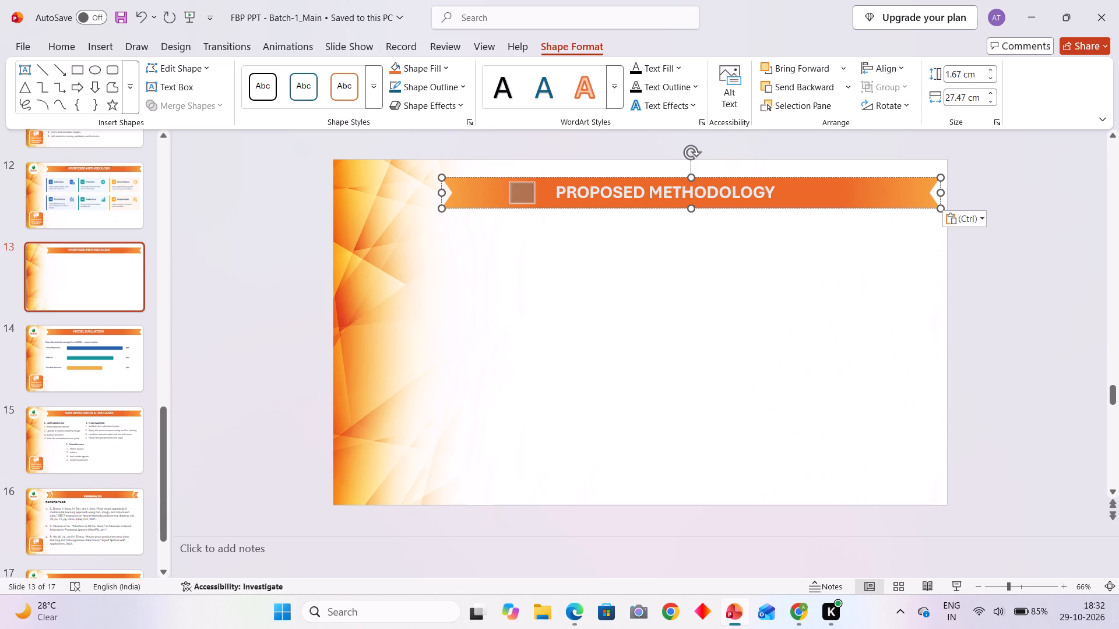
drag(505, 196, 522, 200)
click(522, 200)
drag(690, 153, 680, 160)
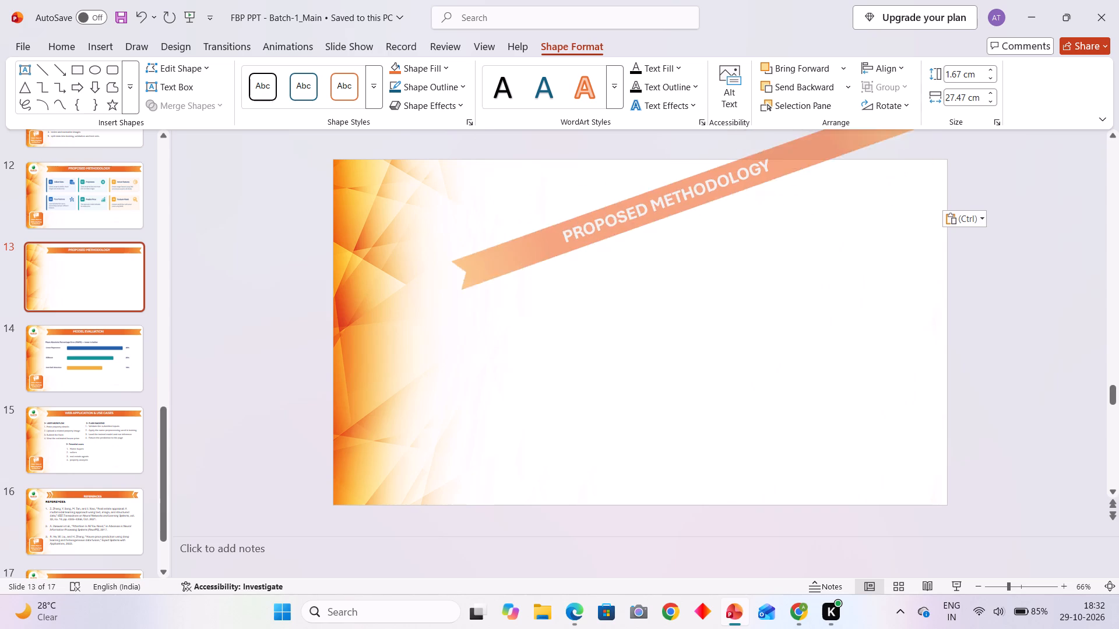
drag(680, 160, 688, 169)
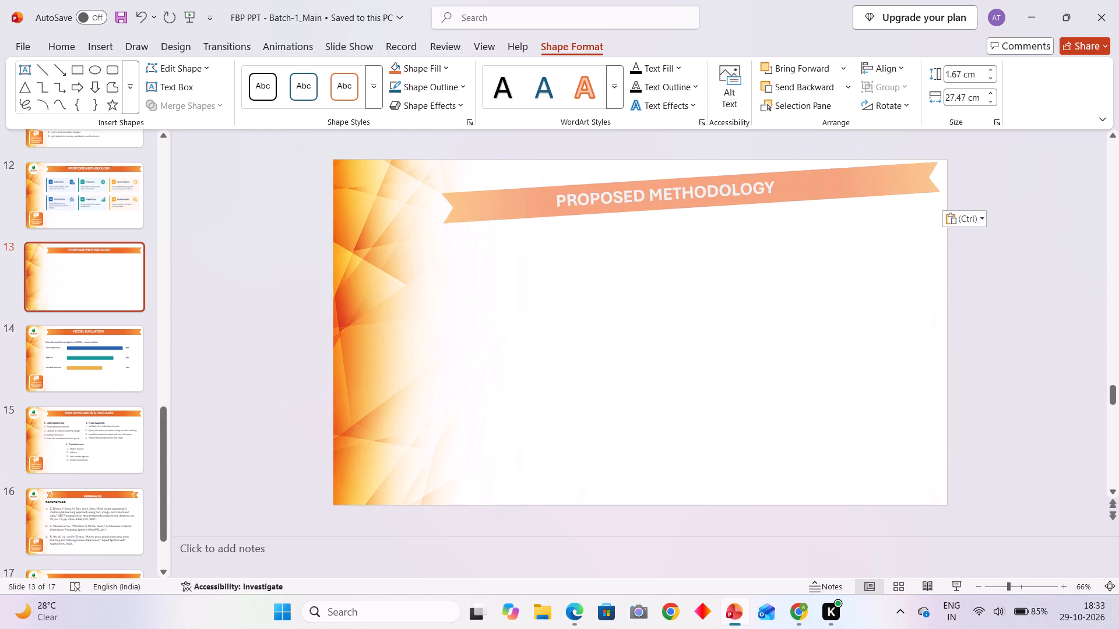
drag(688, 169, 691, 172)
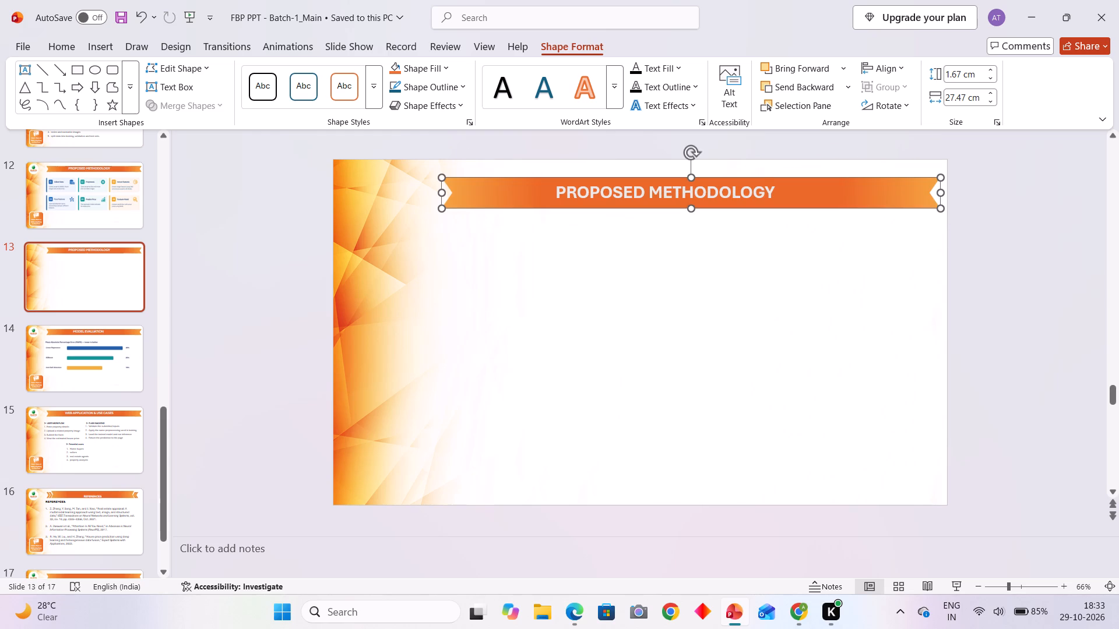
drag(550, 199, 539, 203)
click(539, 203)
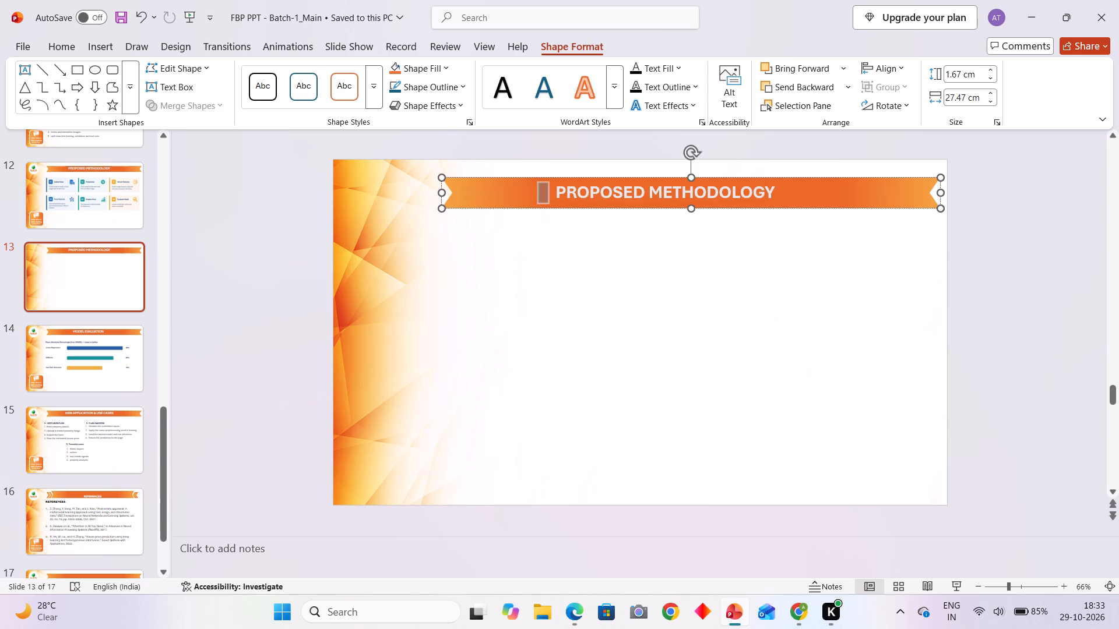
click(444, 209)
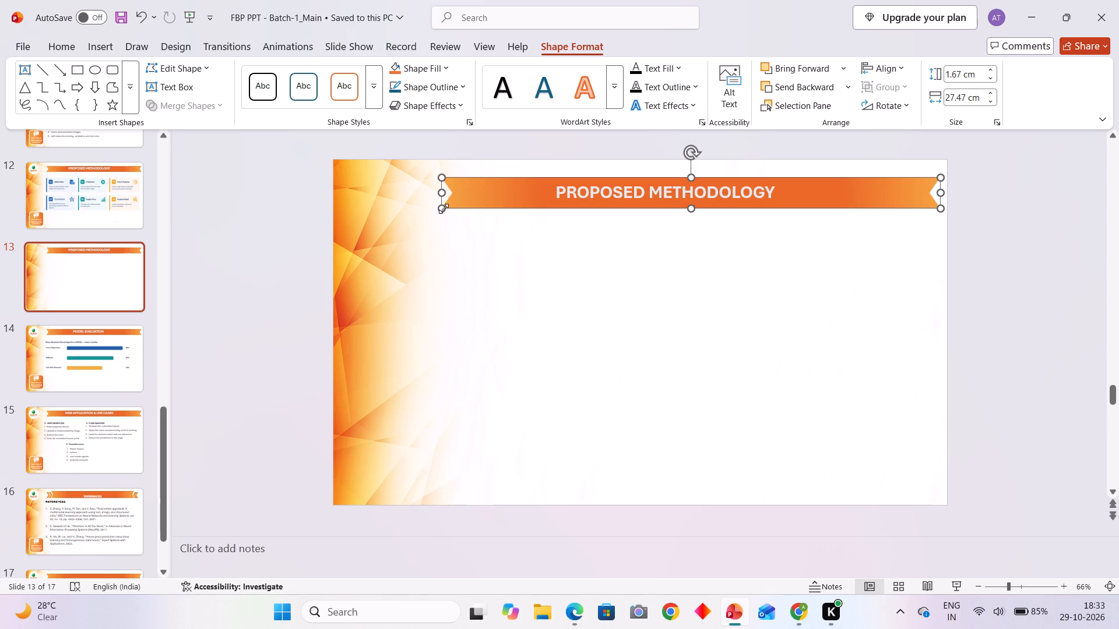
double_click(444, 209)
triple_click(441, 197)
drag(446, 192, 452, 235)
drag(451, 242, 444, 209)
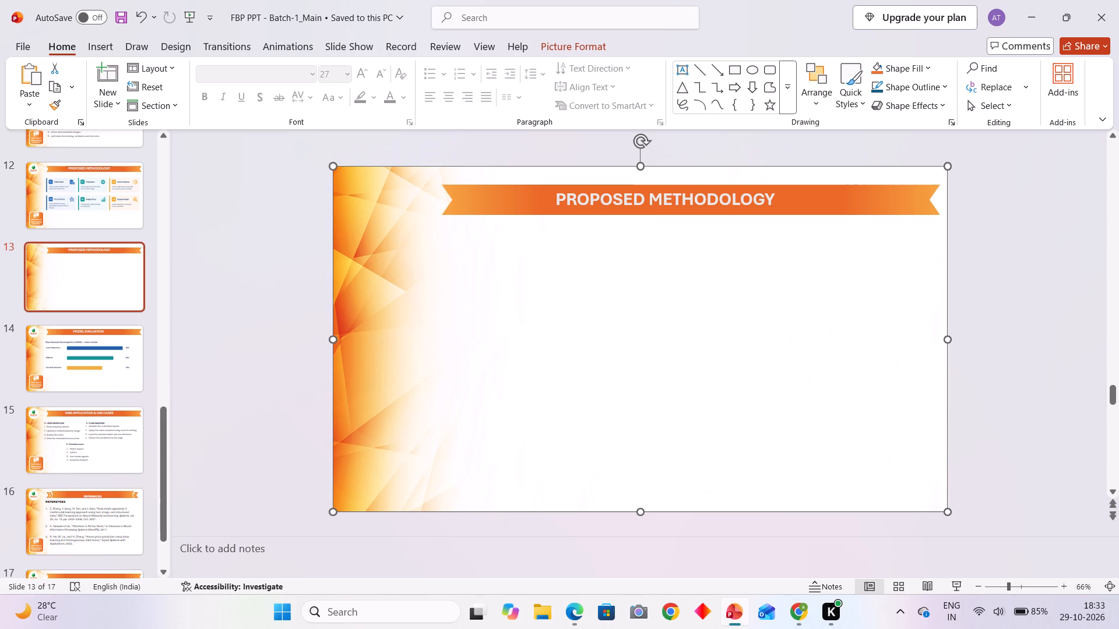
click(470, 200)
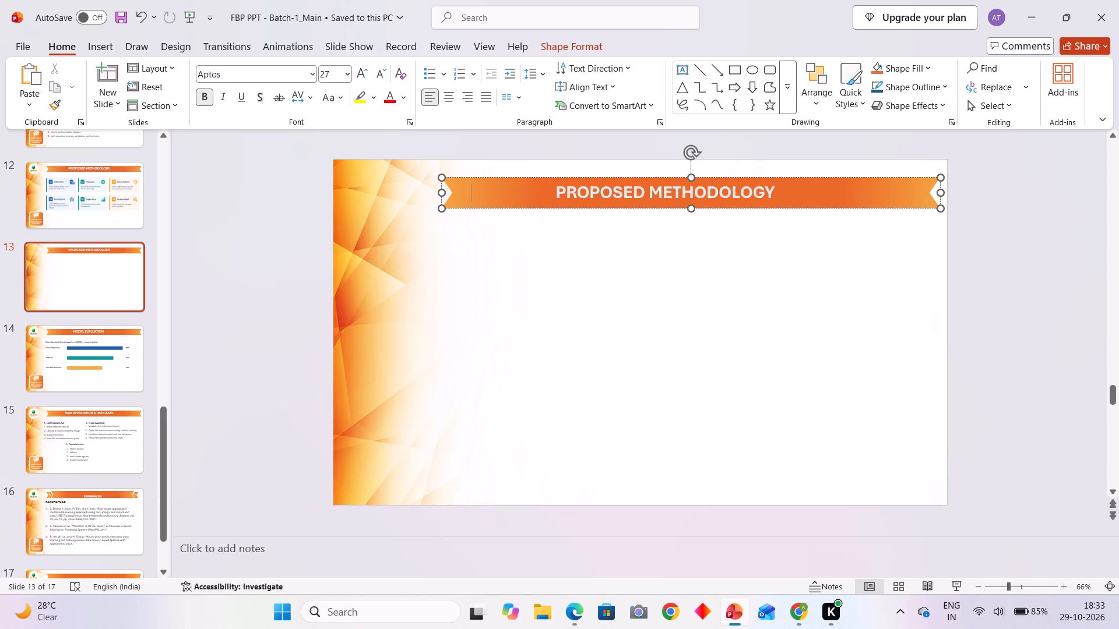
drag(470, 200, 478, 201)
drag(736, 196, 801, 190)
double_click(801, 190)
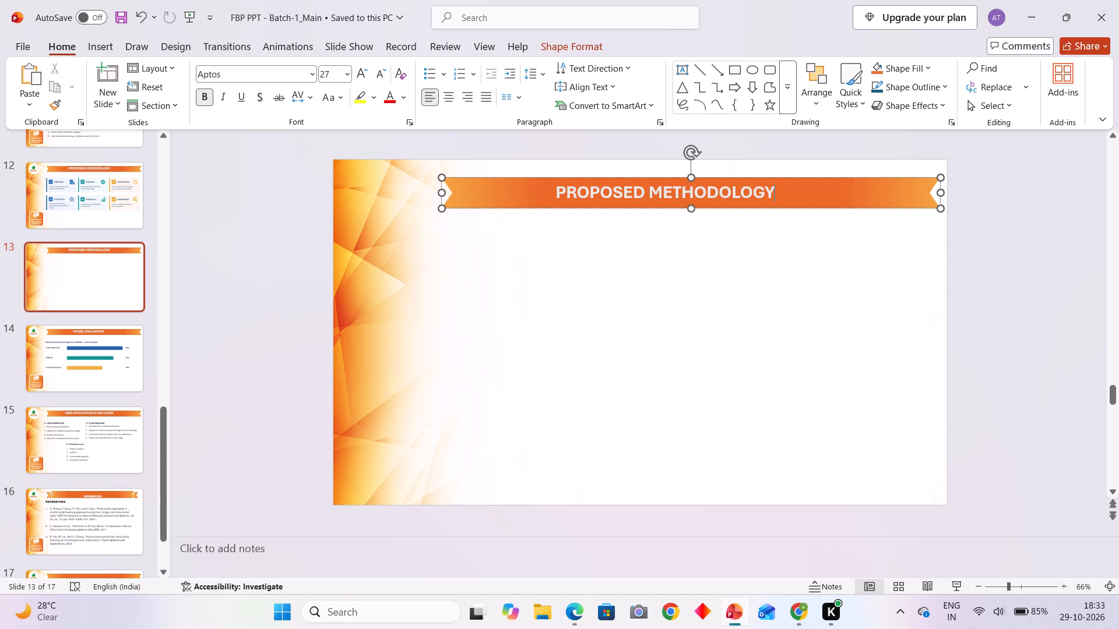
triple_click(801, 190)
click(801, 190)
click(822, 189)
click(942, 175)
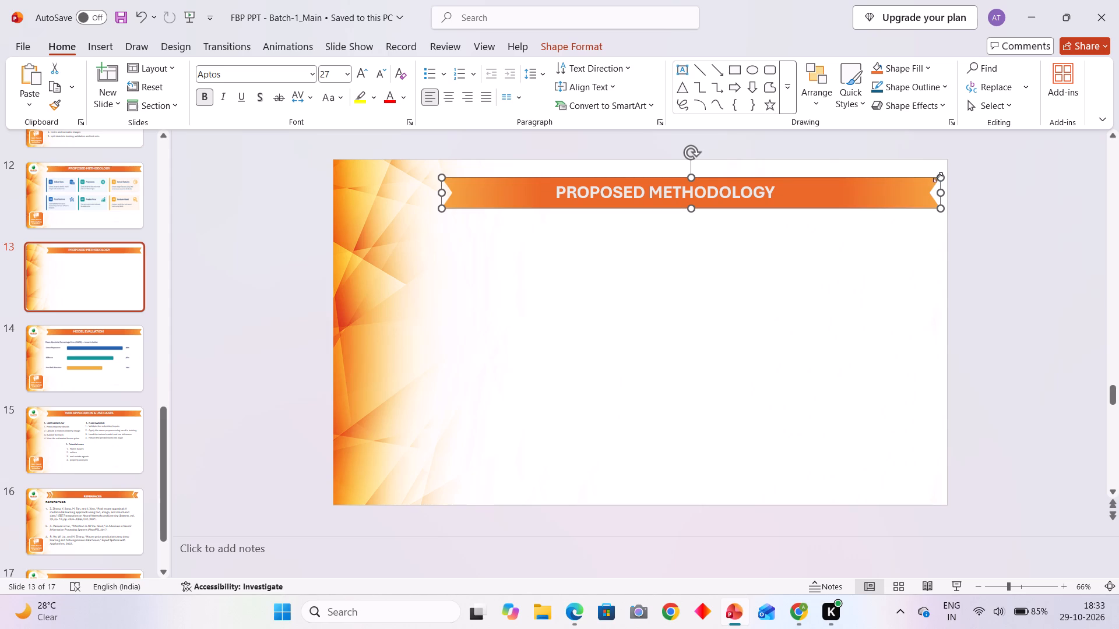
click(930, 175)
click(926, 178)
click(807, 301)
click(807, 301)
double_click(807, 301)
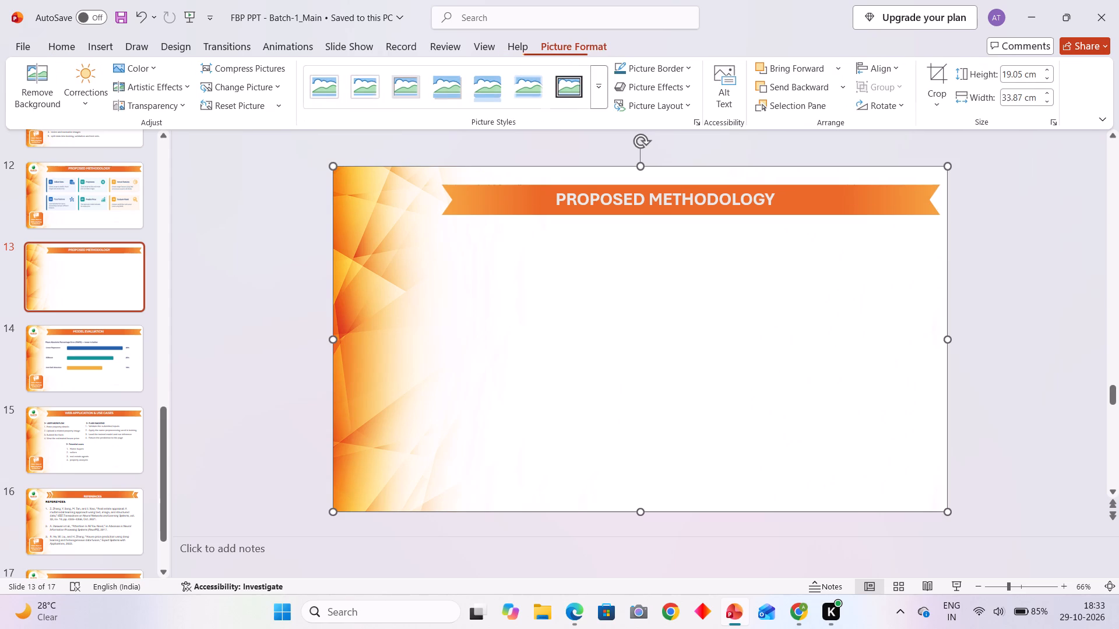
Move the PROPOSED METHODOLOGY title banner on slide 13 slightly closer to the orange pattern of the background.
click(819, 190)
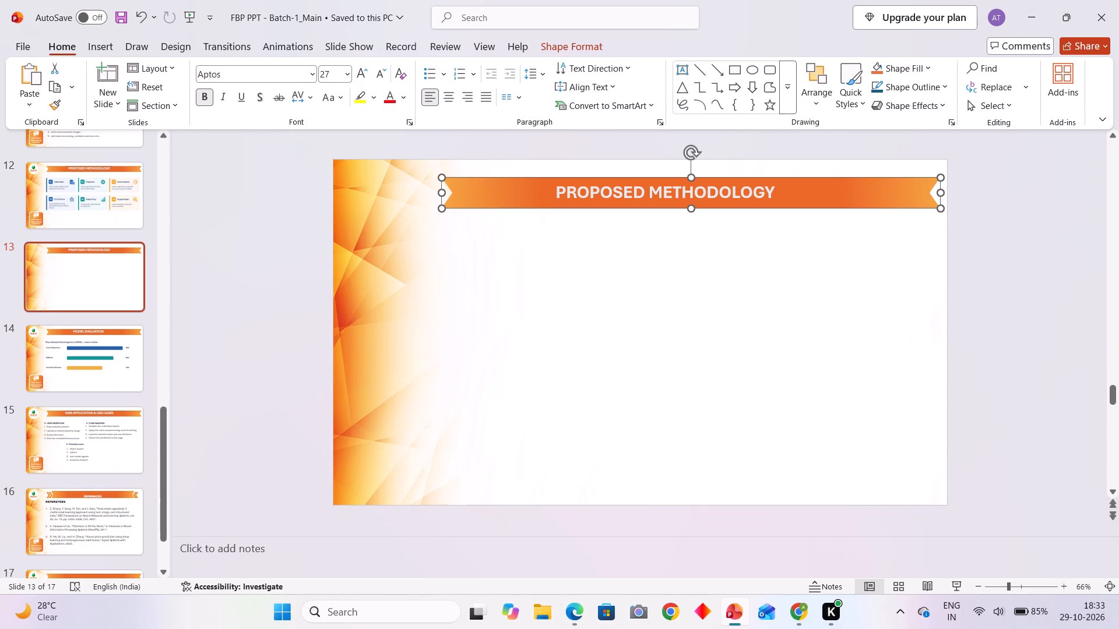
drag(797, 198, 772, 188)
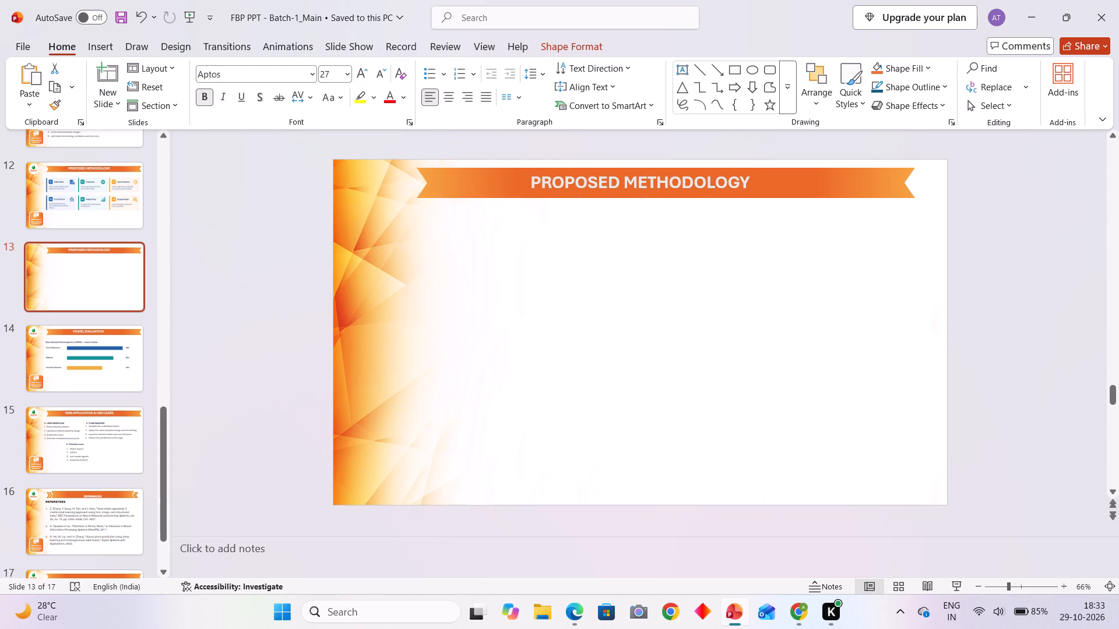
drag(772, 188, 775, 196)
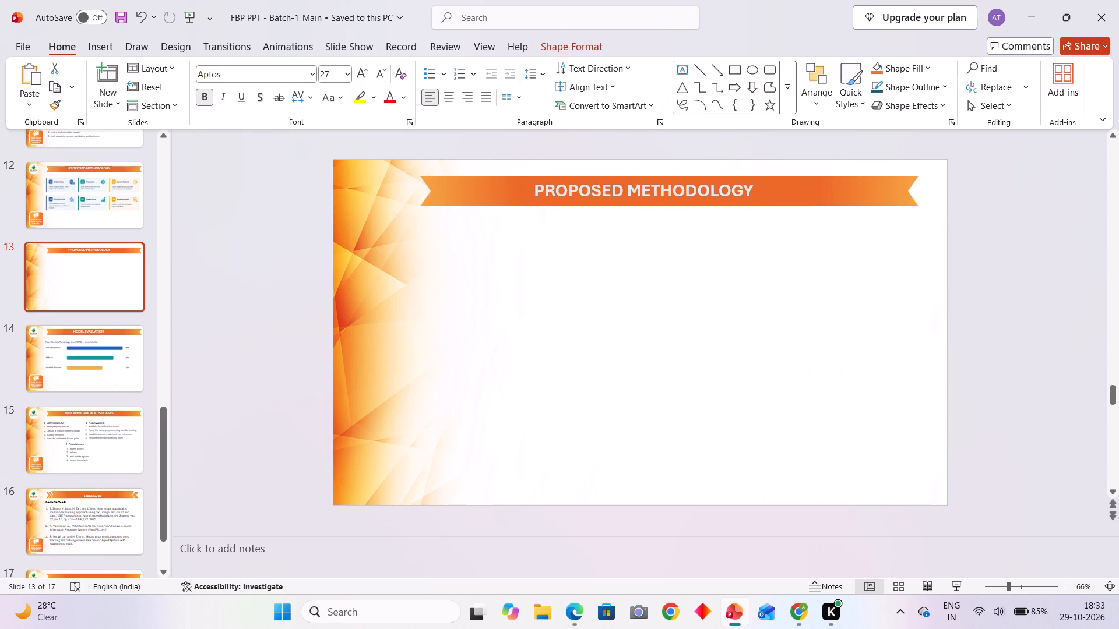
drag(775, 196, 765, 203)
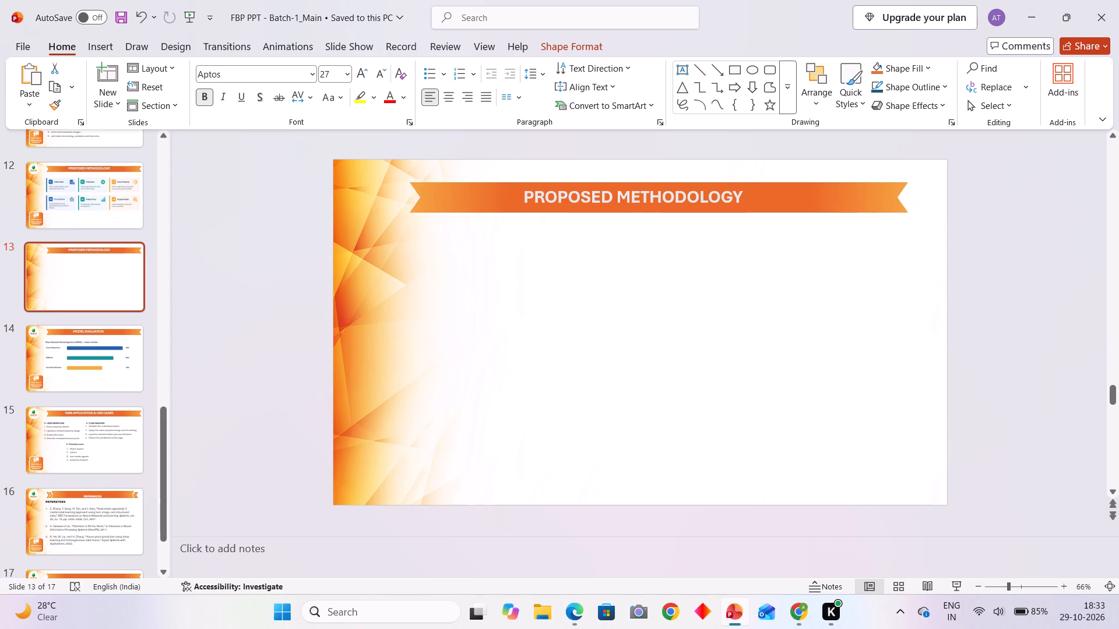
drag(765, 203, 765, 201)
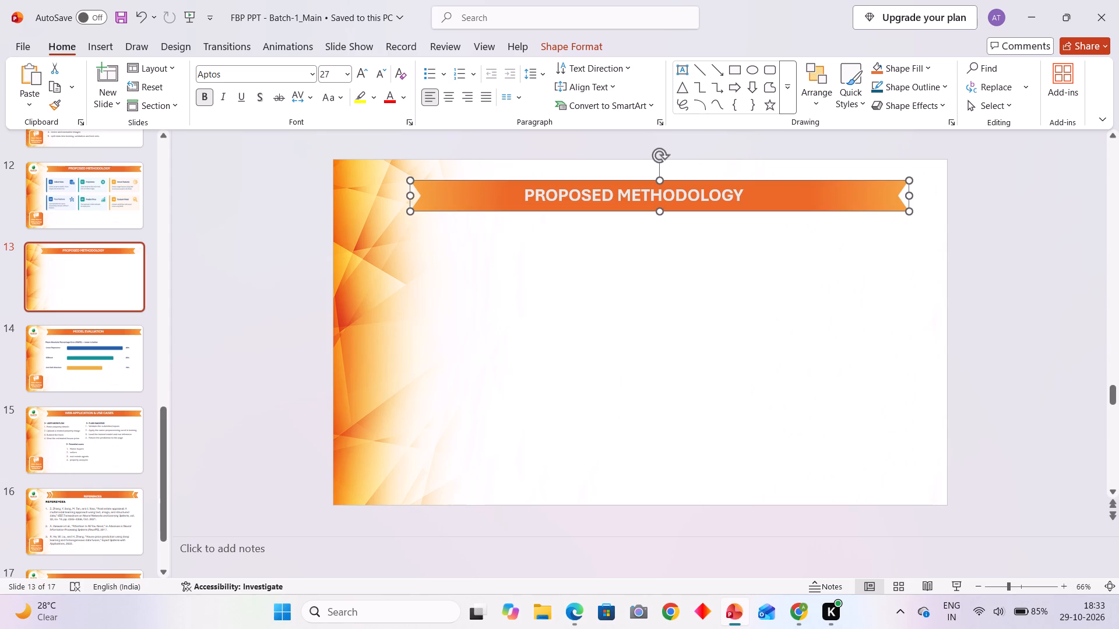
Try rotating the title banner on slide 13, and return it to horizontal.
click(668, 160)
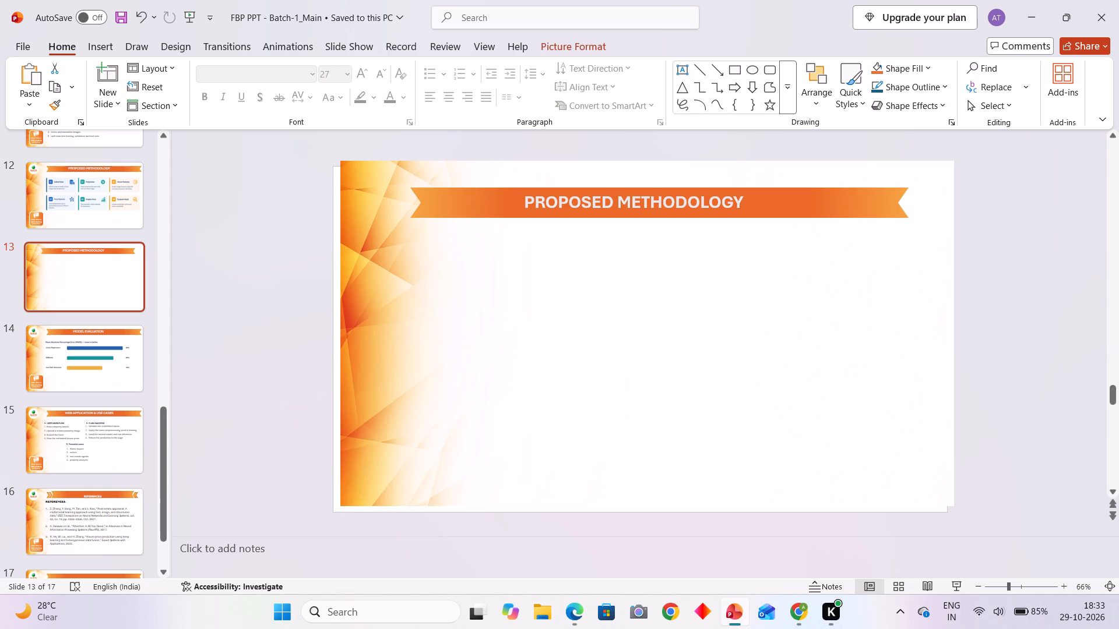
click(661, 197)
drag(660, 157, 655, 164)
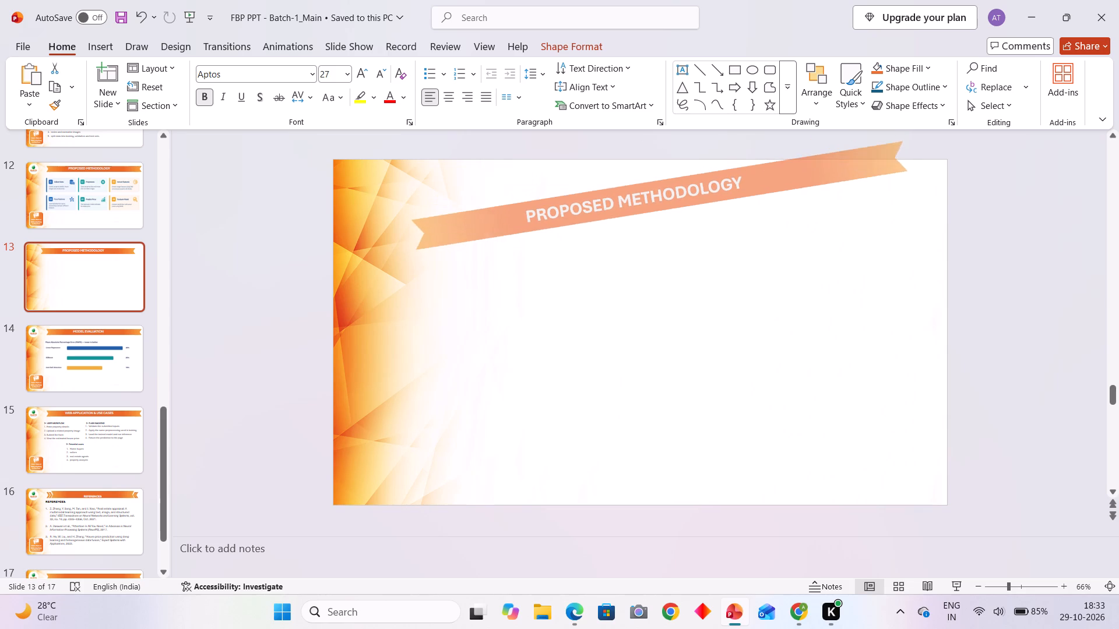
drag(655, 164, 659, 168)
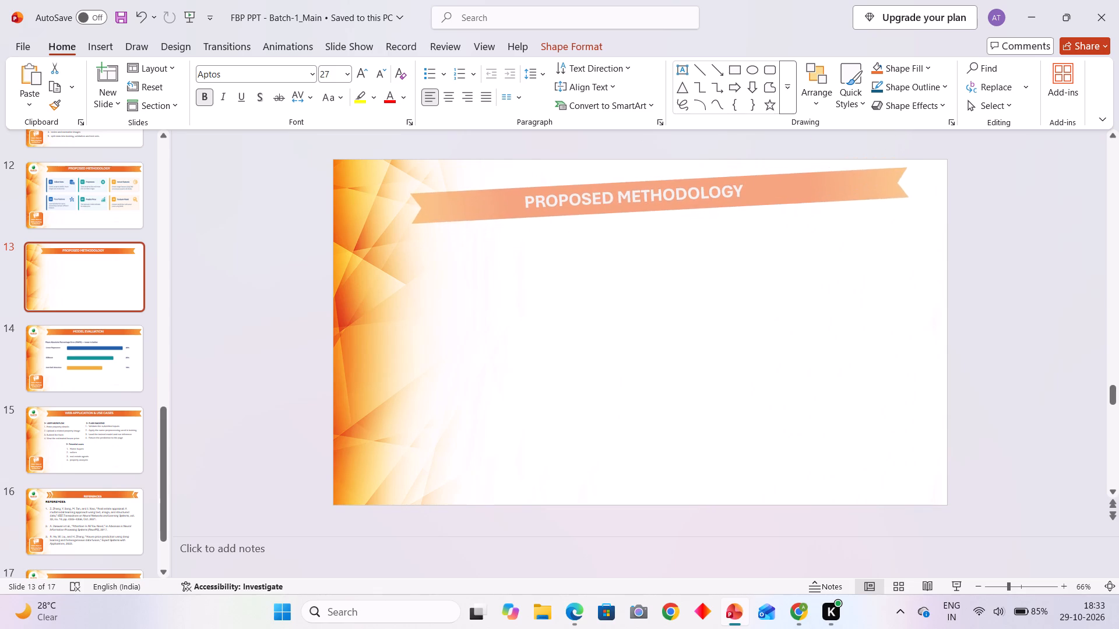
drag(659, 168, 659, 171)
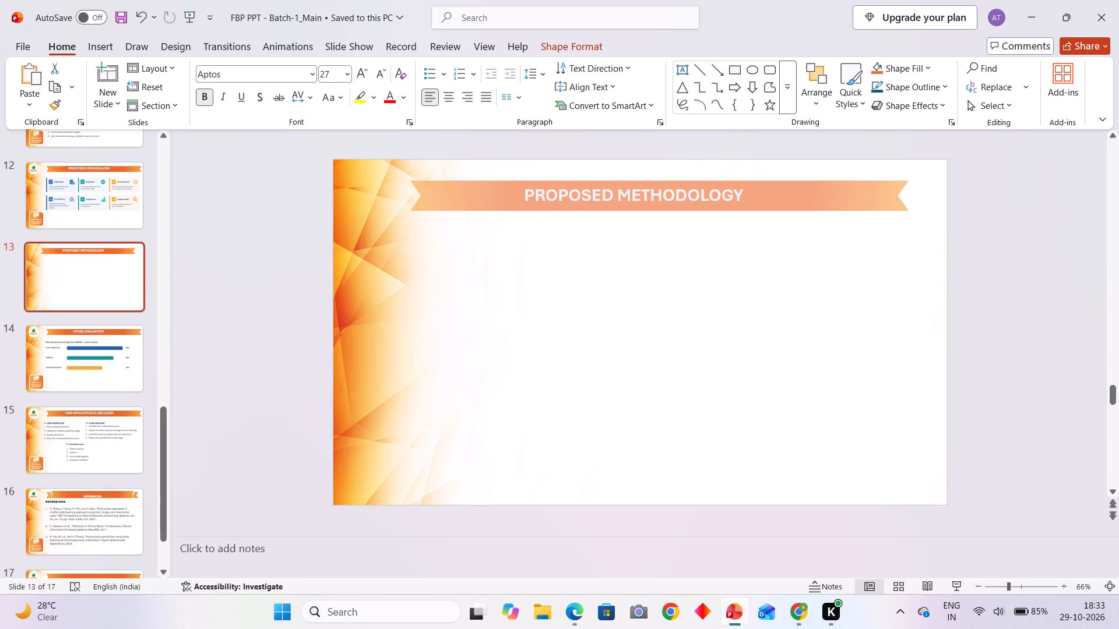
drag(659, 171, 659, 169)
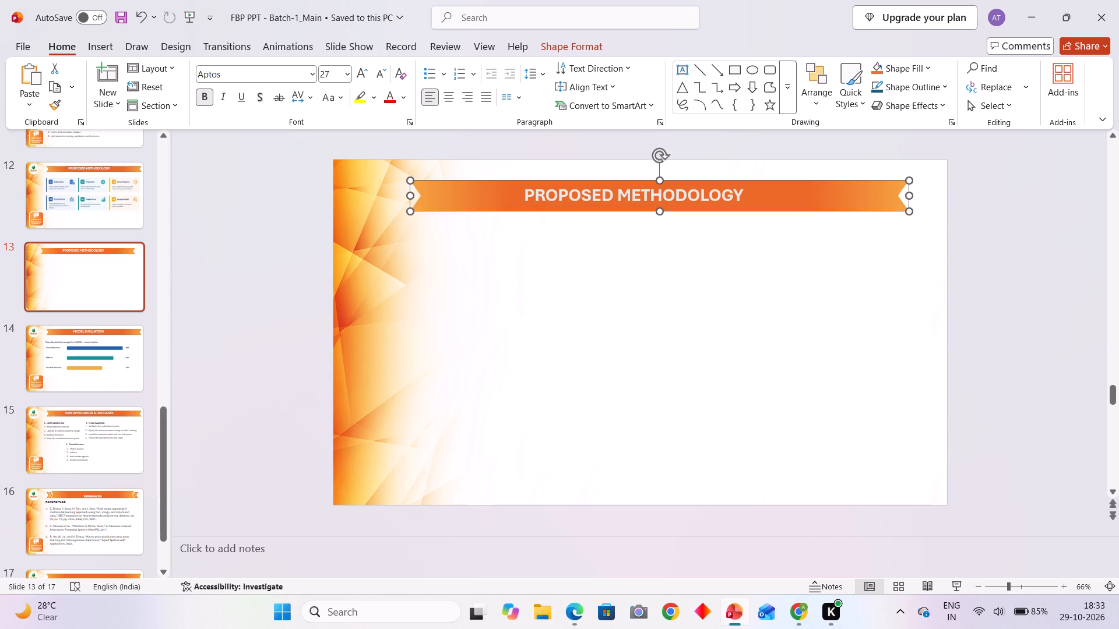
Delete the title banner from slide 13, paste a fresh copy of it, and delete that copy too.
key(BackSpace)
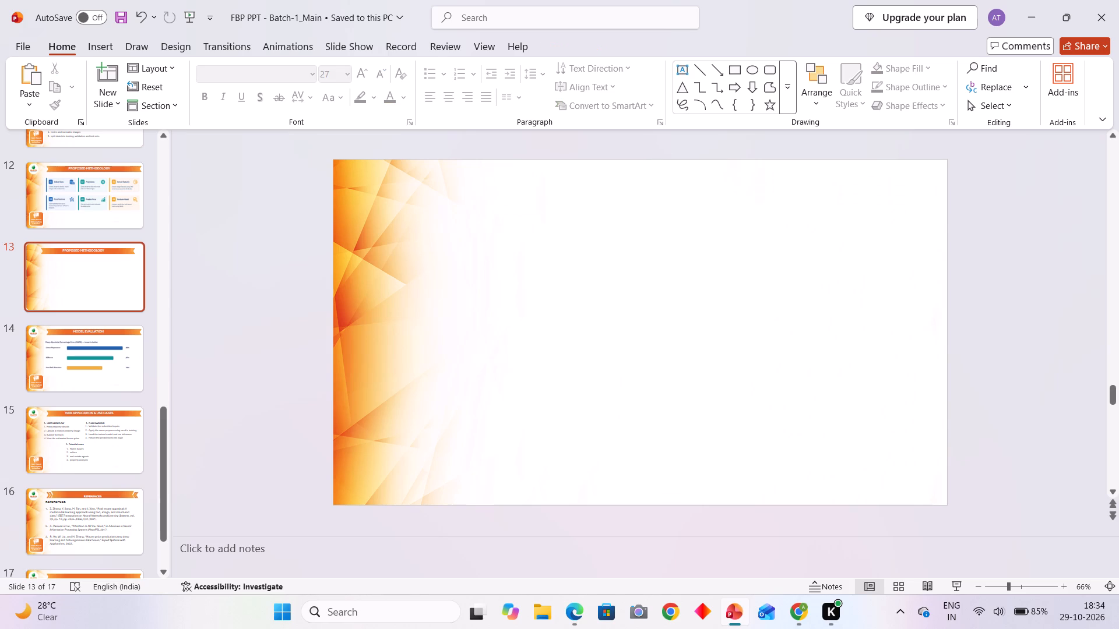
key(ctrl+v)
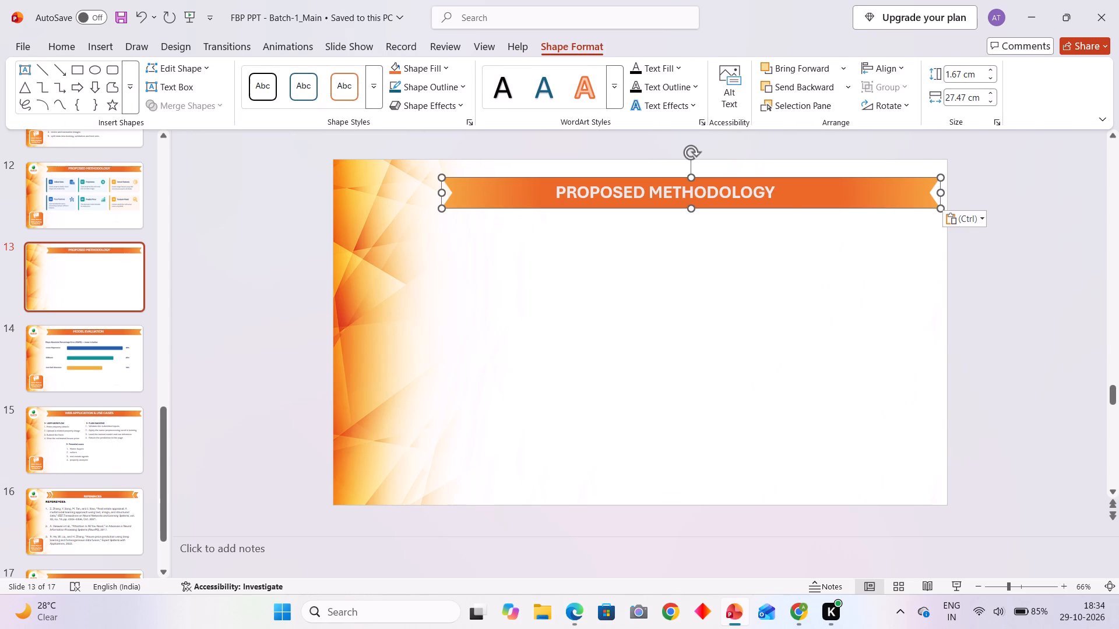
key(BackSpace)
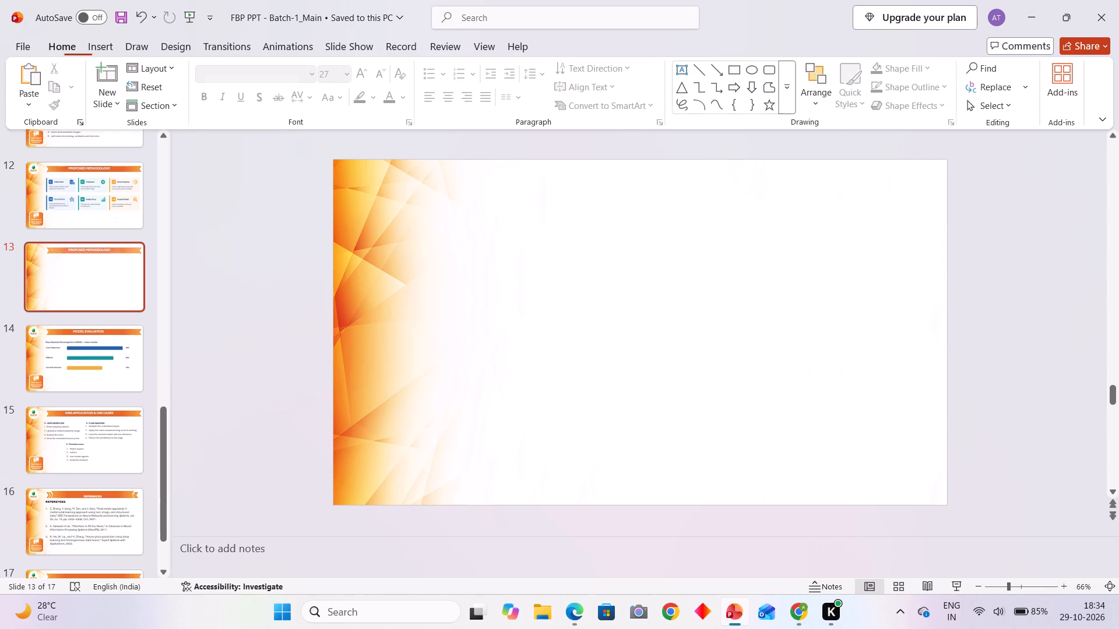
Examine the Proposed Methodology slide 12 and the Model Evaluation slide 14.
click(125, 218)
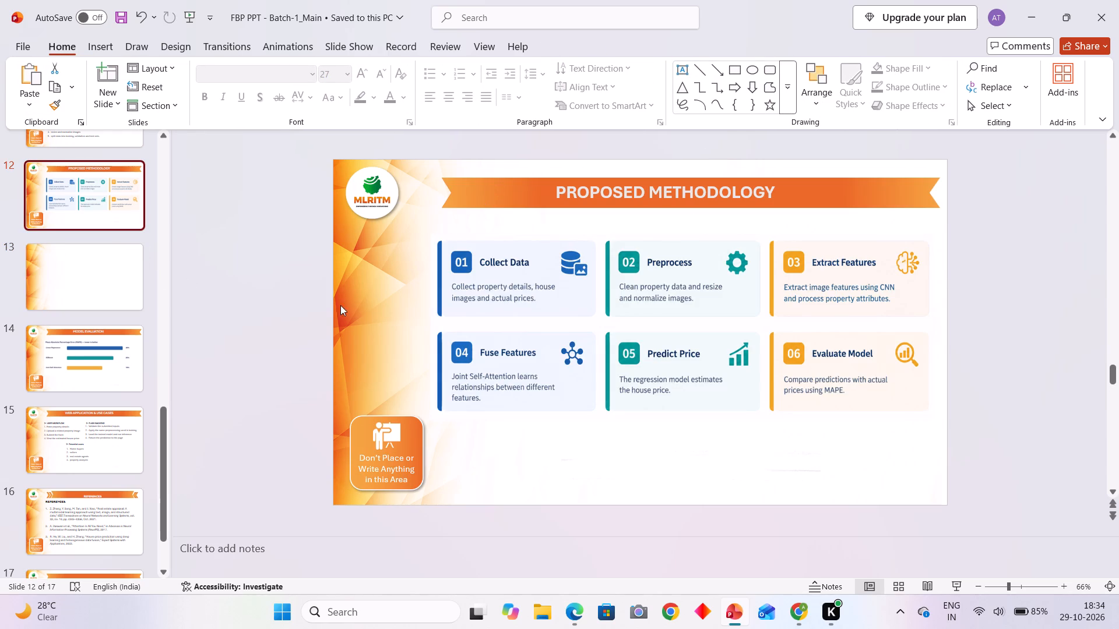
click(112, 351)
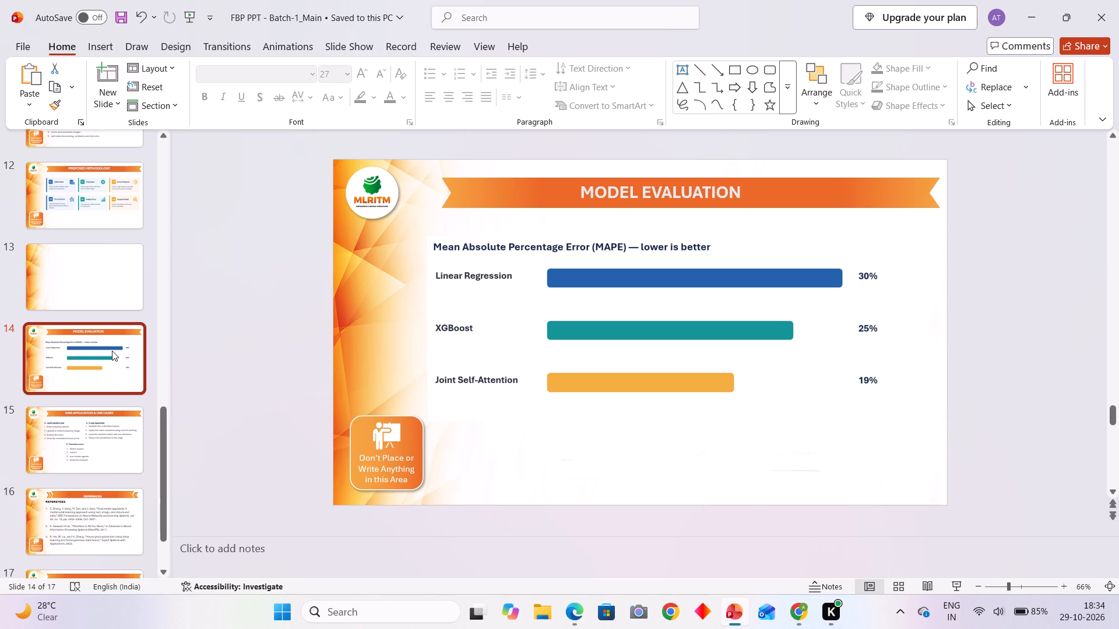
scroll(112, 351, right, 1)
scroll(112, 351, left, 2)
scroll(112, 351, right, 20)
scroll(112, 351, right, 15)
scroll(112, 351, right, 20)
scroll(112, 351, right, 20)
scroll(112, 351, right, 14)
scroll(112, 351, right, 20)
scroll(112, 351, right, 20)
scroll(112, 351, right, 14)
scroll(112, 351, right, 20)
scroll(112, 351, right, 20)
scroll(112, 351, right, 14)
scroll(112, 351, right, 20)
scroll(112, 351, right, 20)
scroll(112, 351, right, 14)
scroll(112, 351, right, 20)
scroll(112, 351, right, 20)
scroll(112, 351, right, 13)
scroll(112, 351, right, 20)
scroll(112, 351, right, 20)
scroll(112, 351, right, 13)
scroll(112, 351, right, 20)
scroll(112, 351, right, 20)
scroll(112, 351, right, 13)
scroll(112, 351, right, 9)
scroll(112, 351, left, 1)
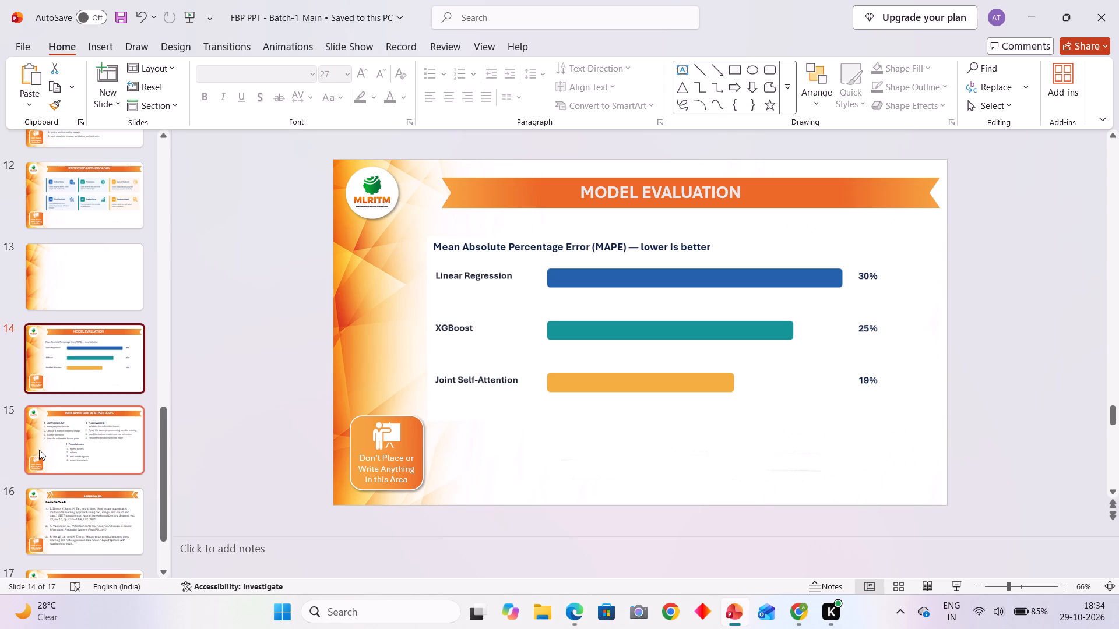
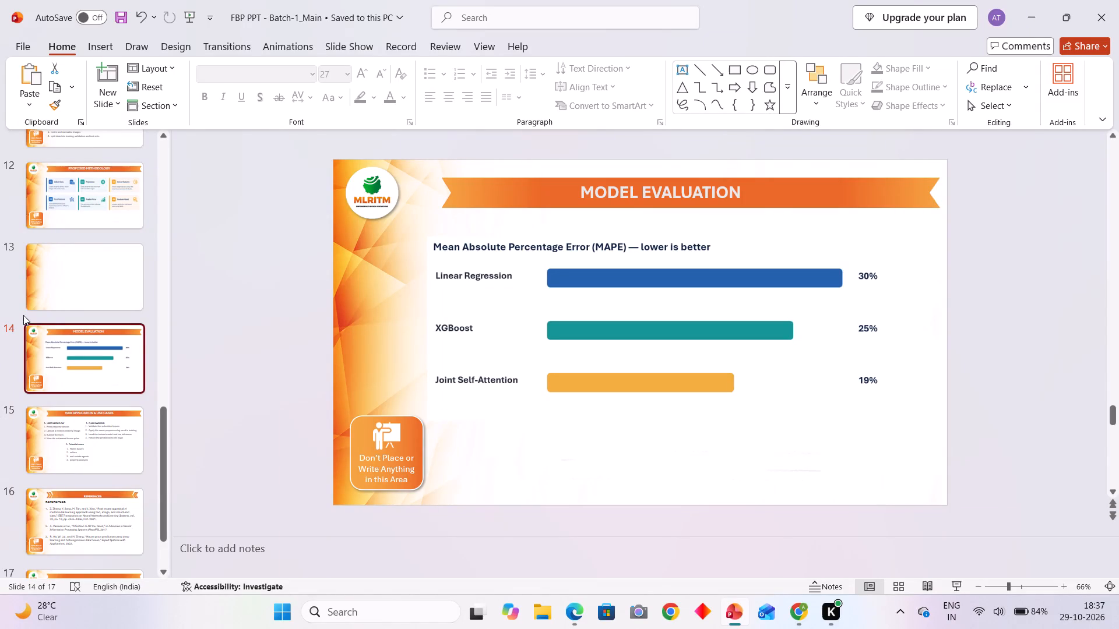
Examine the blank slide 13 and the Proposed Methodology, Web Application & Use Cases, References and Abstract slides.
click(62, 297)
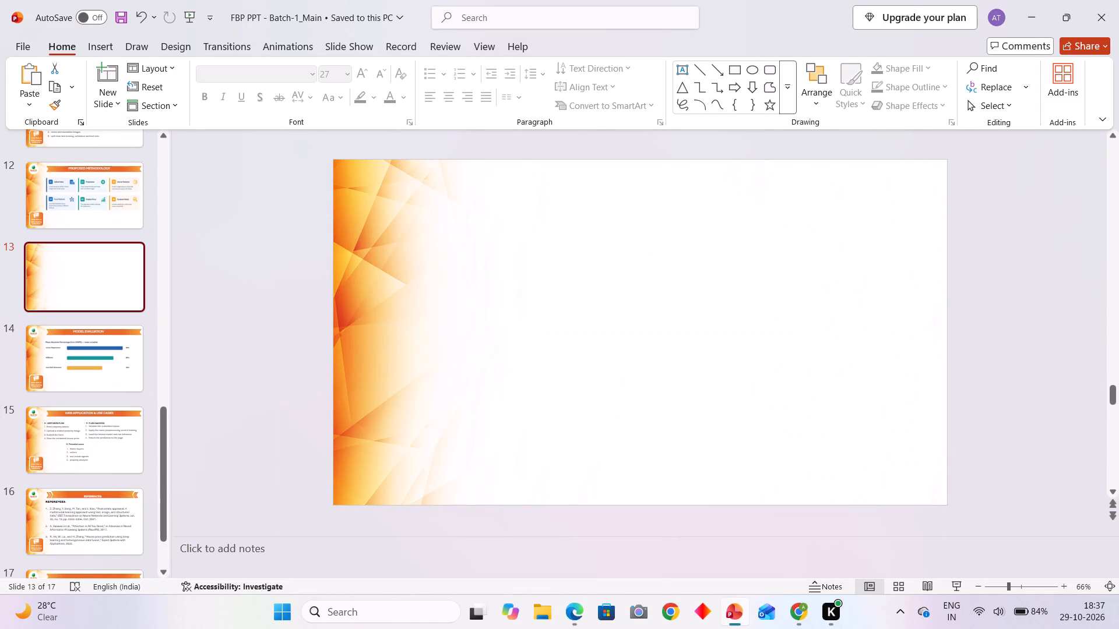
click(93, 203)
scroll(91, 356, down, 1)
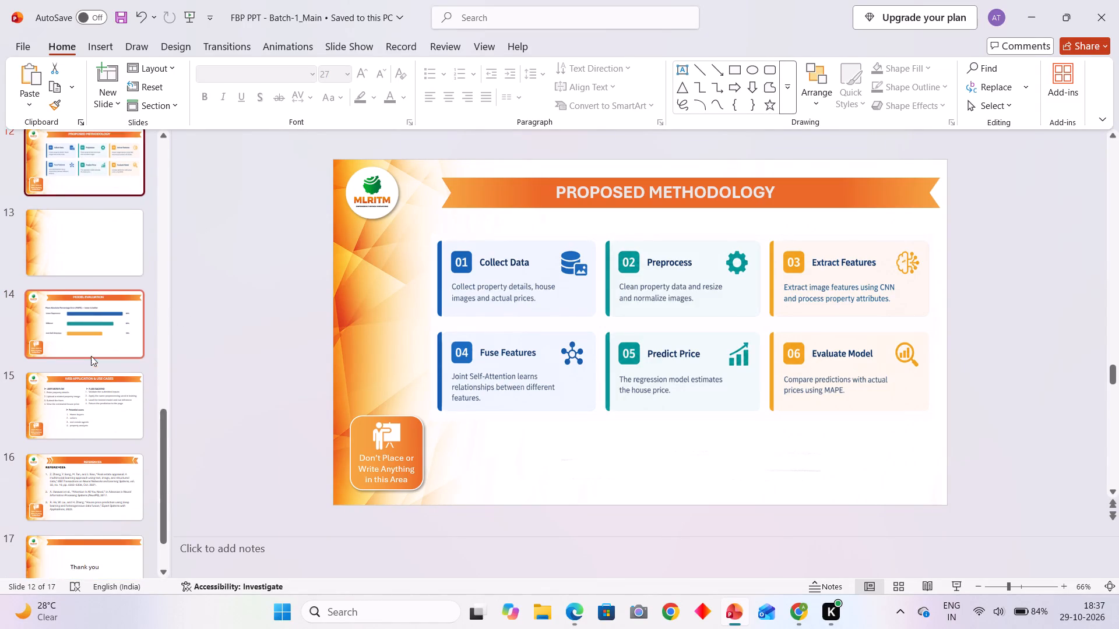
scroll(91, 356, down, 3)
click(91, 356)
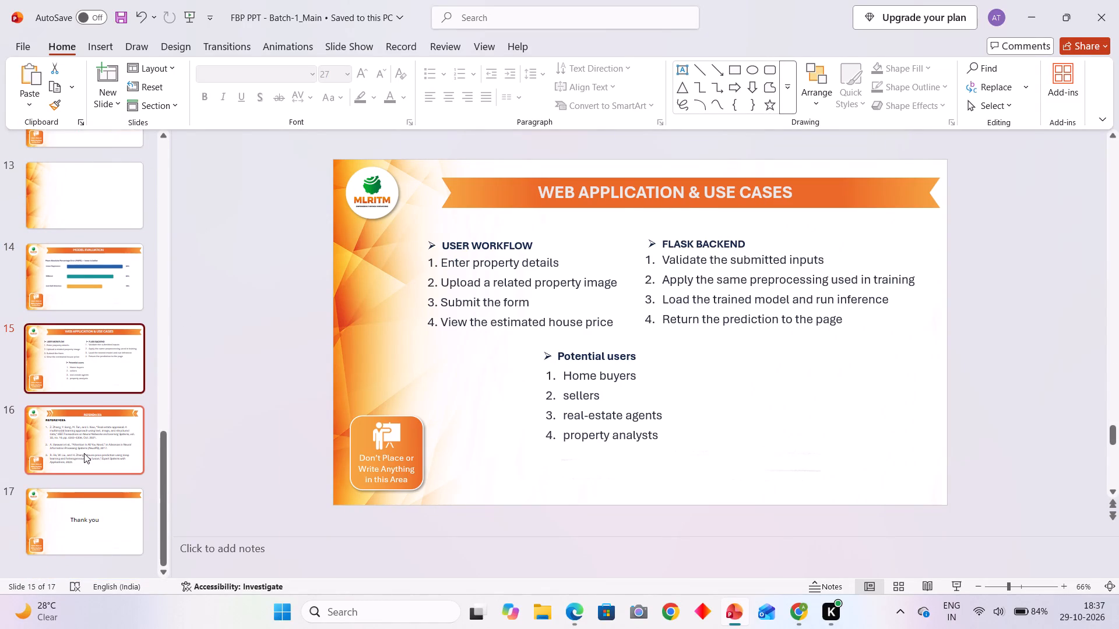
click(84, 453)
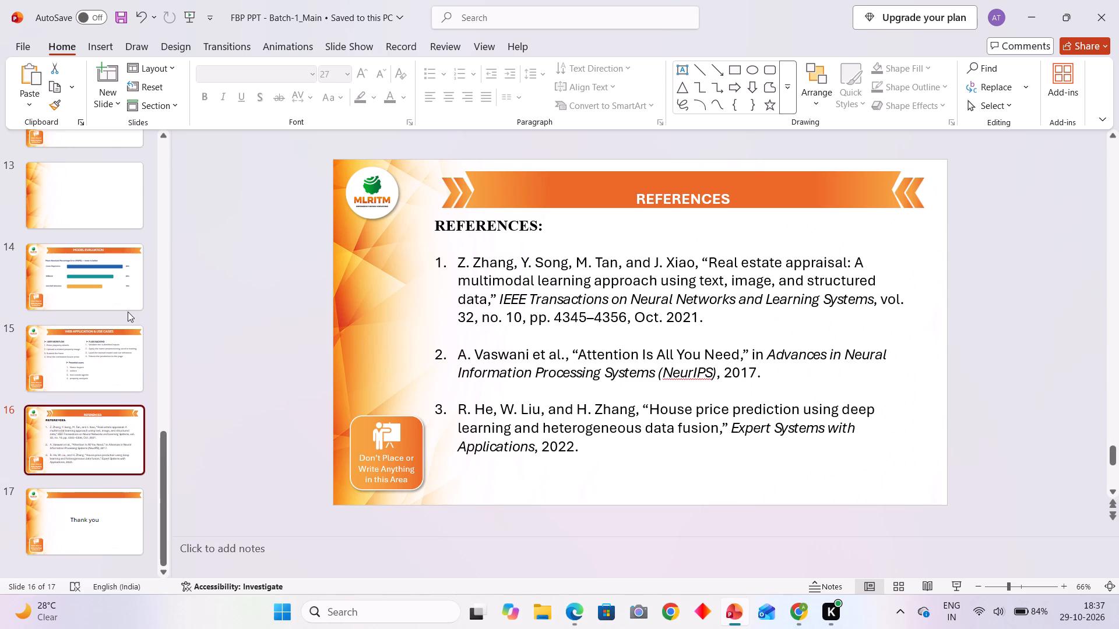
scroll(75, 294, up, 6)
click(118, 264)
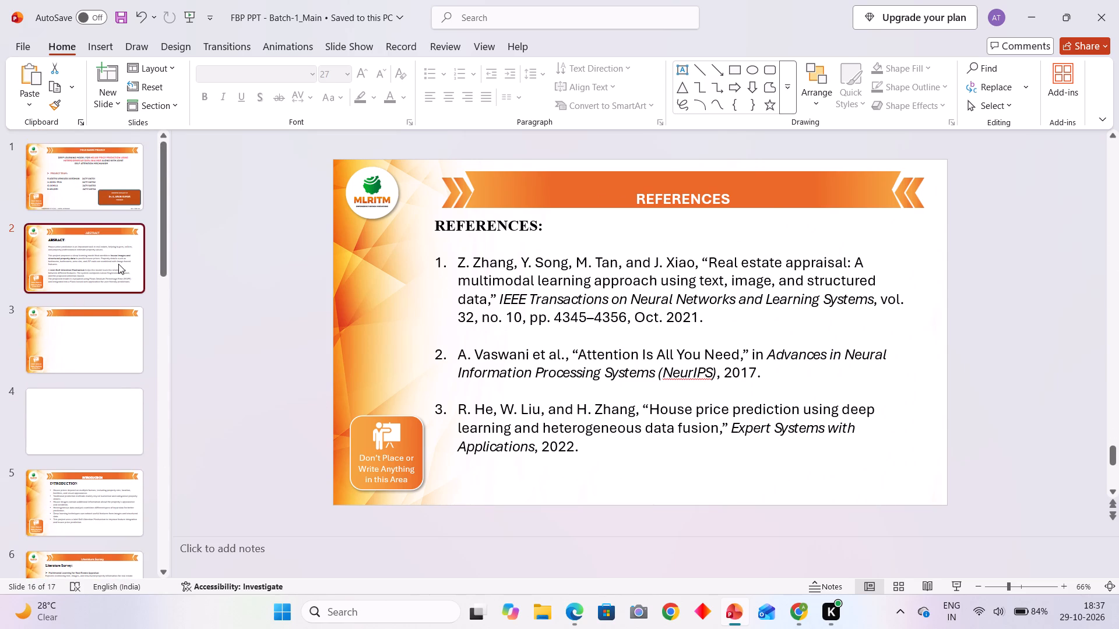
scroll(115, 374, up, 3)
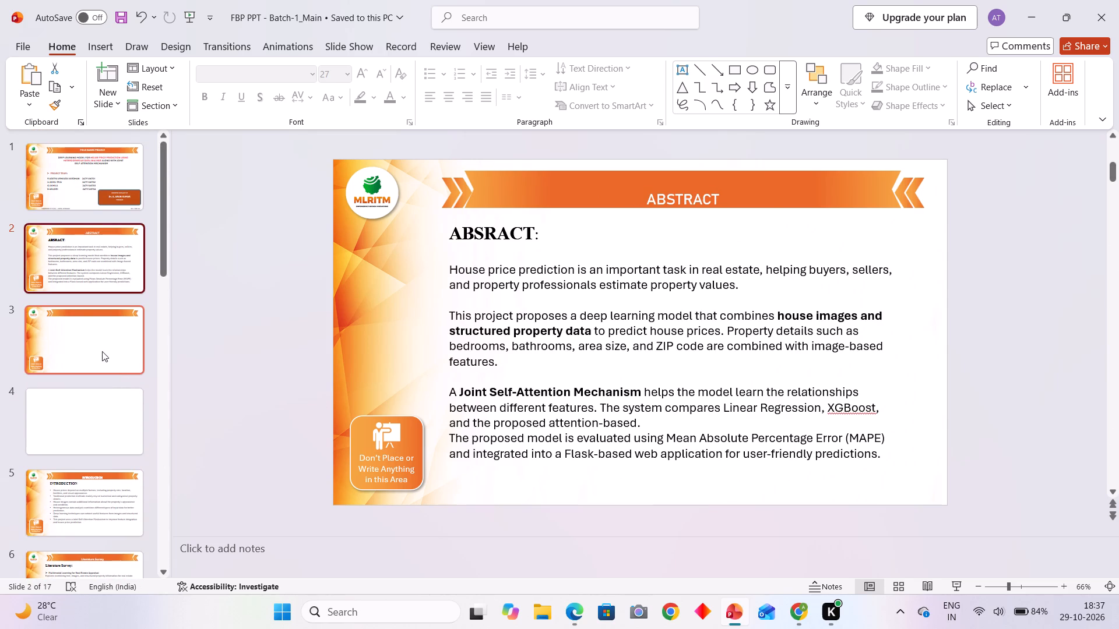
scroll(102, 351, up, 2)
Delete the blank white slide 4 that comes before the Introduction slide.
click(105, 411)
click(442, 374)
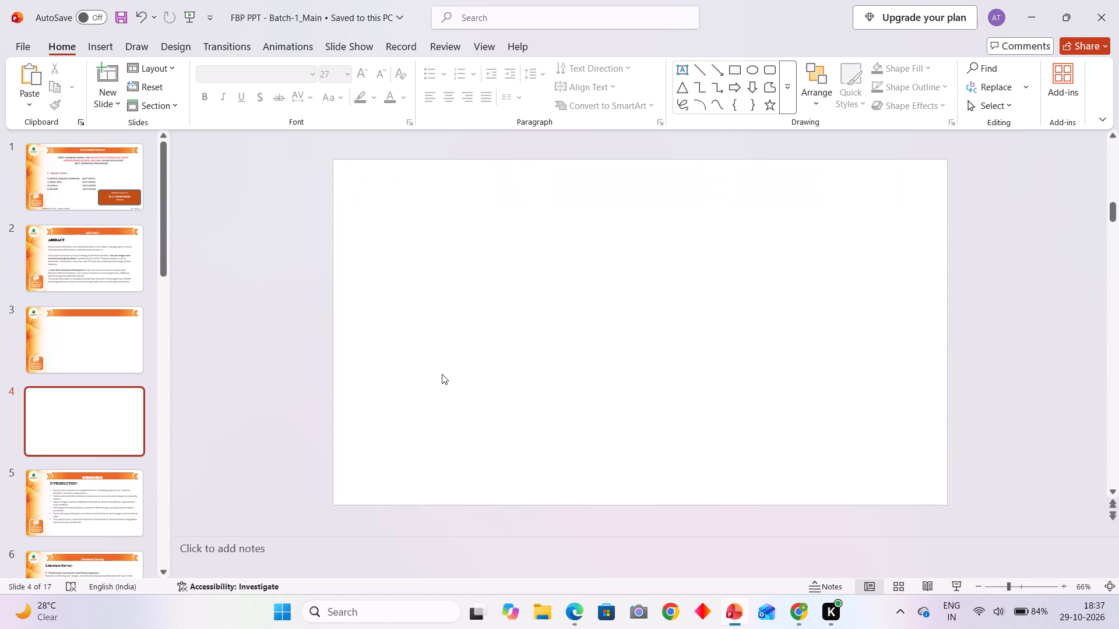
triple_click(505, 354)
double_click(505, 354)
click(411, 174)
click(99, 391)
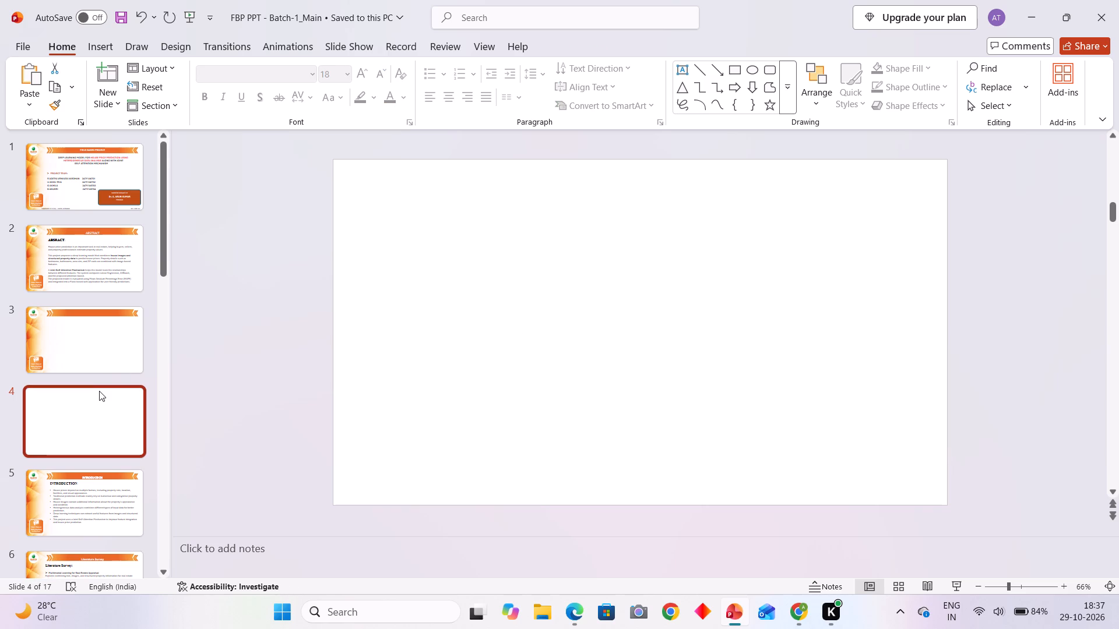
key(BackSpace)
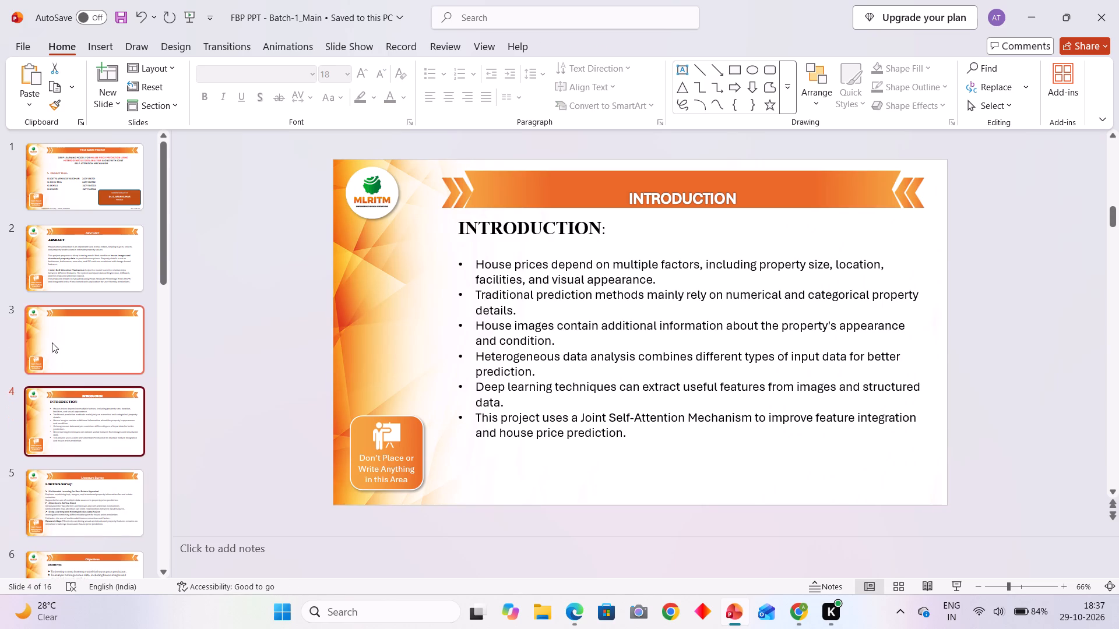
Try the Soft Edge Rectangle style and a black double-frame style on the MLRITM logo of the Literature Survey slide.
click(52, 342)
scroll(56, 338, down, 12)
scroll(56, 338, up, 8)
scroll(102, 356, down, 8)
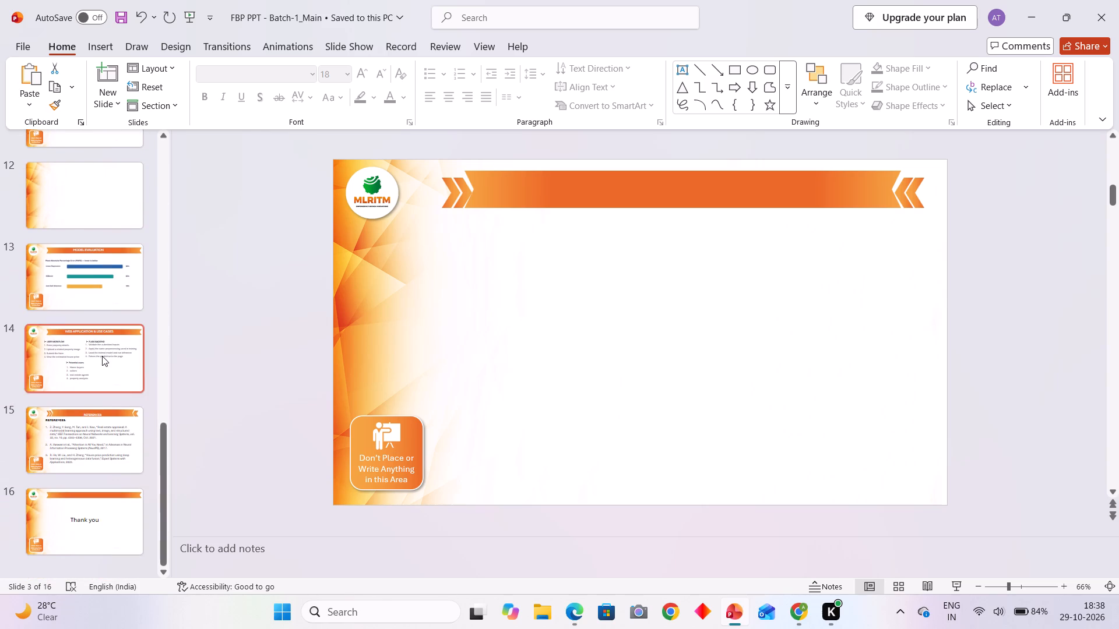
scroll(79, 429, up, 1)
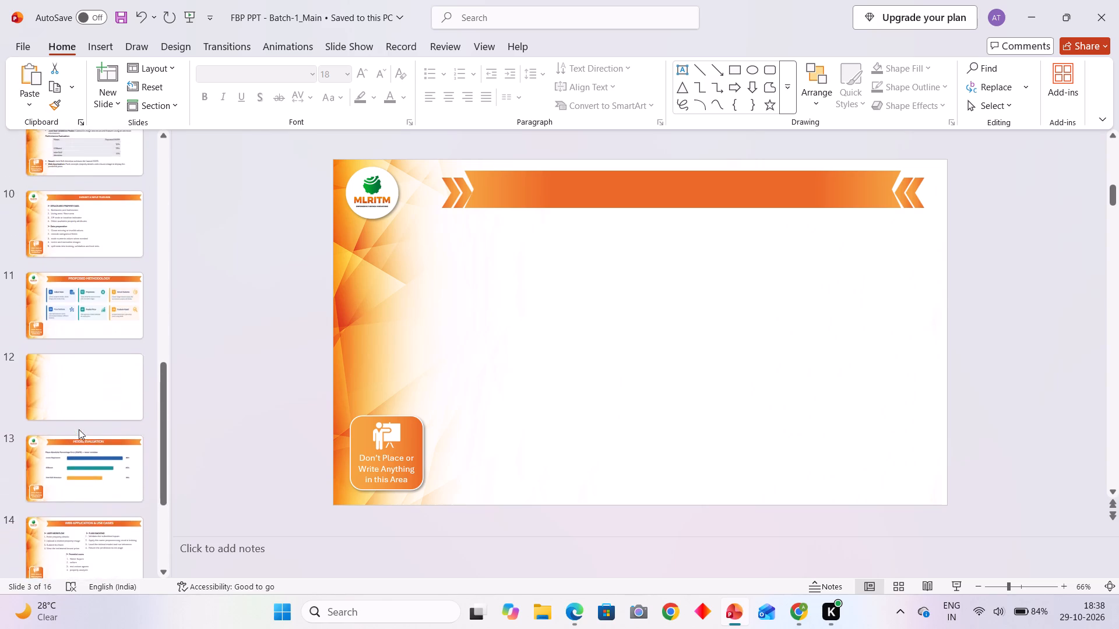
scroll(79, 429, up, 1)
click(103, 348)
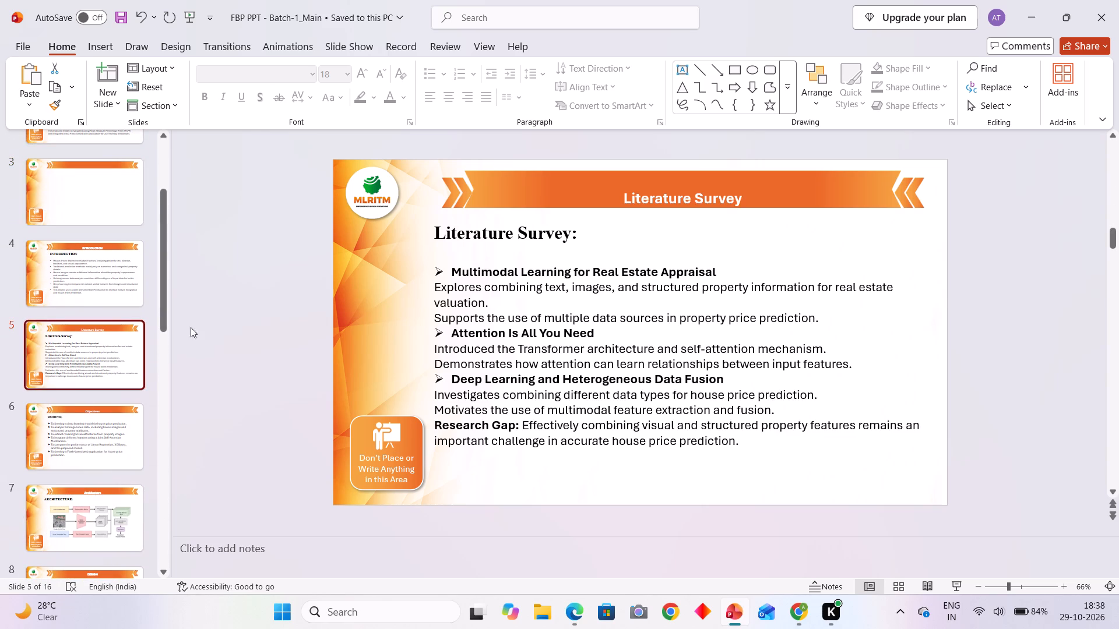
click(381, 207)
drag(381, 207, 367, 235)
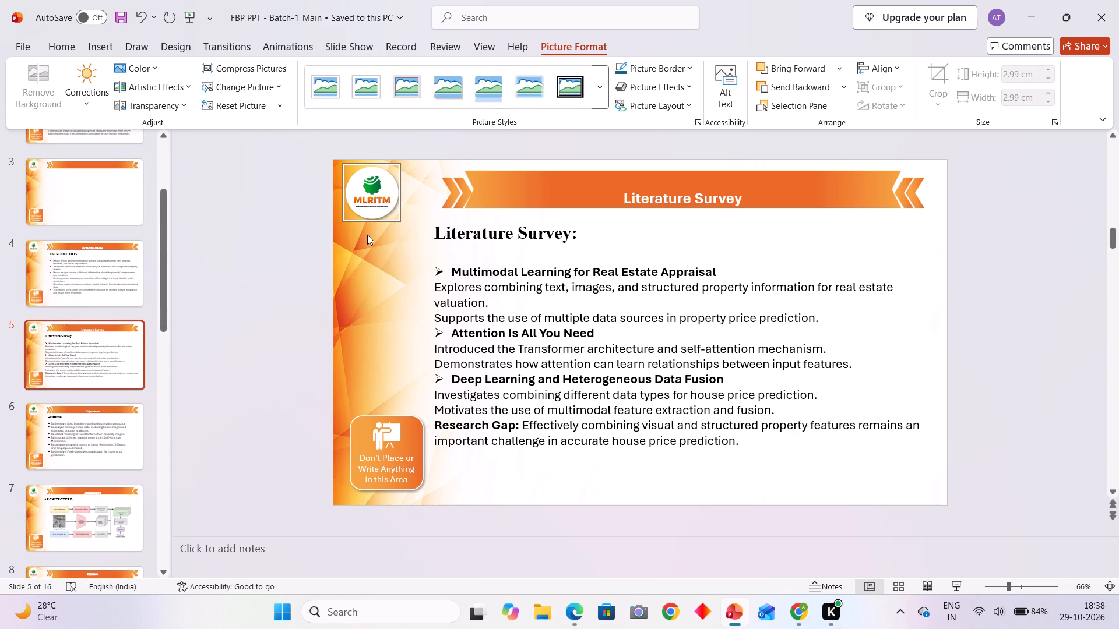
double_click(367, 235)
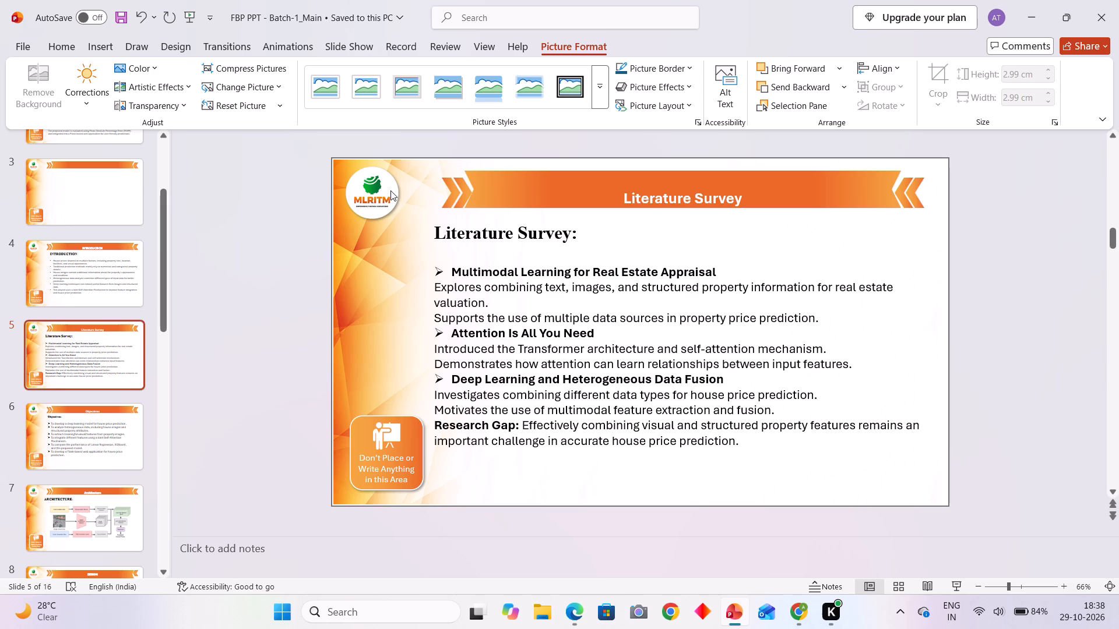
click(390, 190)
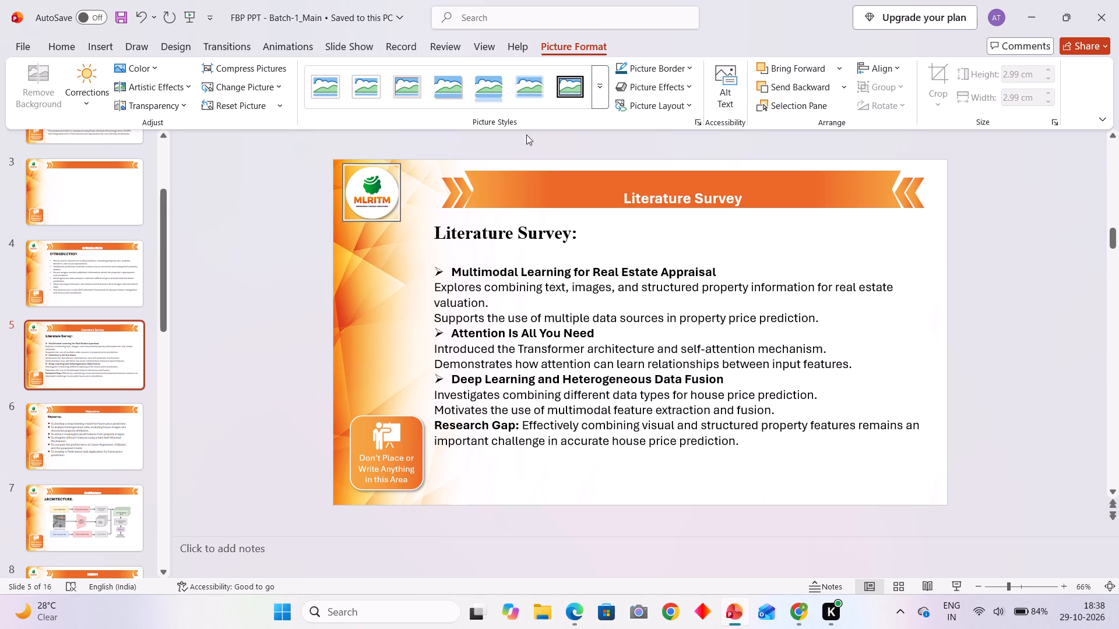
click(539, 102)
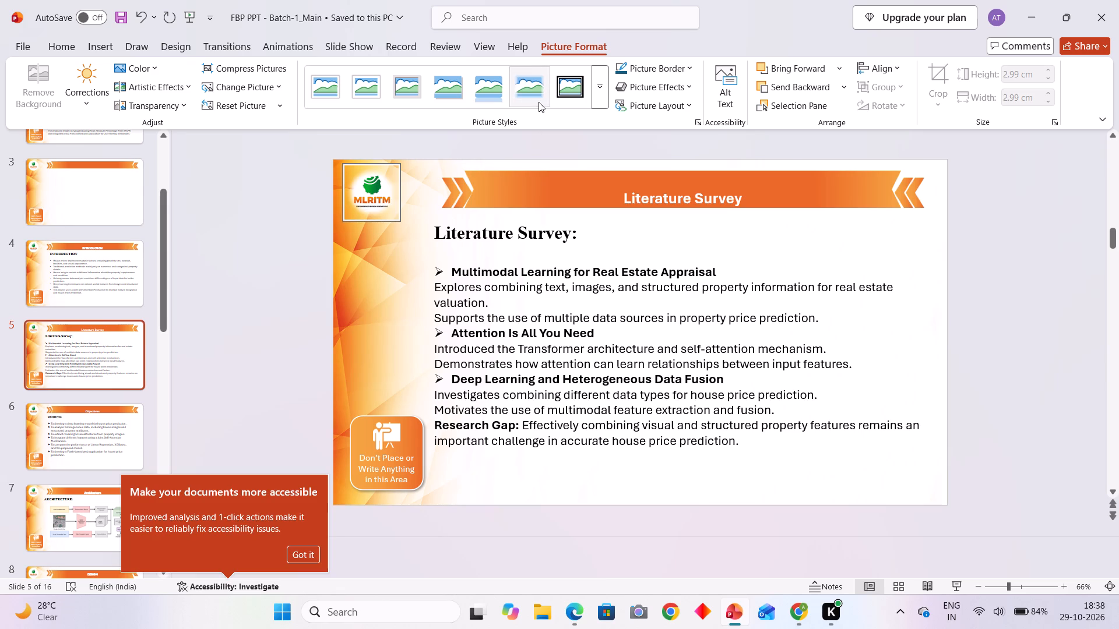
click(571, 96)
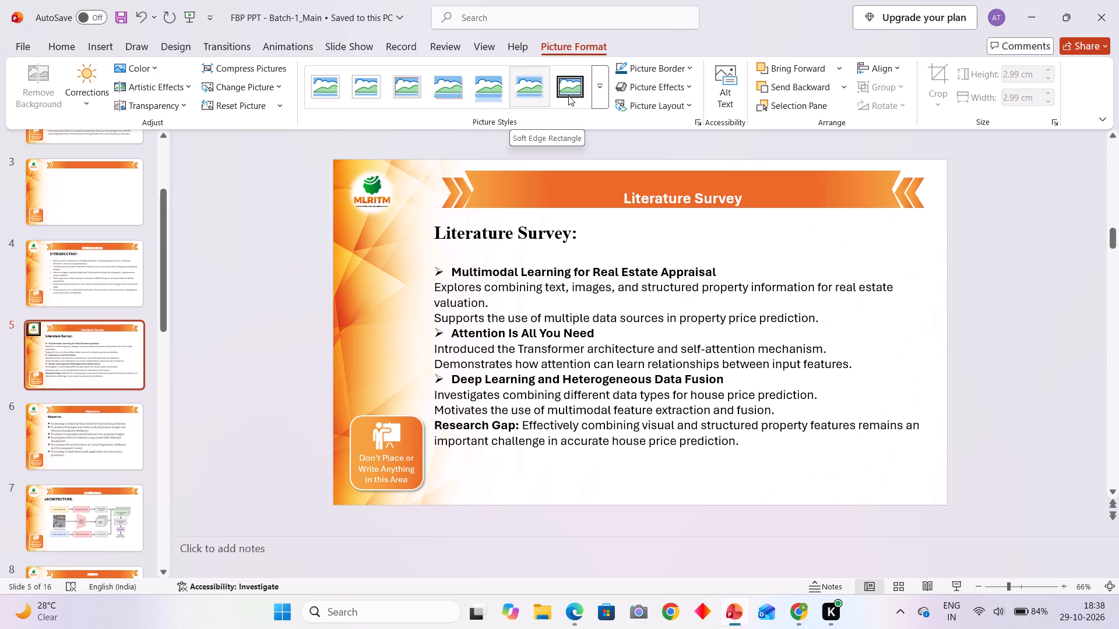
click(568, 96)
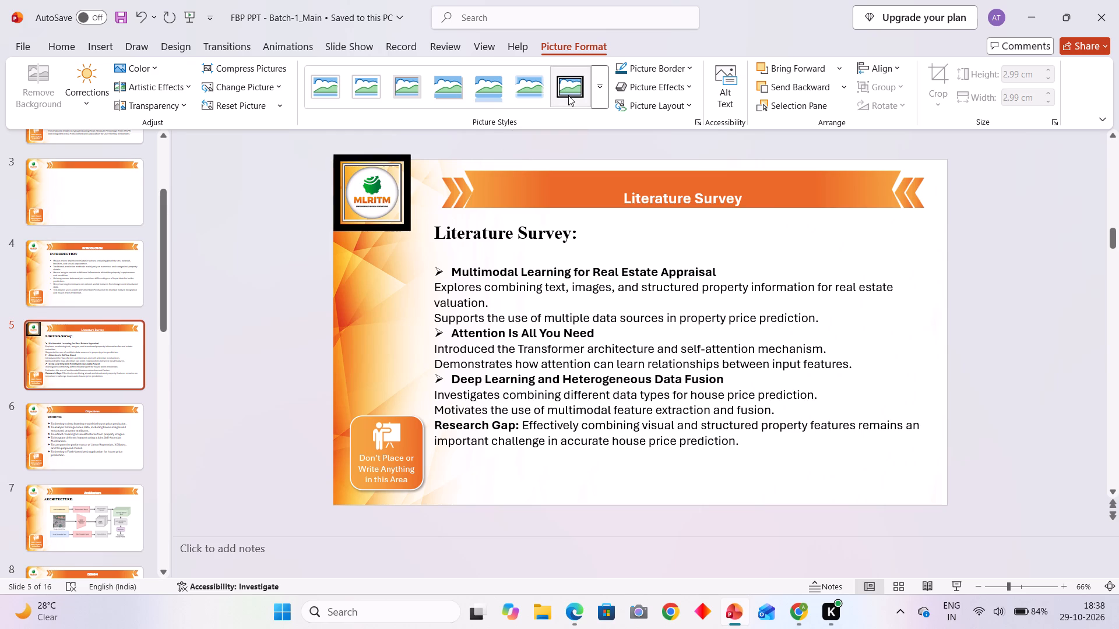
Try the black double-frame style on the Literature Survey slide's background picture, and apply Soft Edge Rectangle to it instead.
click(439, 182)
click(557, 83)
click(537, 83)
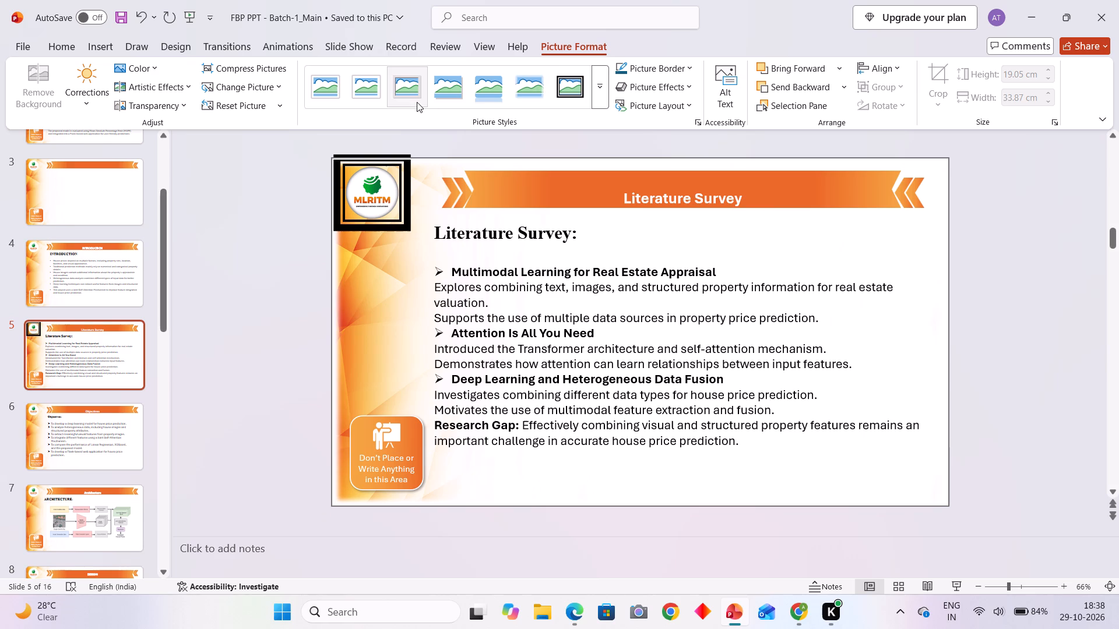
Apply the Soft Edge Rectangle picture style to the MLRITM logo on the Literature Survey slide.
click(365, 165)
click(544, 93)
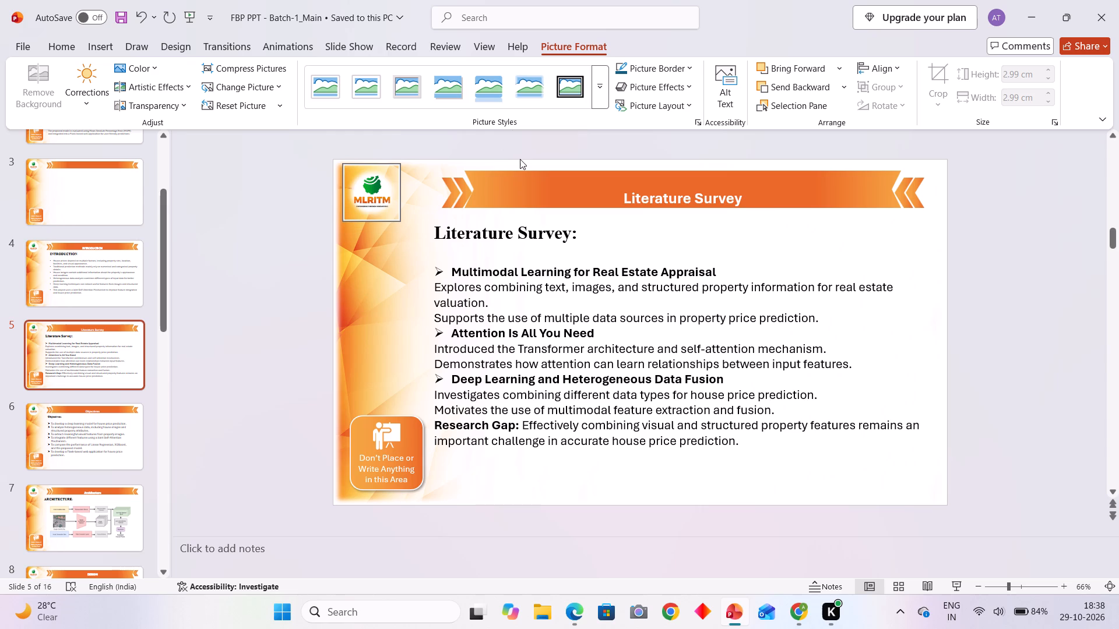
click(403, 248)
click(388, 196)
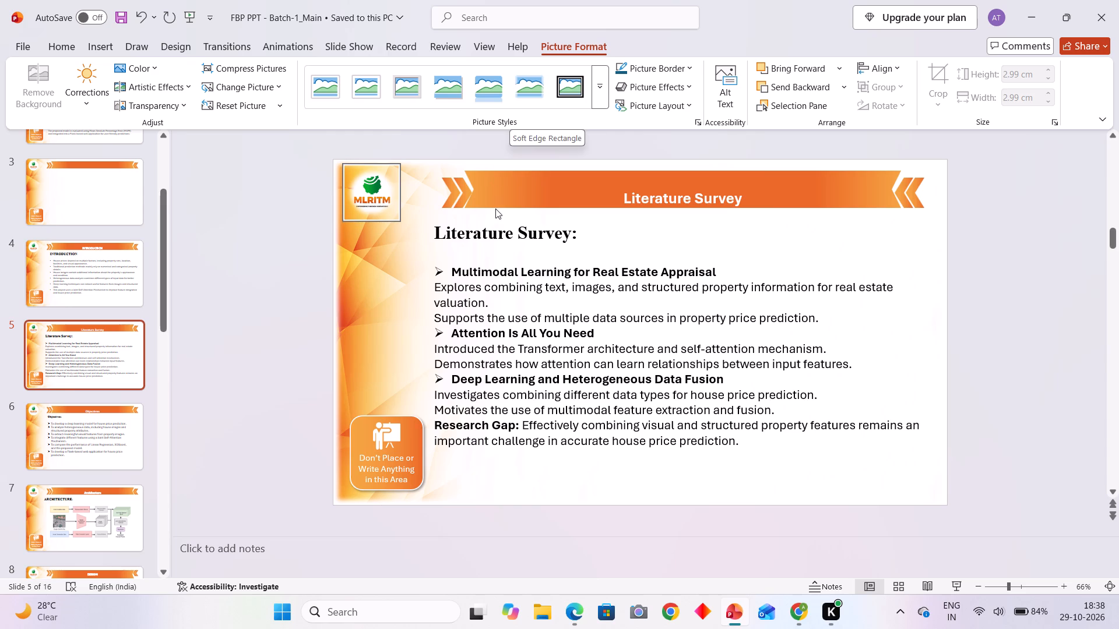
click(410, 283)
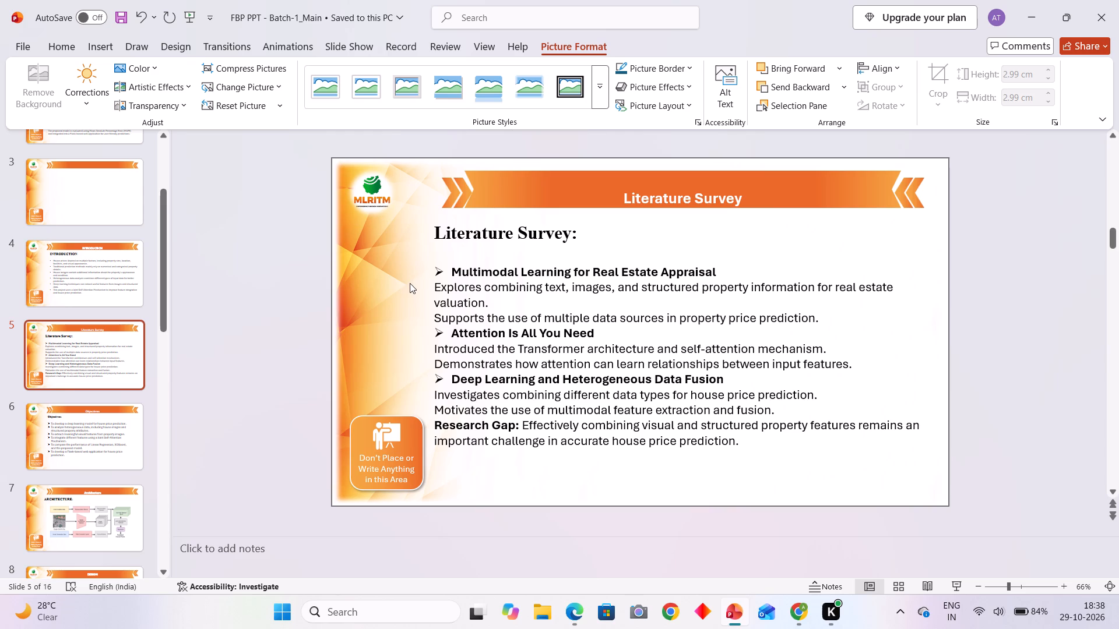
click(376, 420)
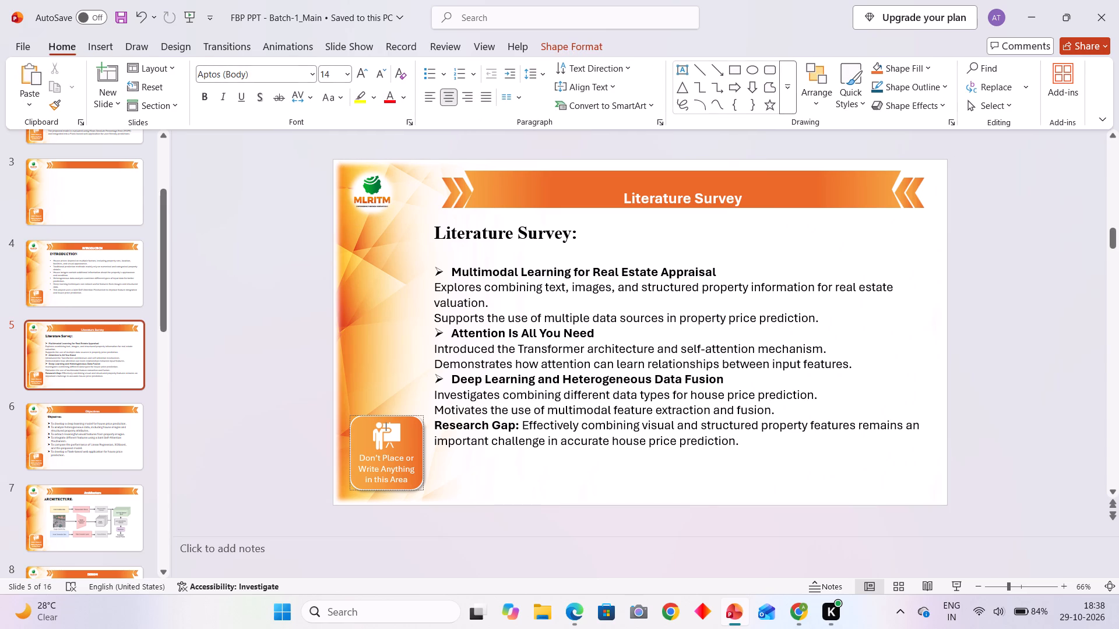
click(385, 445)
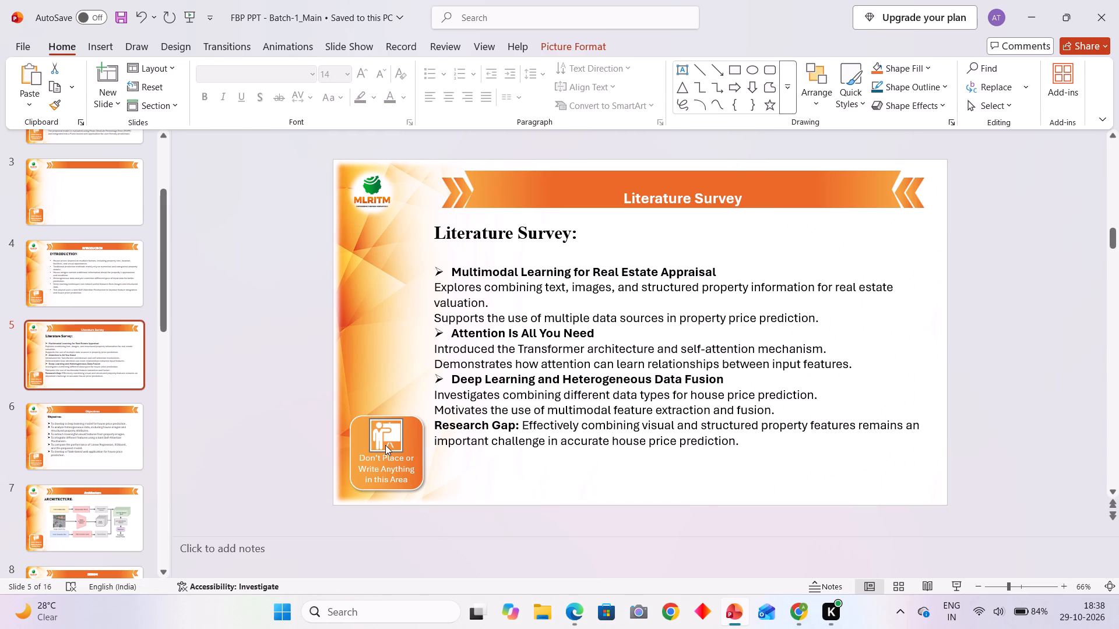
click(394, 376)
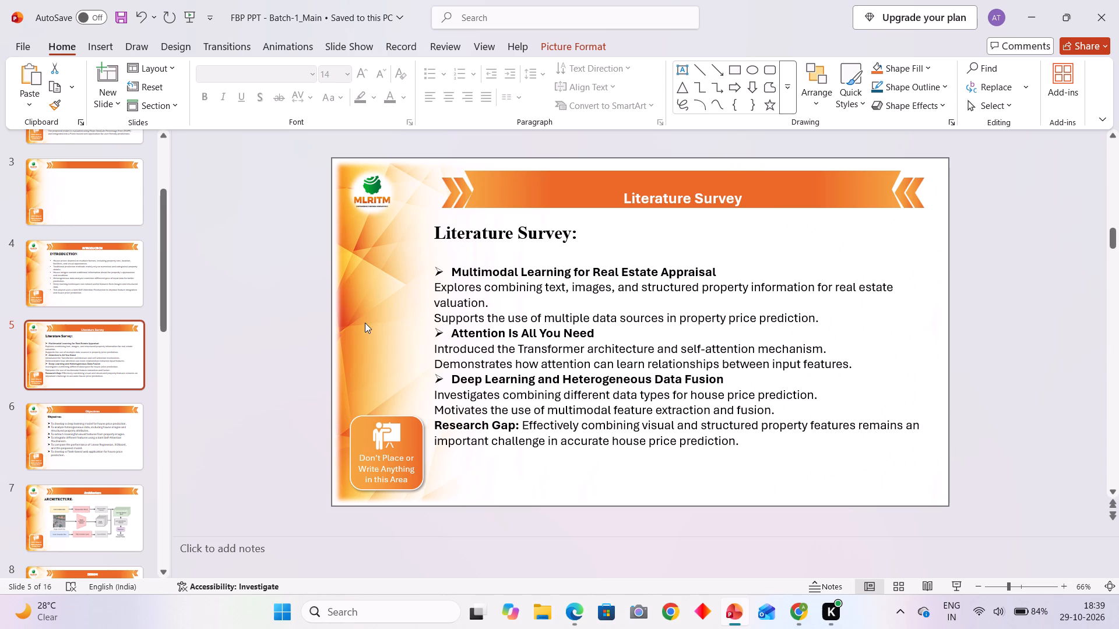
Examine the Introduction, References, Thank you and Web Application & Use Cases slides.
click(118, 358)
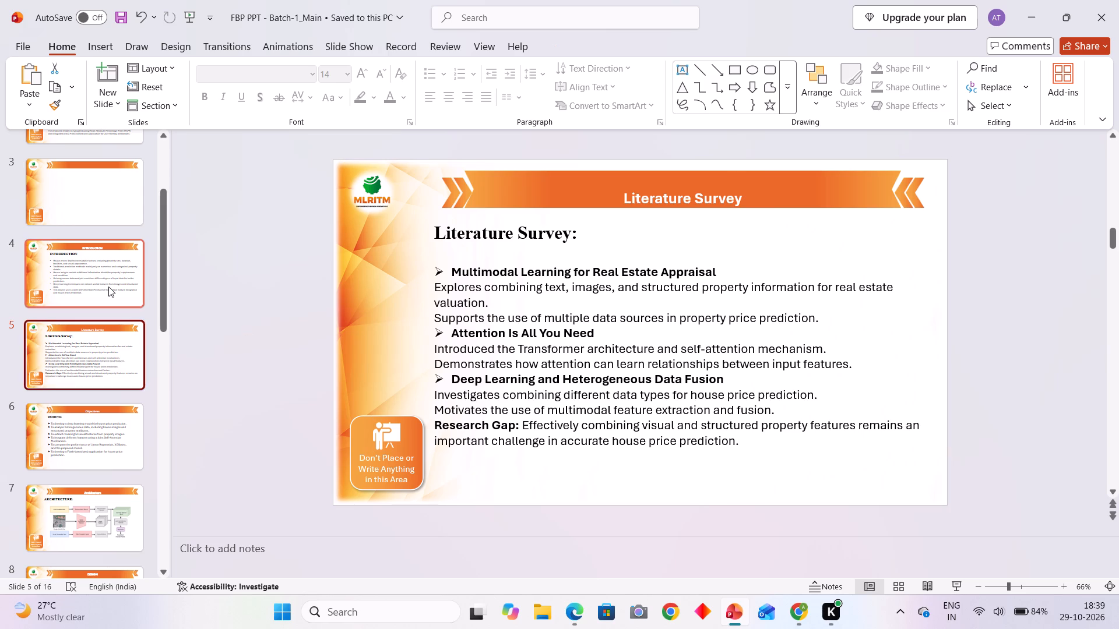
click(108, 287)
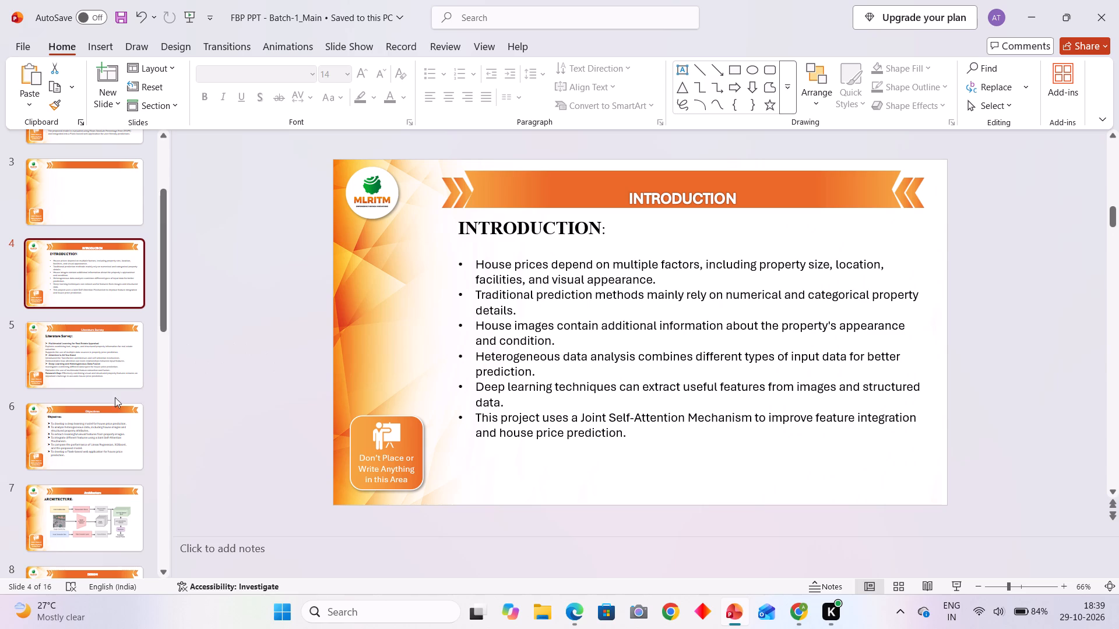
scroll(68, 462, down, 3)
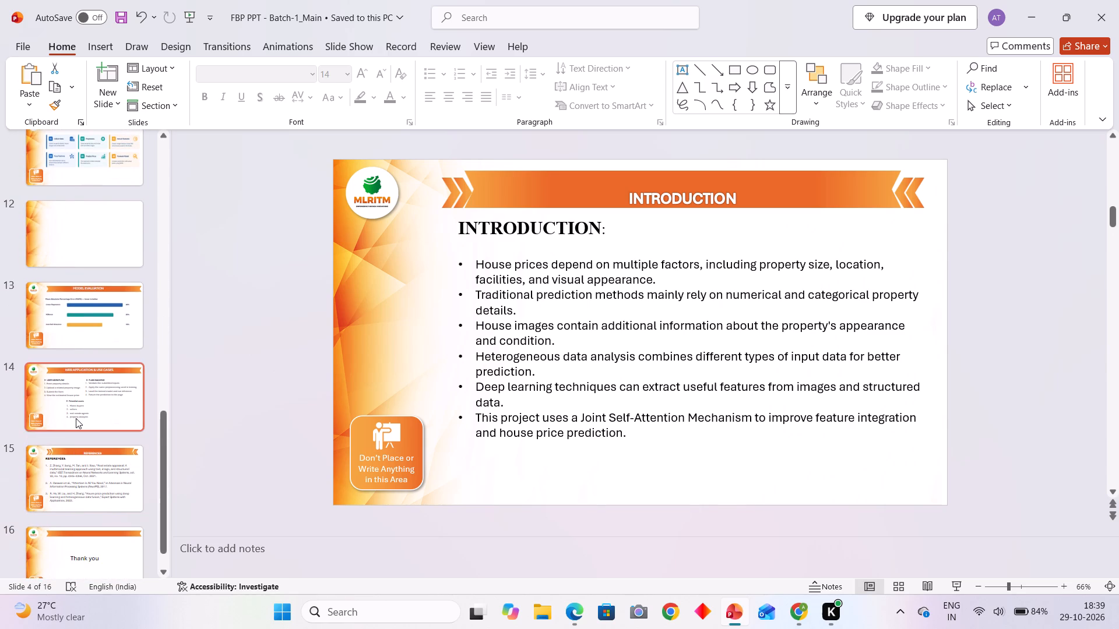
click(76, 418)
click(77, 465)
scroll(78, 479, down, 1)
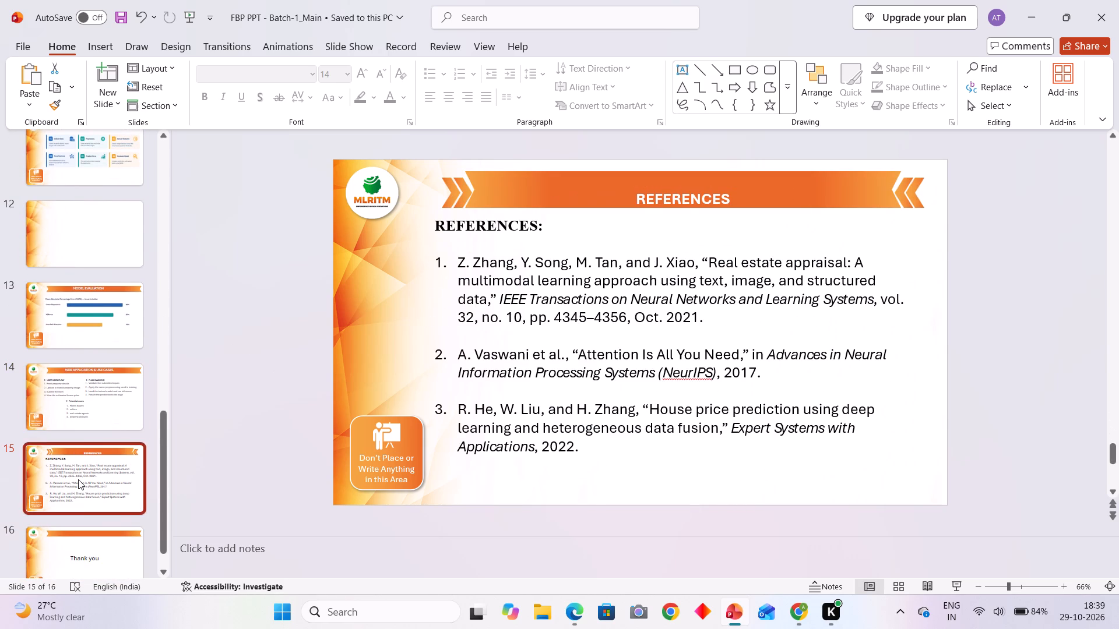
scroll(78, 479, down, 2)
click(78, 528)
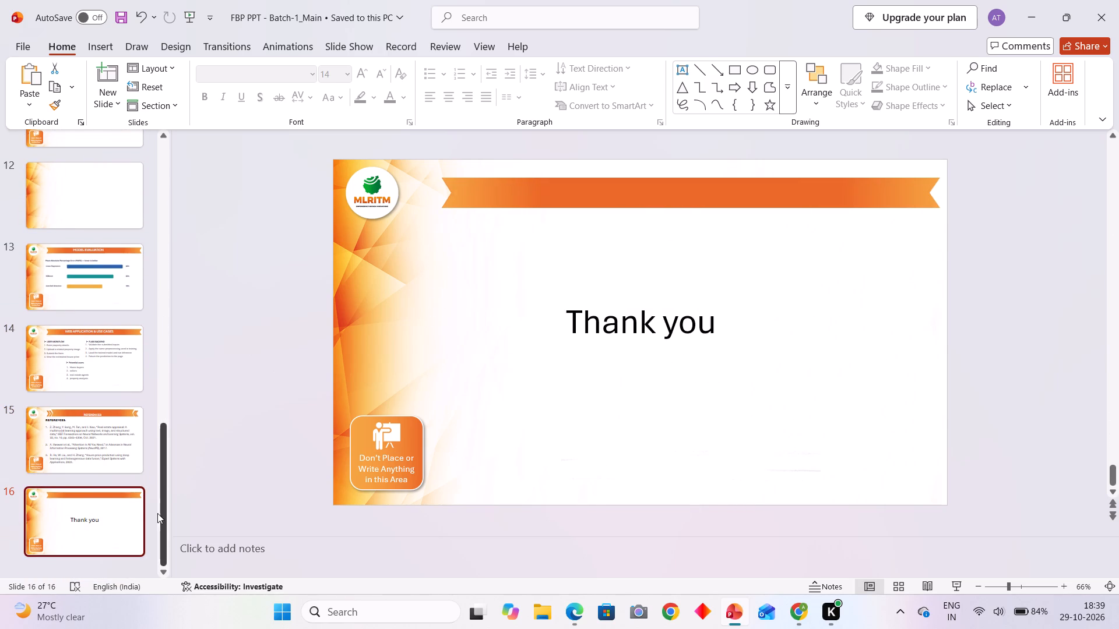
click(112, 355)
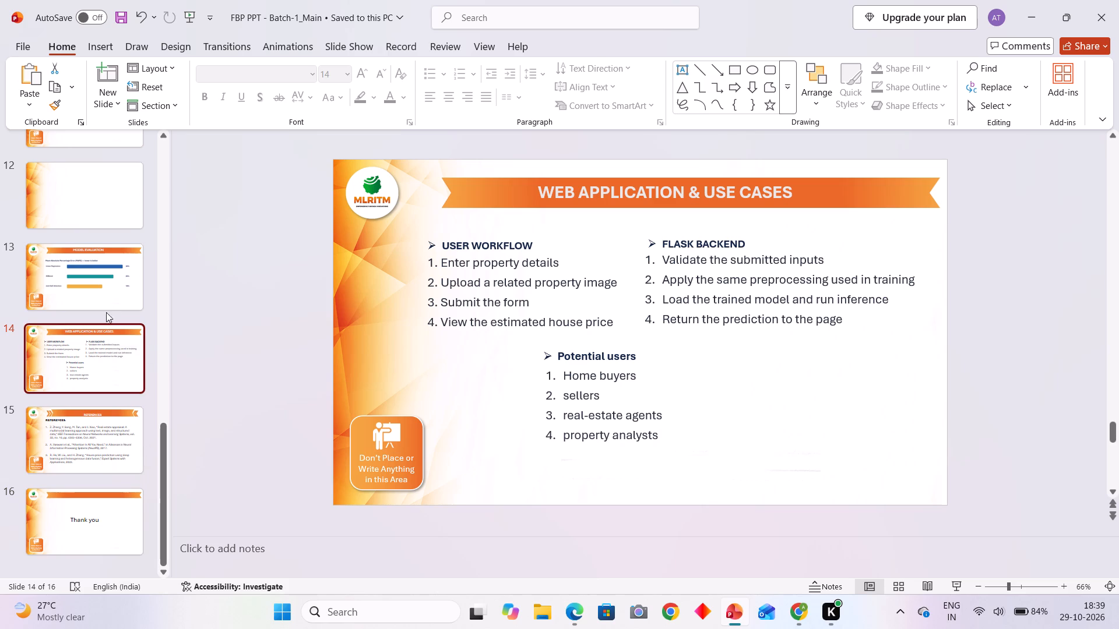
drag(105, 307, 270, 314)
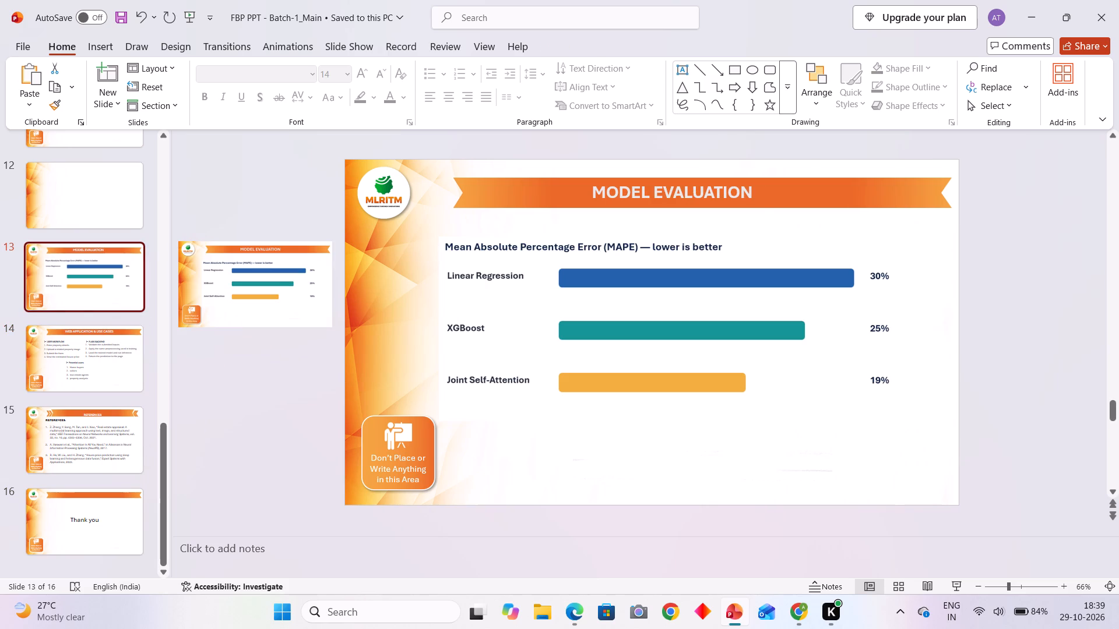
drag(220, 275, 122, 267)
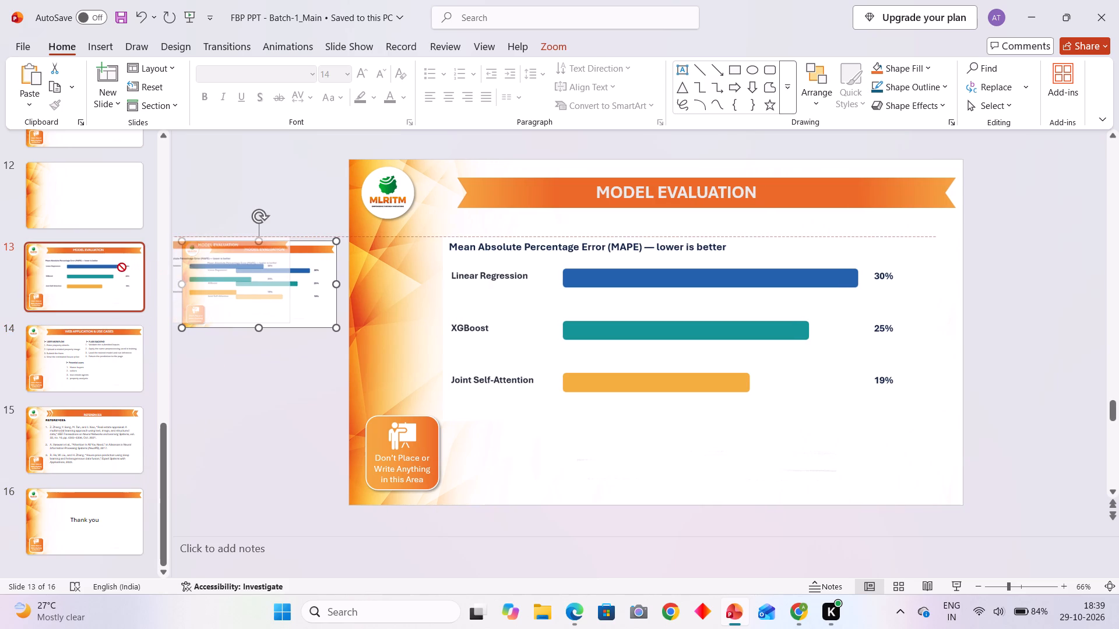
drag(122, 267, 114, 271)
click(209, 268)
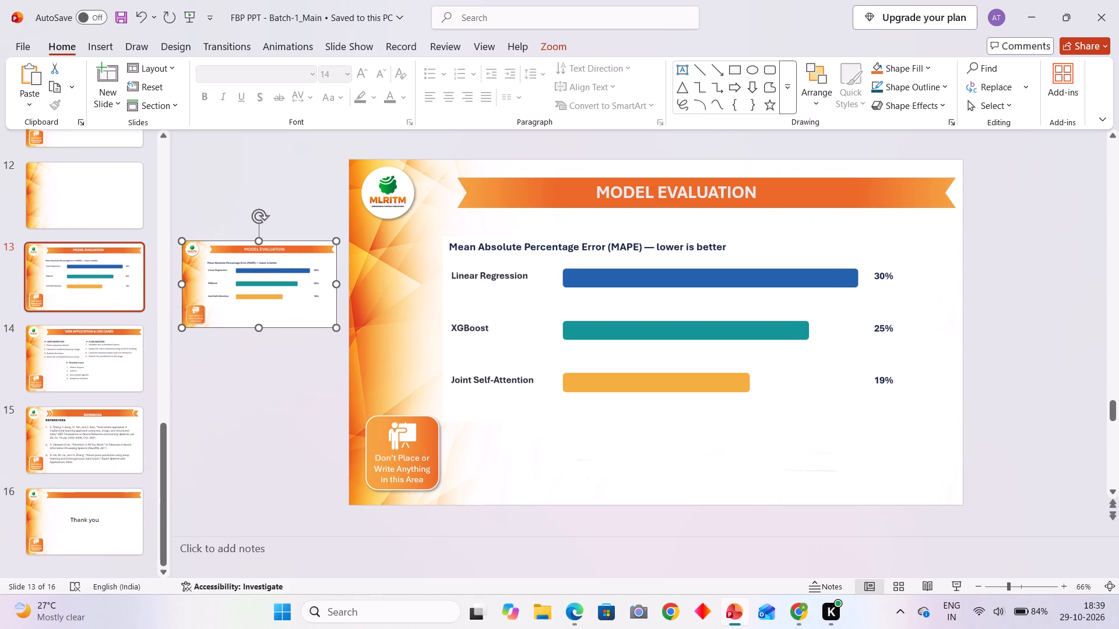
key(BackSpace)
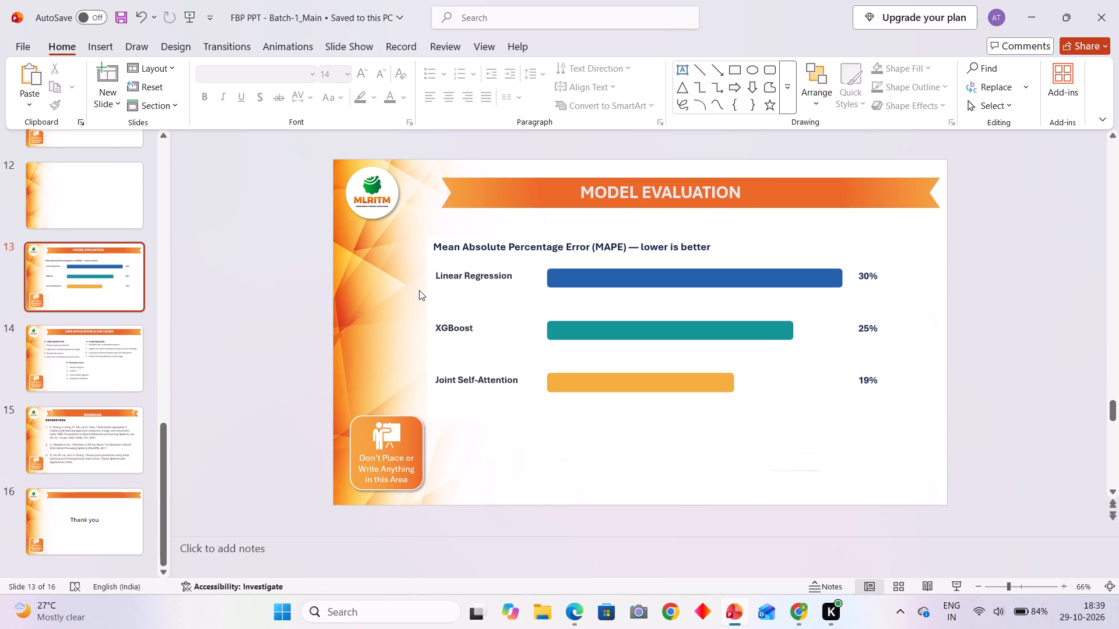
Copy the Mean Absolute Percentage Error bar chart picture from slide 13 onto the blank slide 12.
click(458, 275)
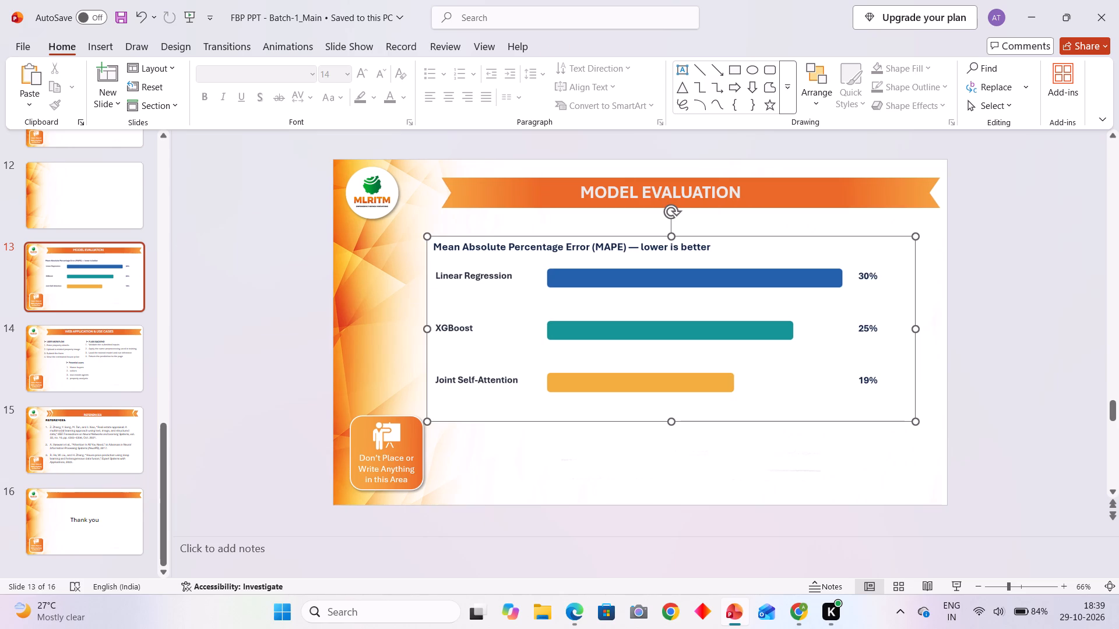
key(ctrl+c)
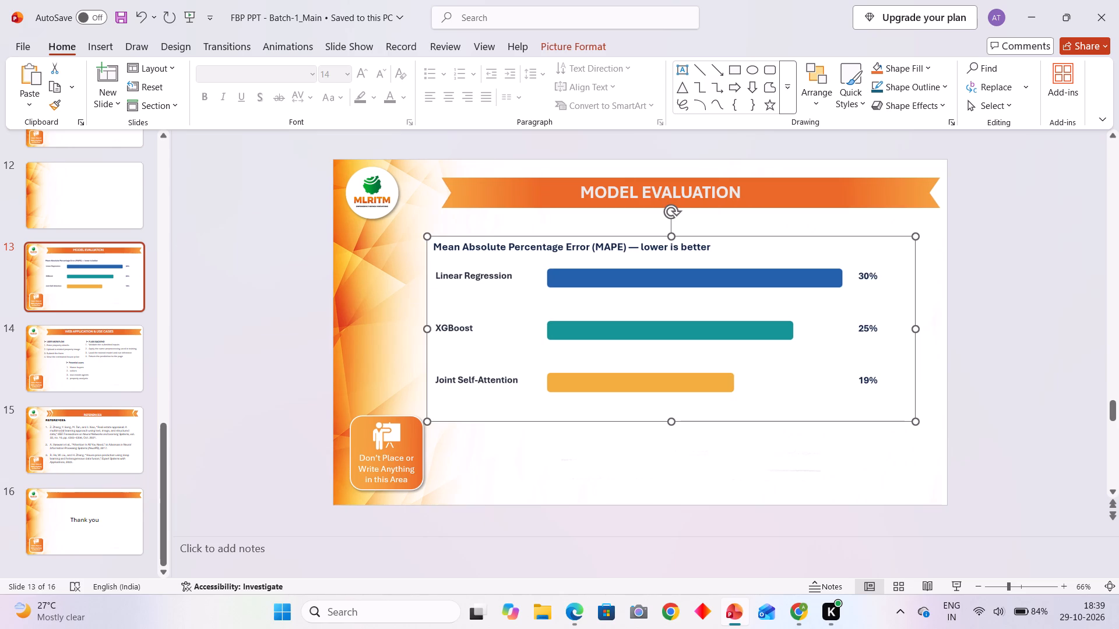
click(98, 220)
click(566, 299)
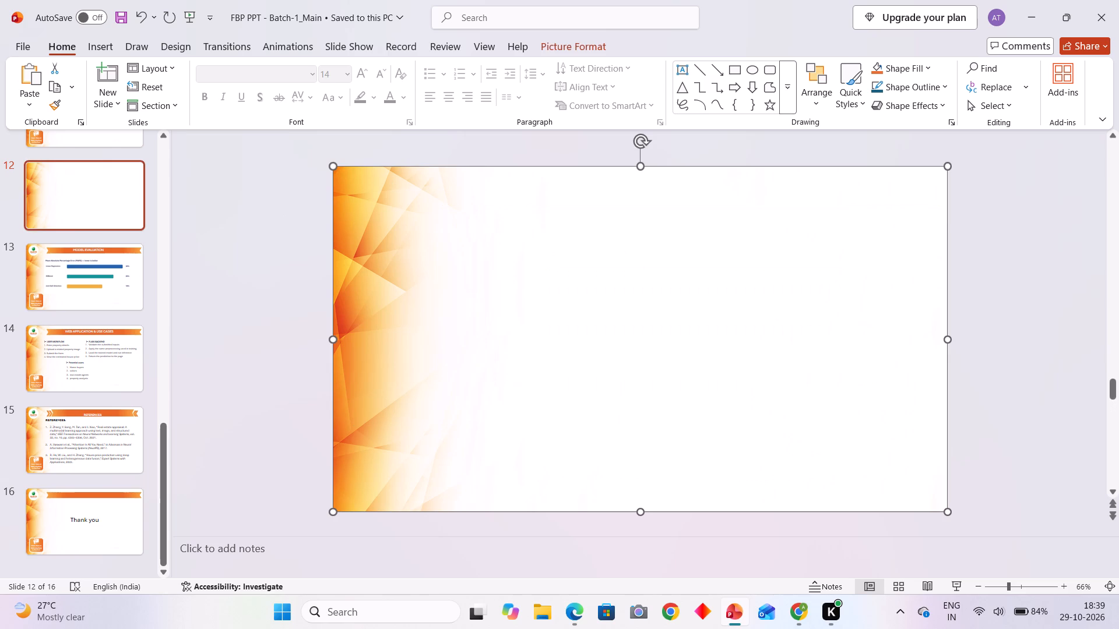
key(ctrl+v)
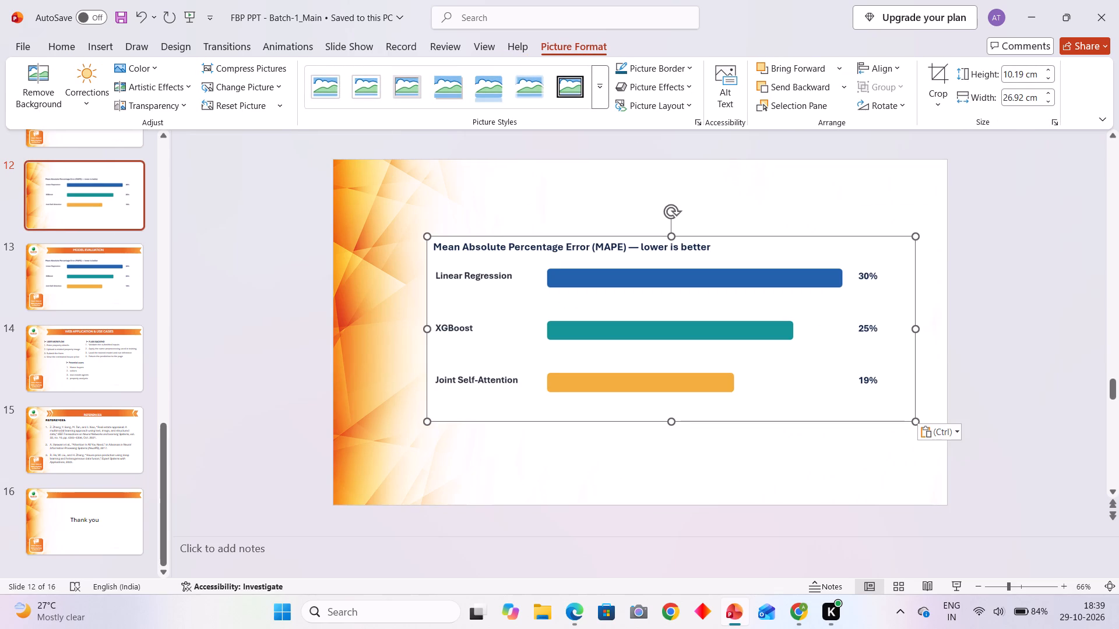
click(544, 218)
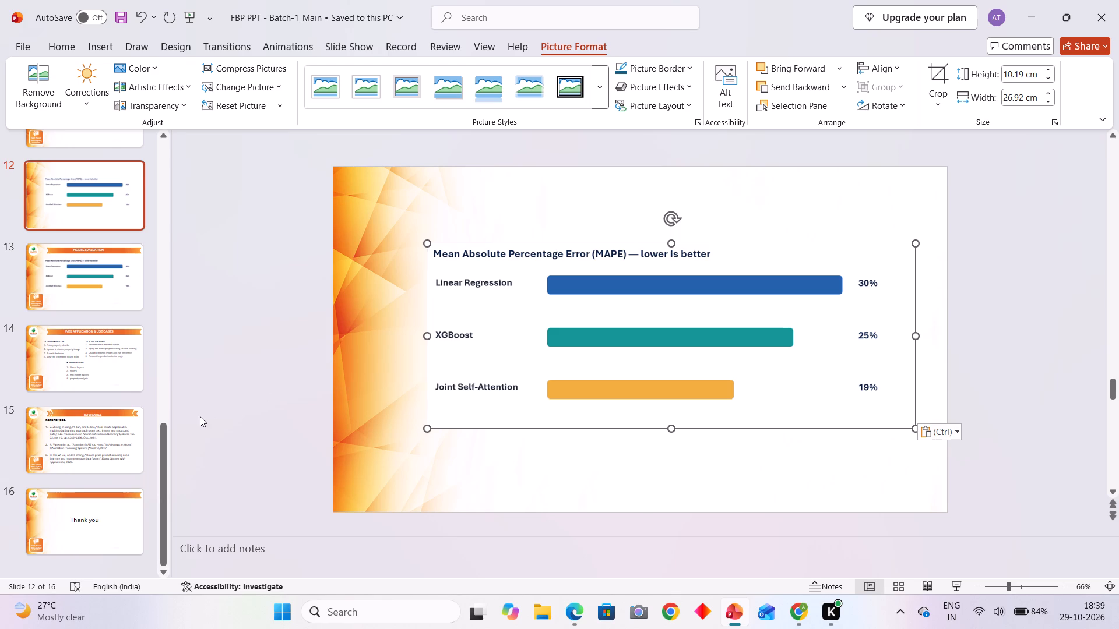
scroll(107, 365, up, 1)
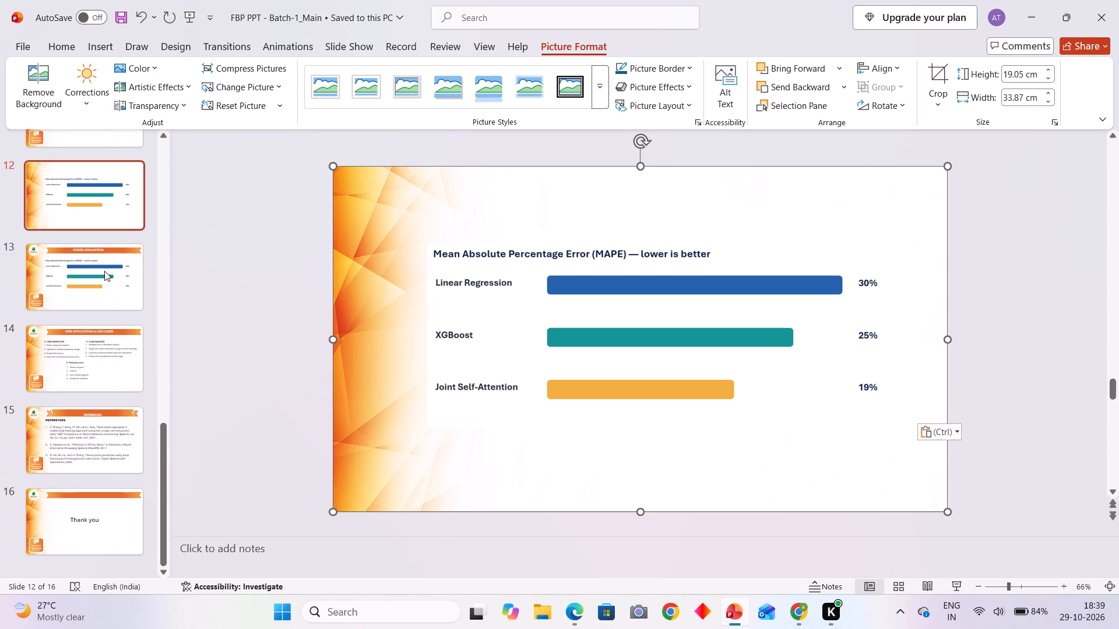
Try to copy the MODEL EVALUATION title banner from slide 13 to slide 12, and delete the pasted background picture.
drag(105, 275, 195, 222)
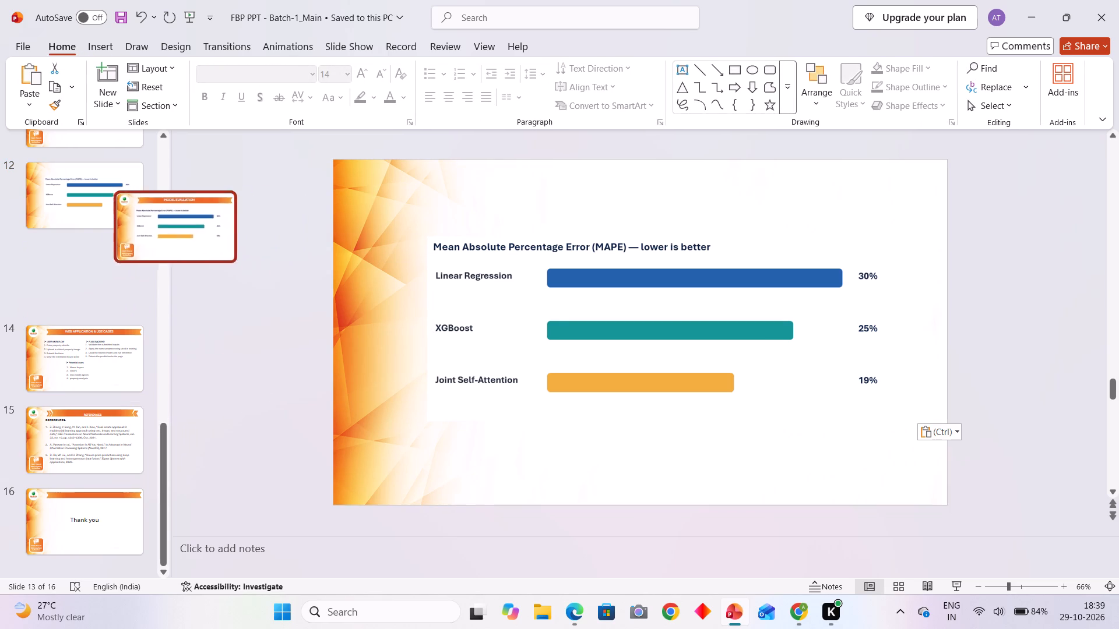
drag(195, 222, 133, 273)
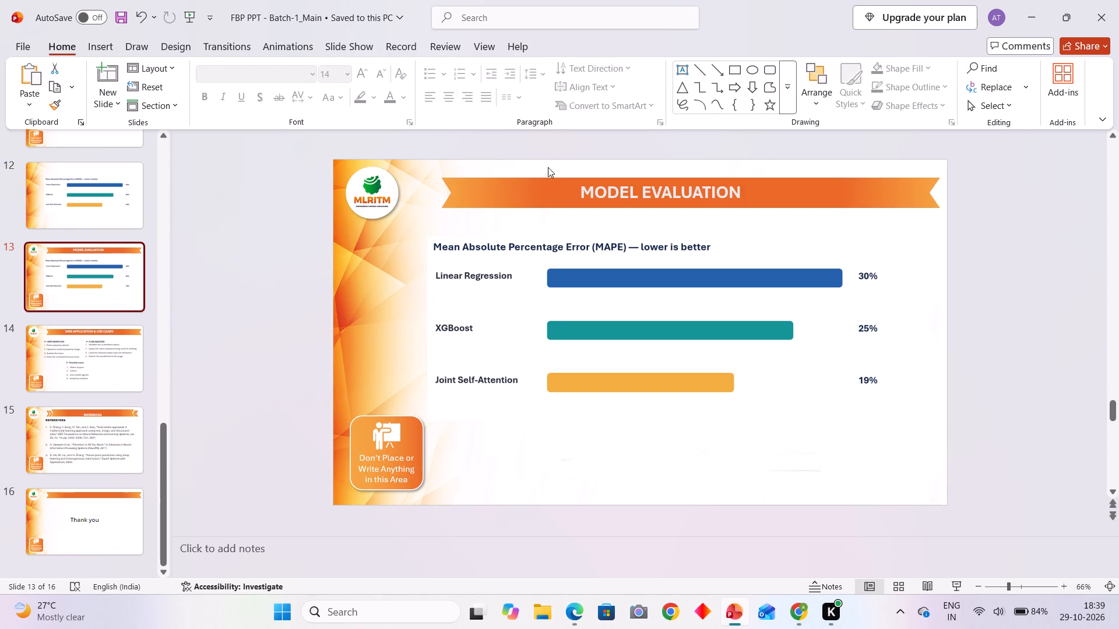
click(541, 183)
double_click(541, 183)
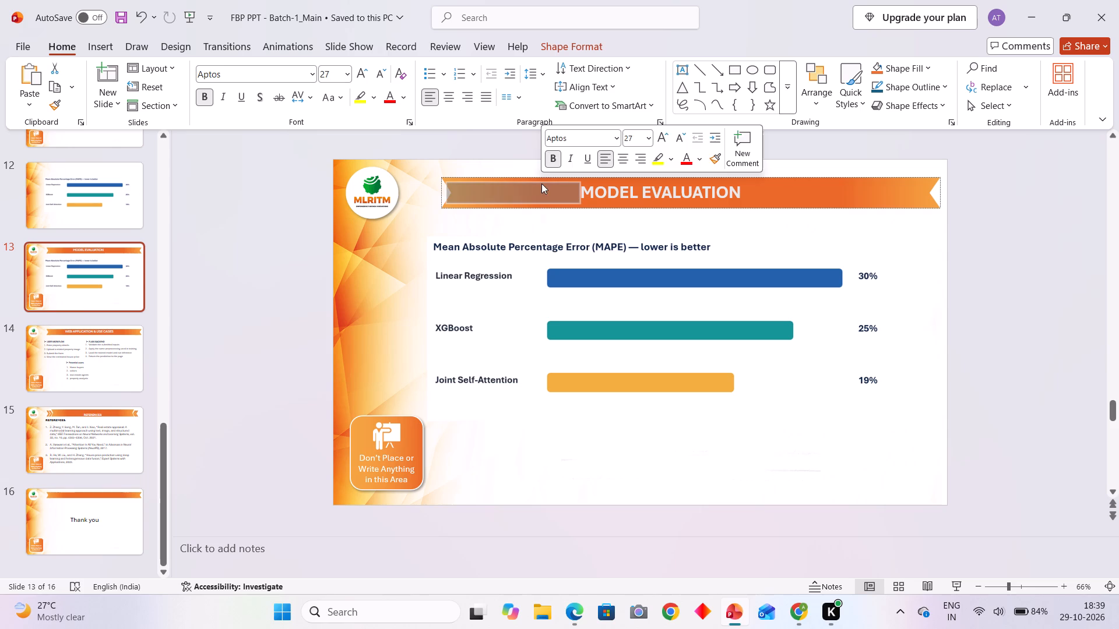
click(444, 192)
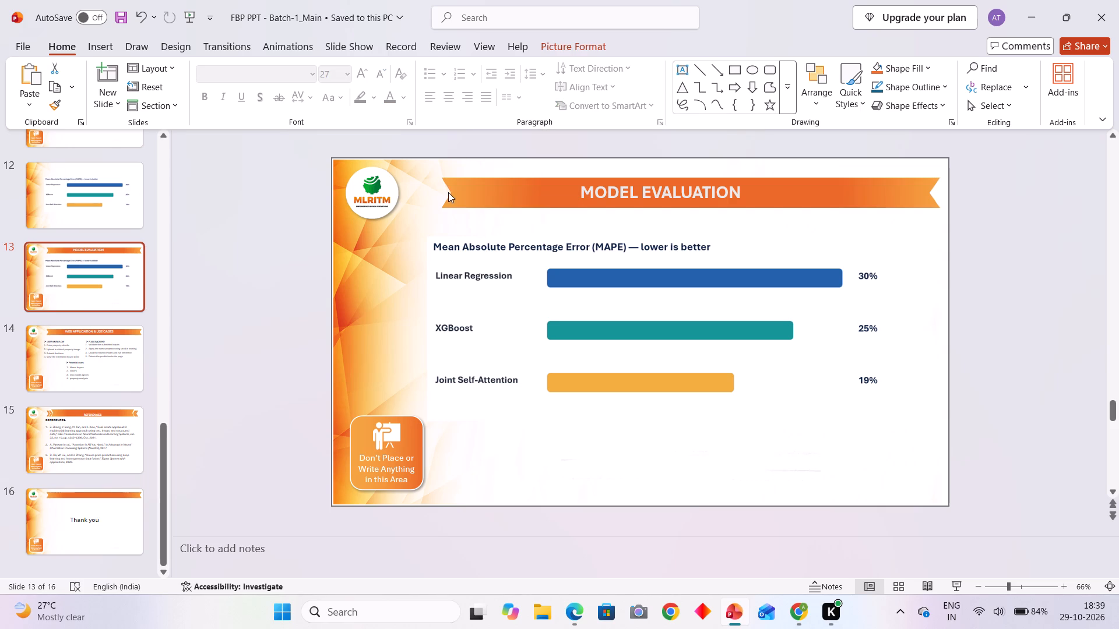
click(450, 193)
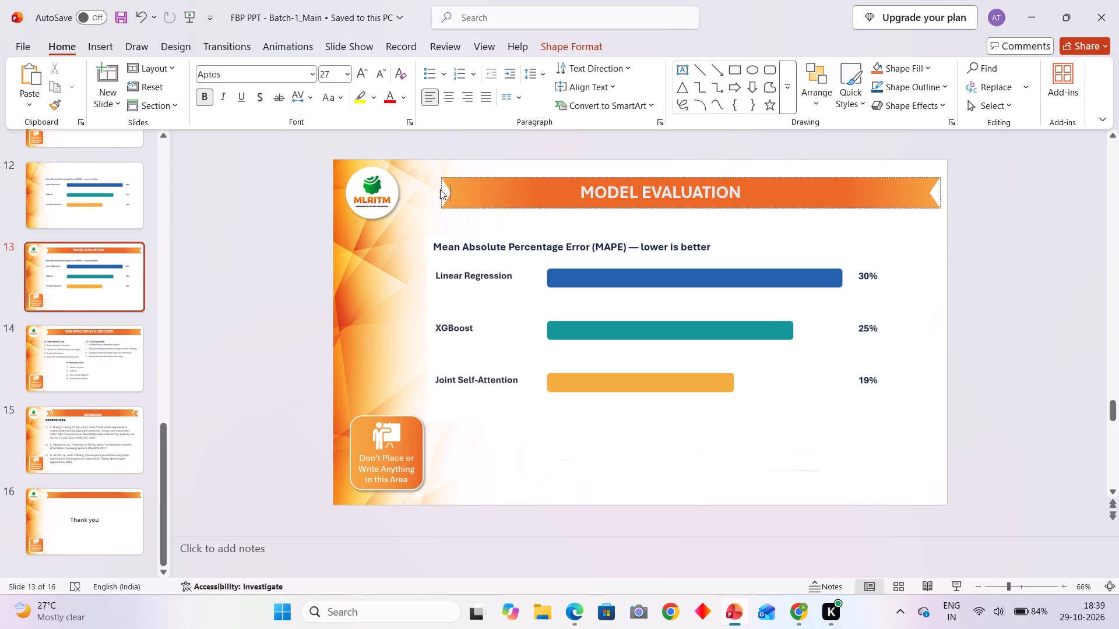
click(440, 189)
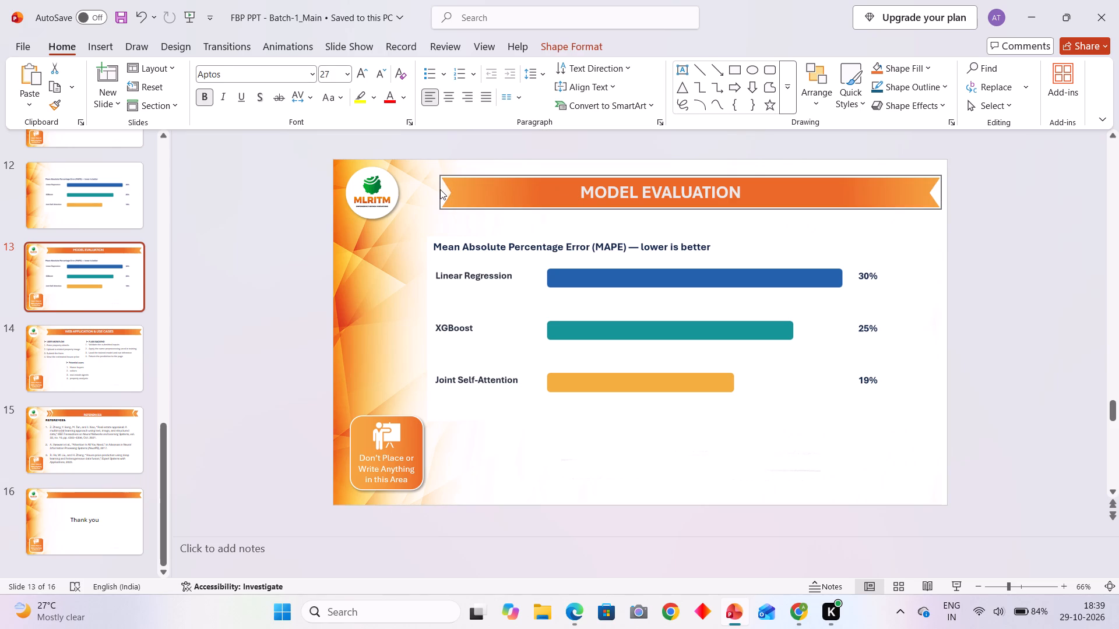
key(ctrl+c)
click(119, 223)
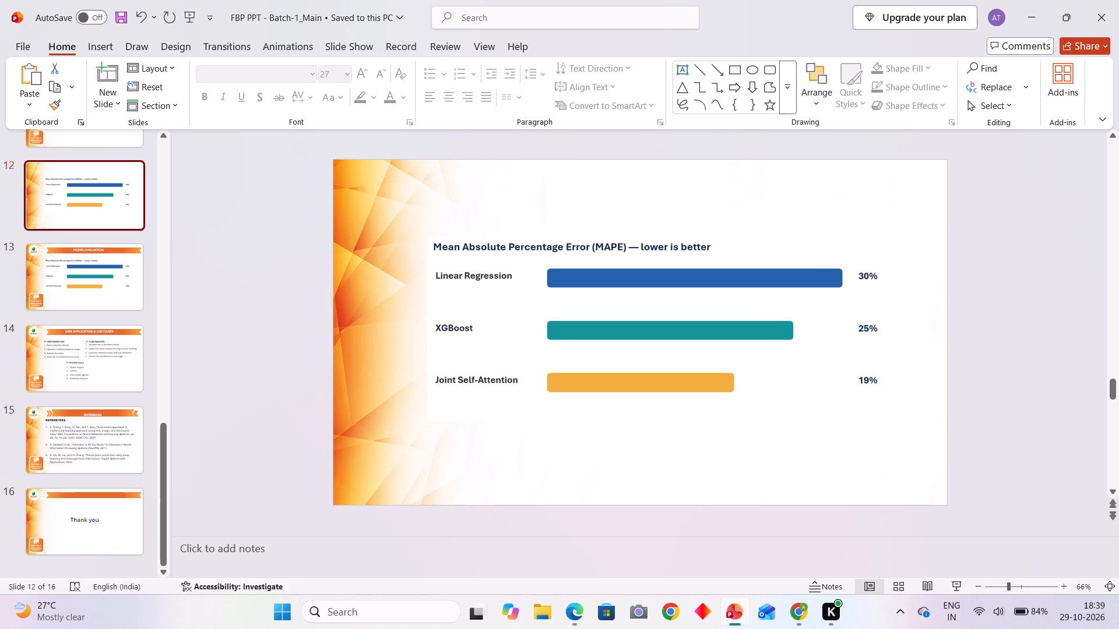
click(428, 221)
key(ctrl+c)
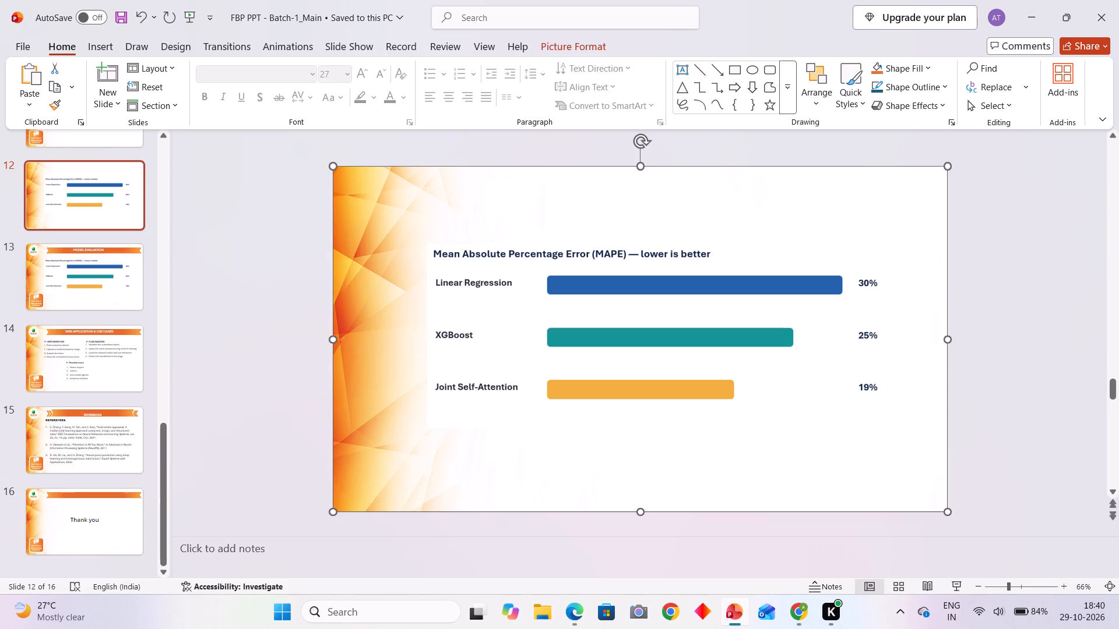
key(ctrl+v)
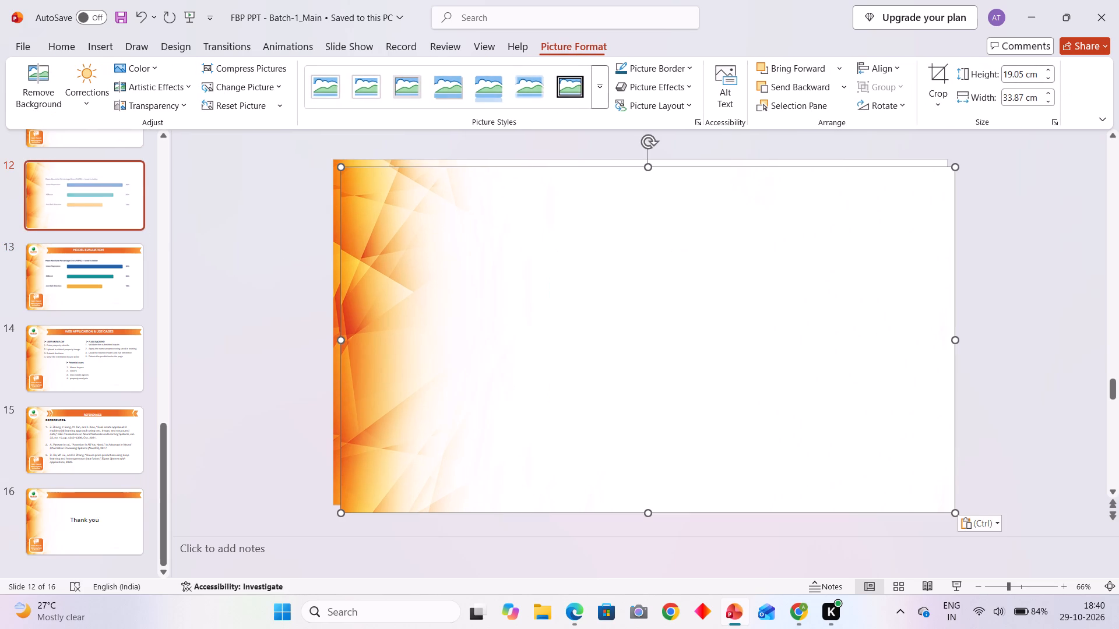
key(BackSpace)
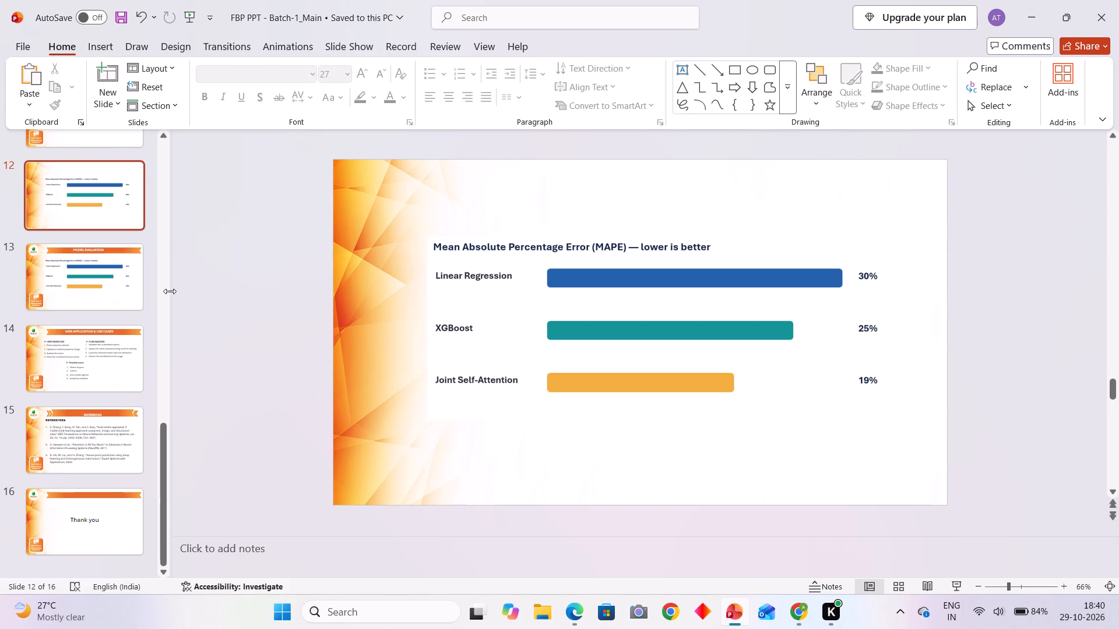
Copy the MODEL EVALUATION title banner from slide 13 onto slide 12 above the chart.
click(94, 215)
click(90, 266)
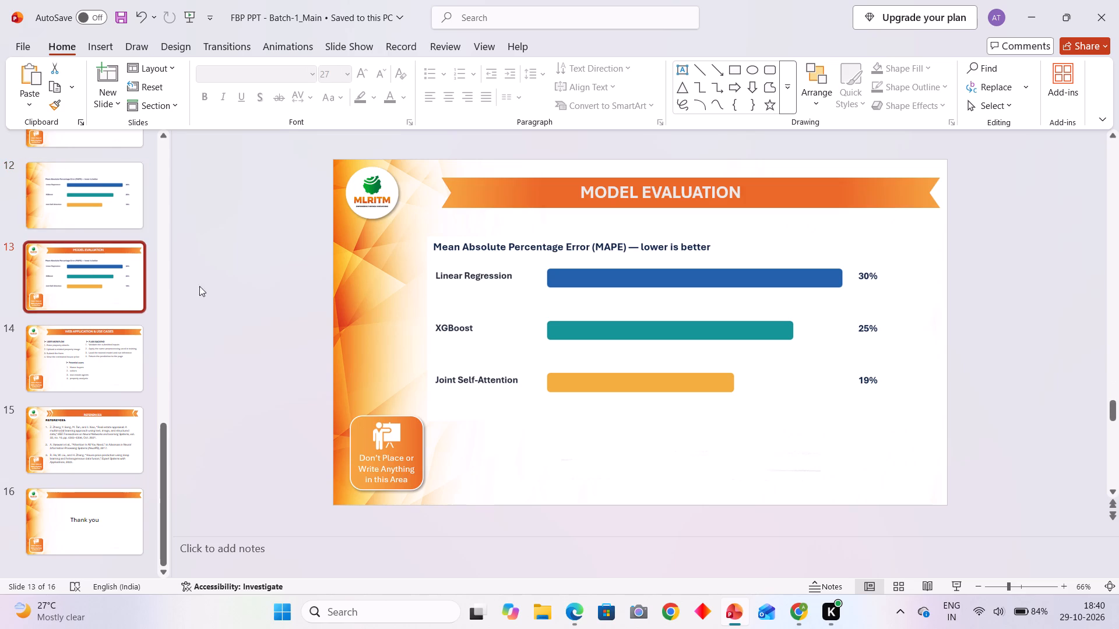
click(520, 202)
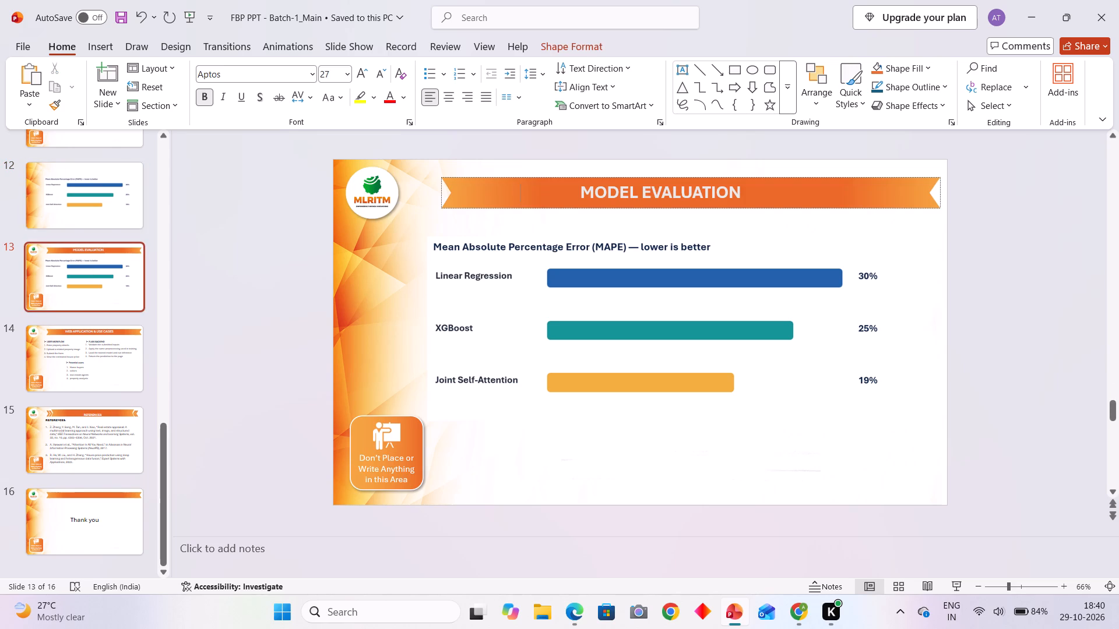
click(439, 190)
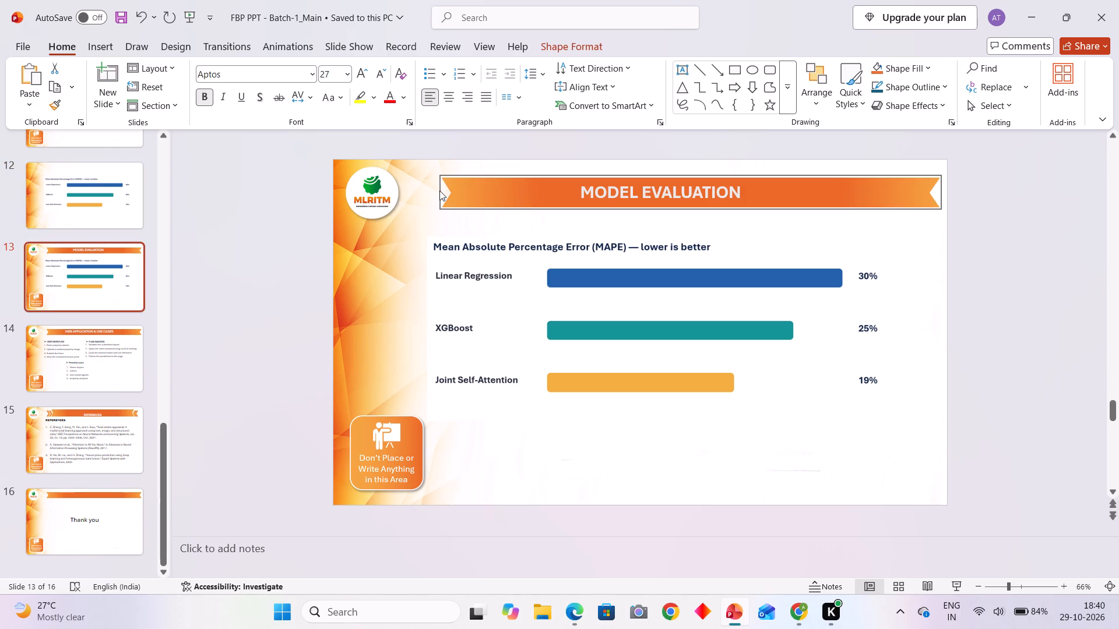
key(ctrl+c)
click(120, 220)
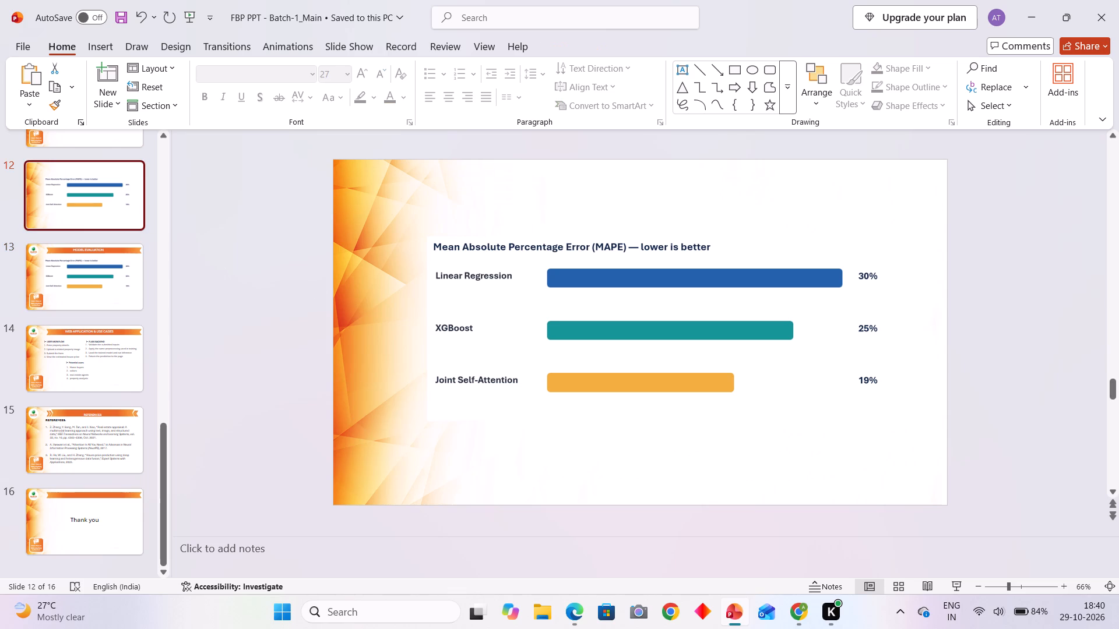
click(511, 228)
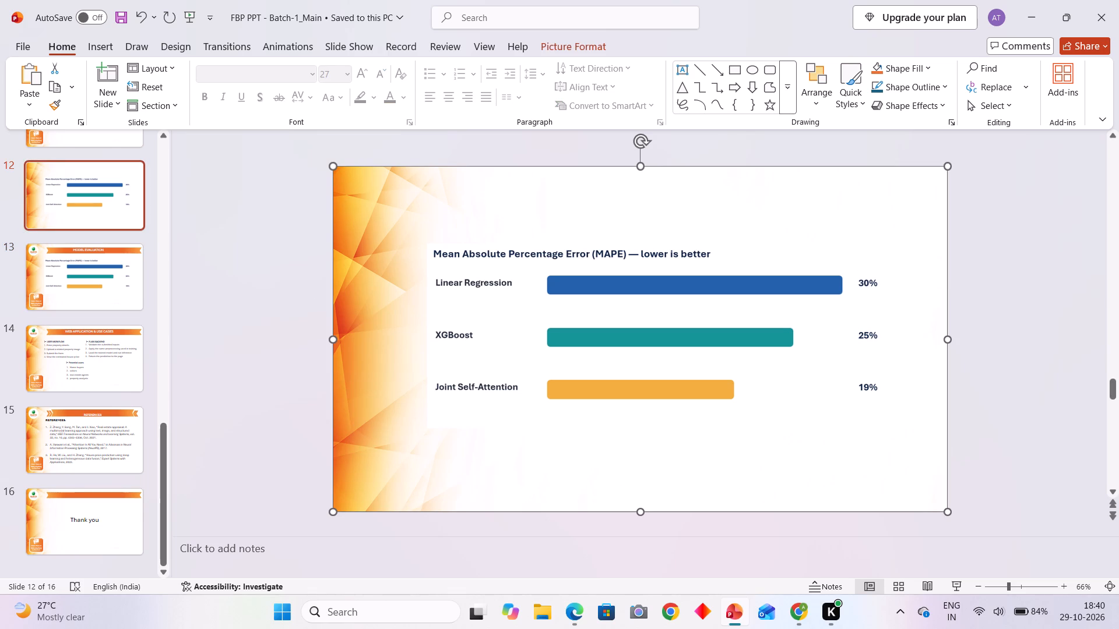
key(ctrl+v)
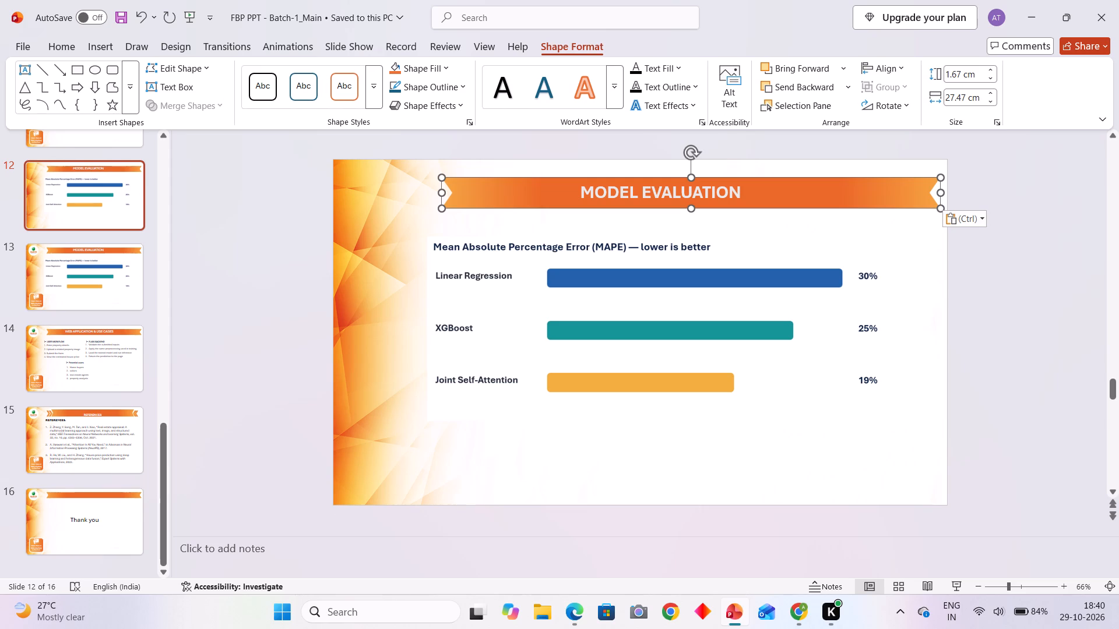
click(565, 216)
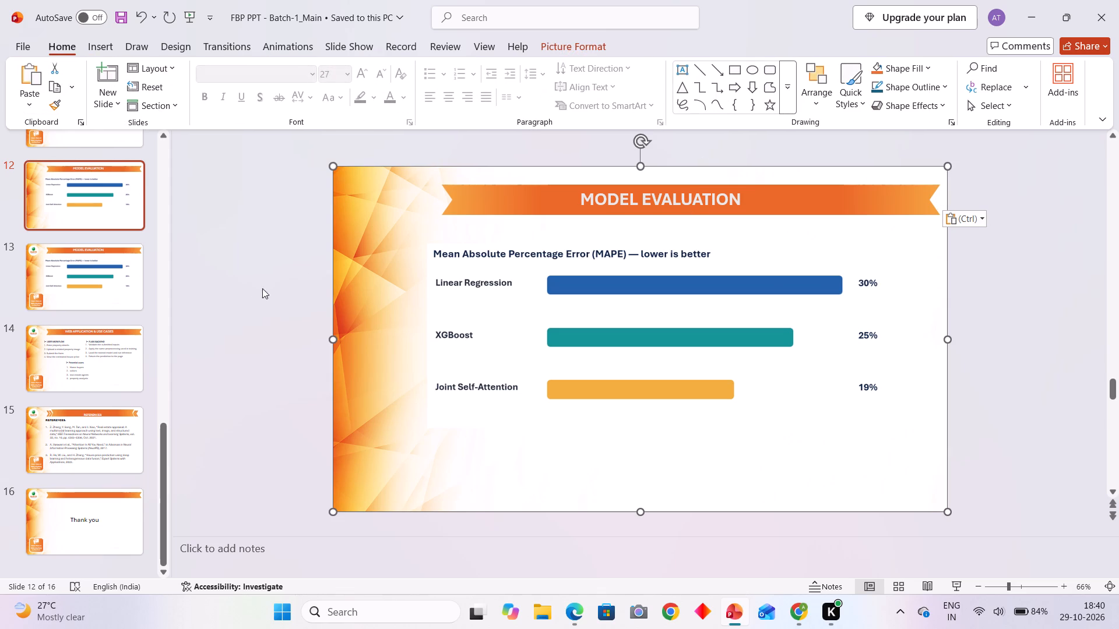
Copy the MLRITM logo from the Web Application & Use Cases slide onto slide 12.
click(86, 345)
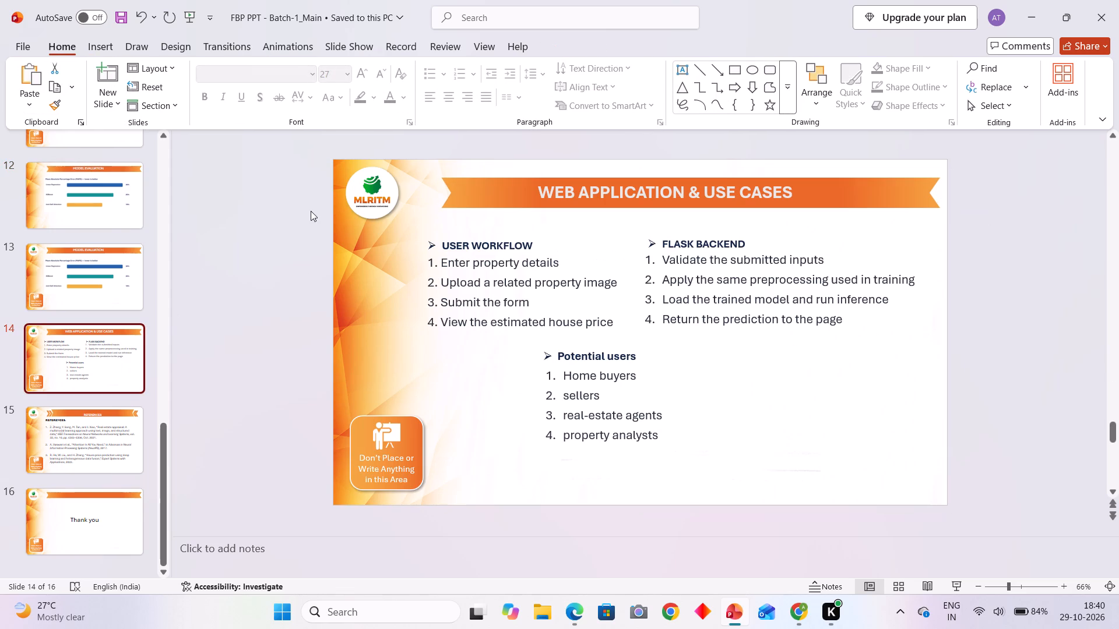
click(373, 193)
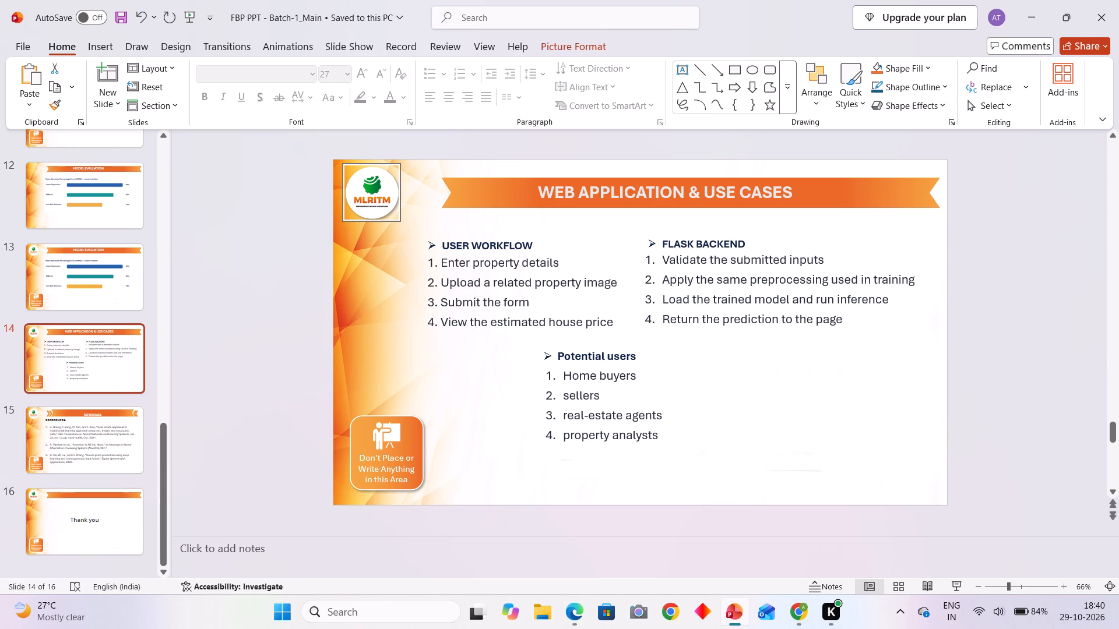
key(ctrl+c)
click(109, 209)
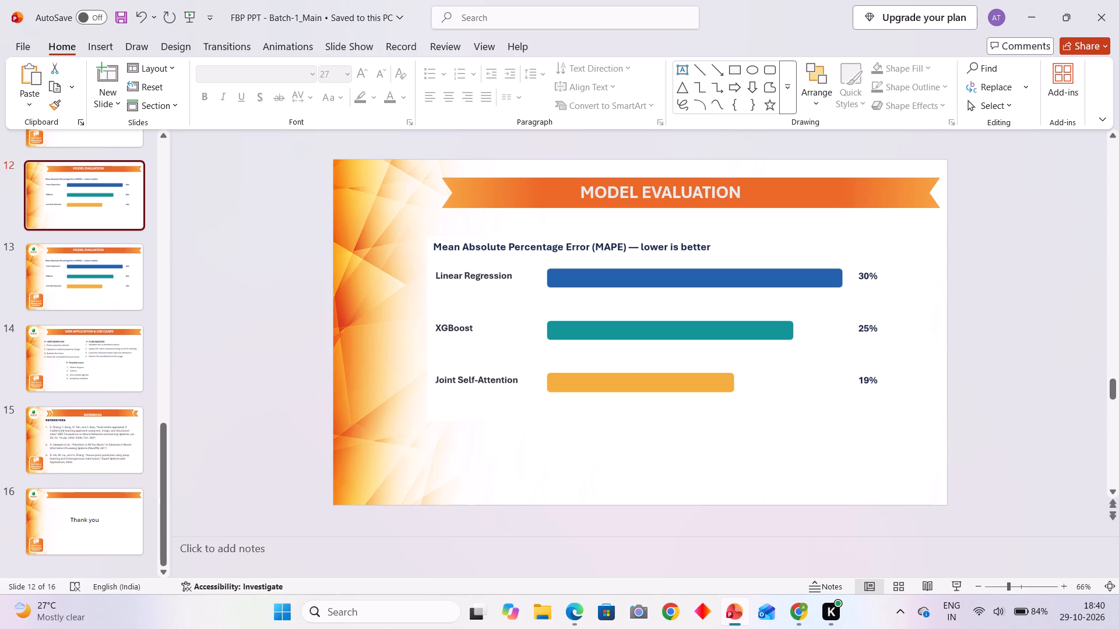
click(384, 256)
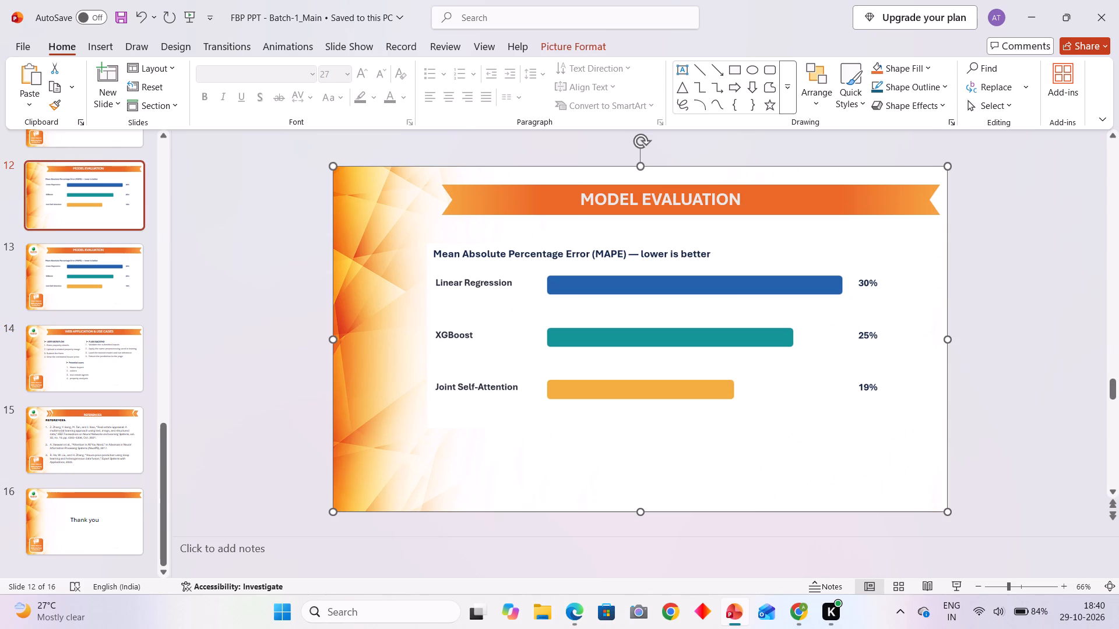
key(ctrl+v)
click(381, 275)
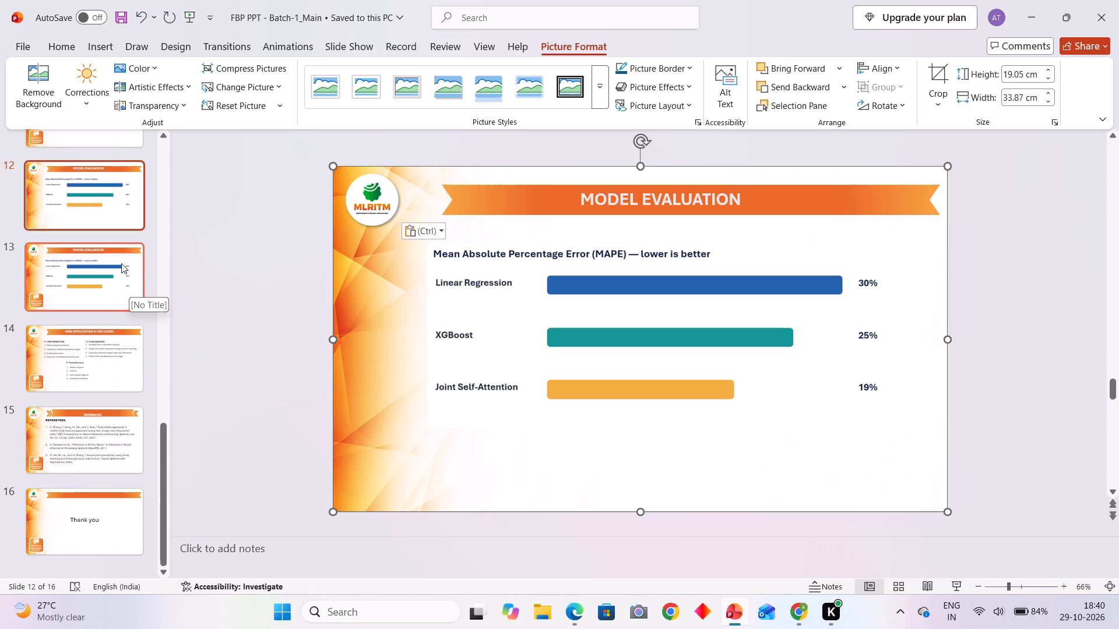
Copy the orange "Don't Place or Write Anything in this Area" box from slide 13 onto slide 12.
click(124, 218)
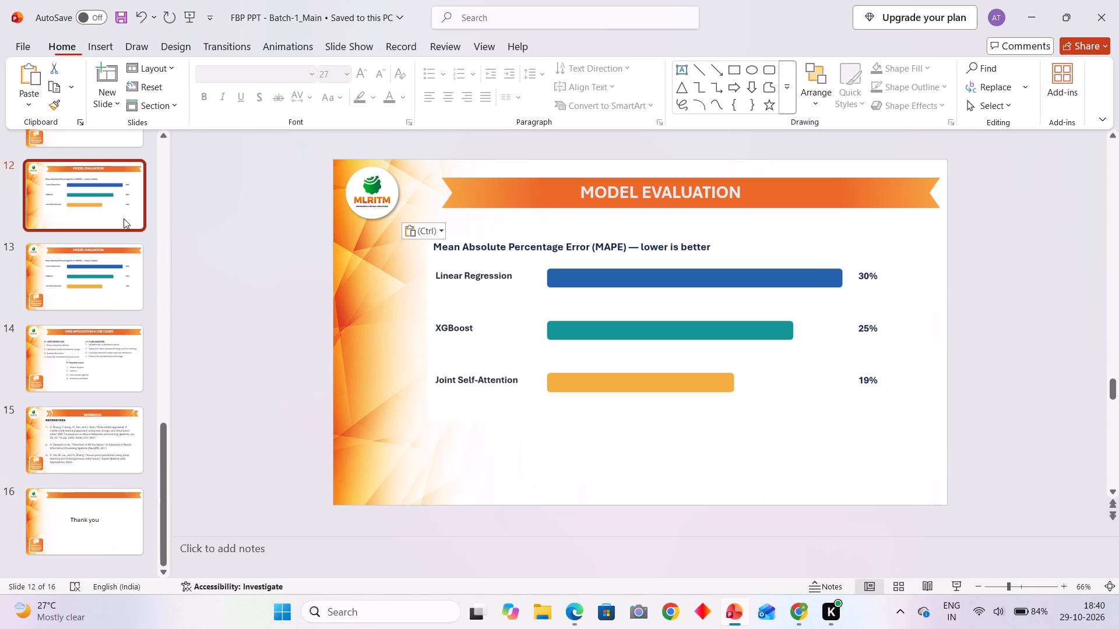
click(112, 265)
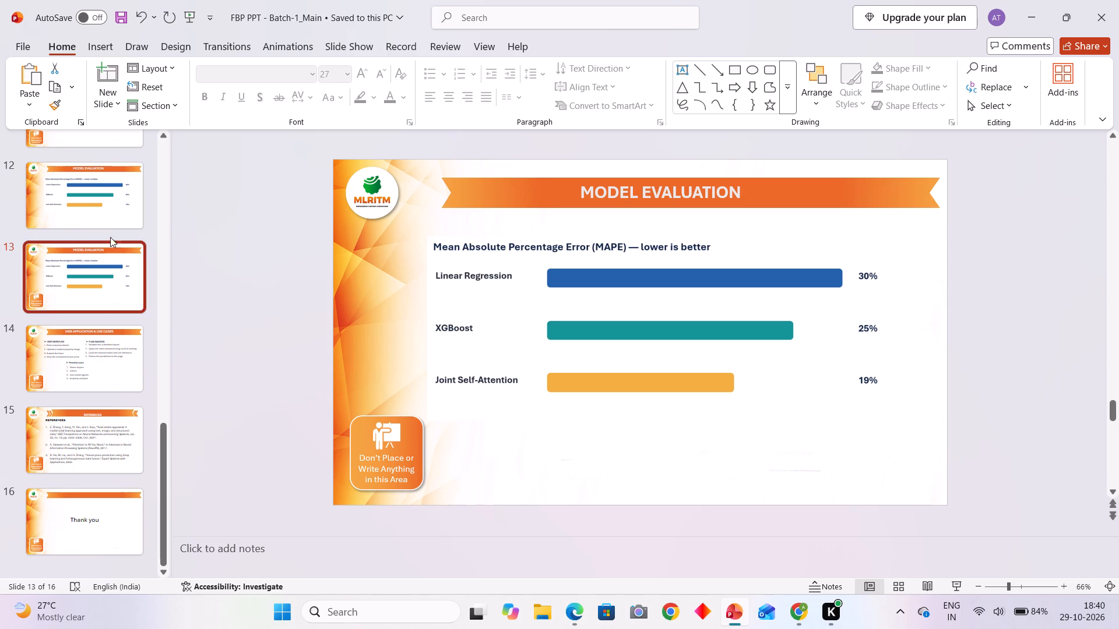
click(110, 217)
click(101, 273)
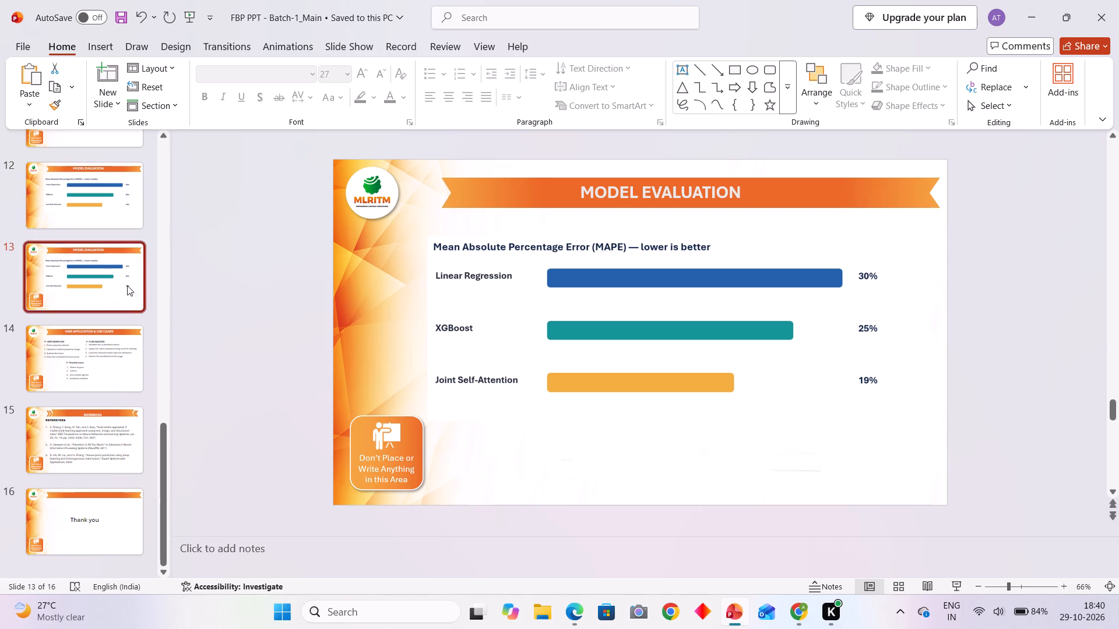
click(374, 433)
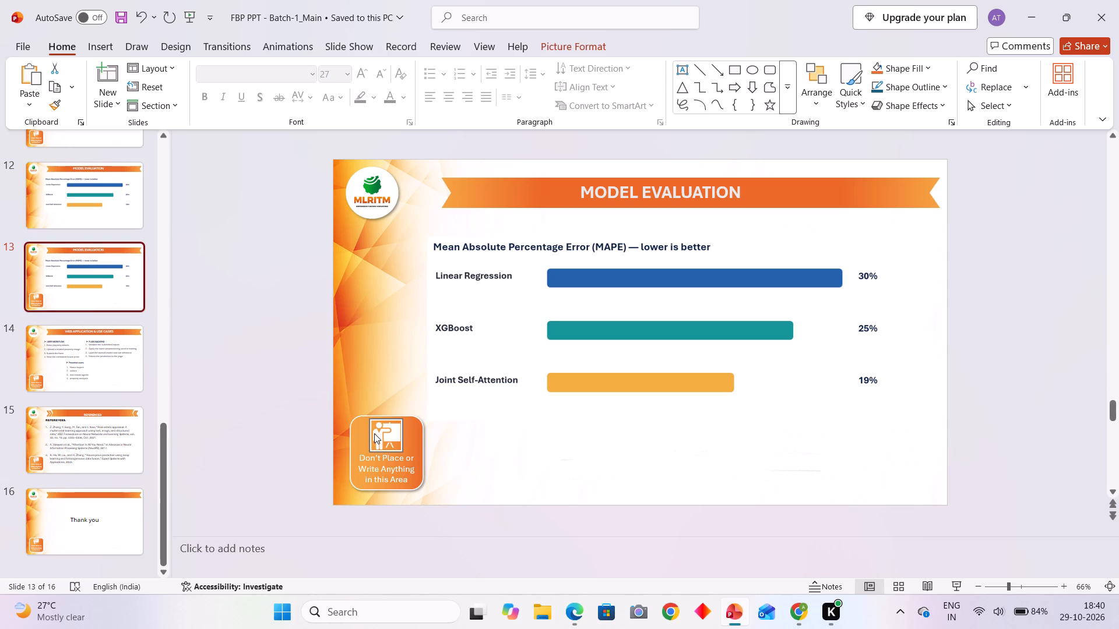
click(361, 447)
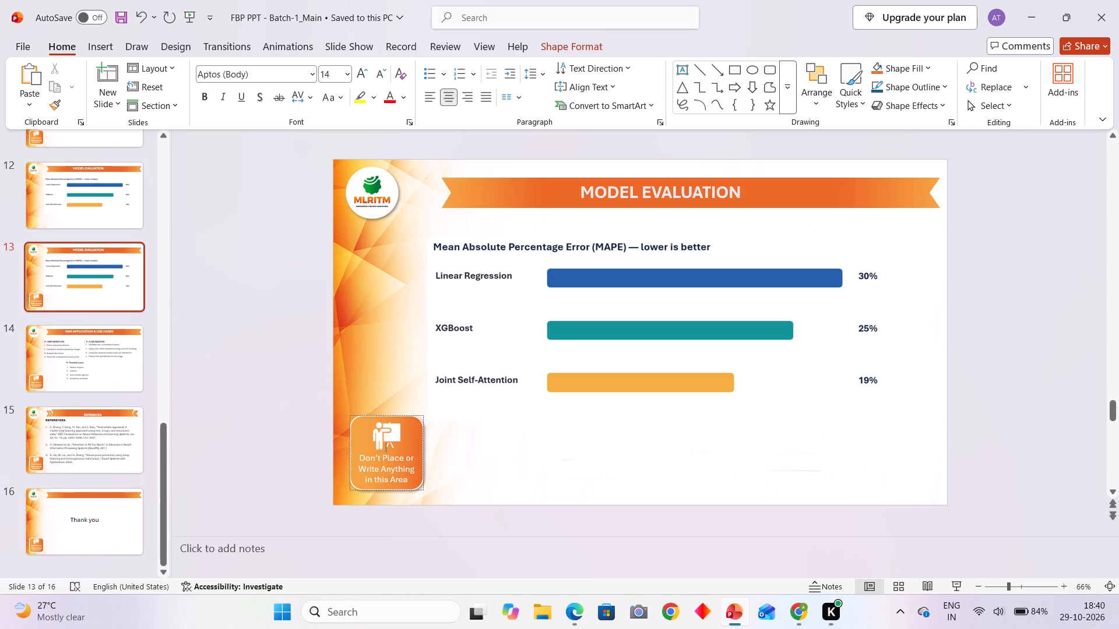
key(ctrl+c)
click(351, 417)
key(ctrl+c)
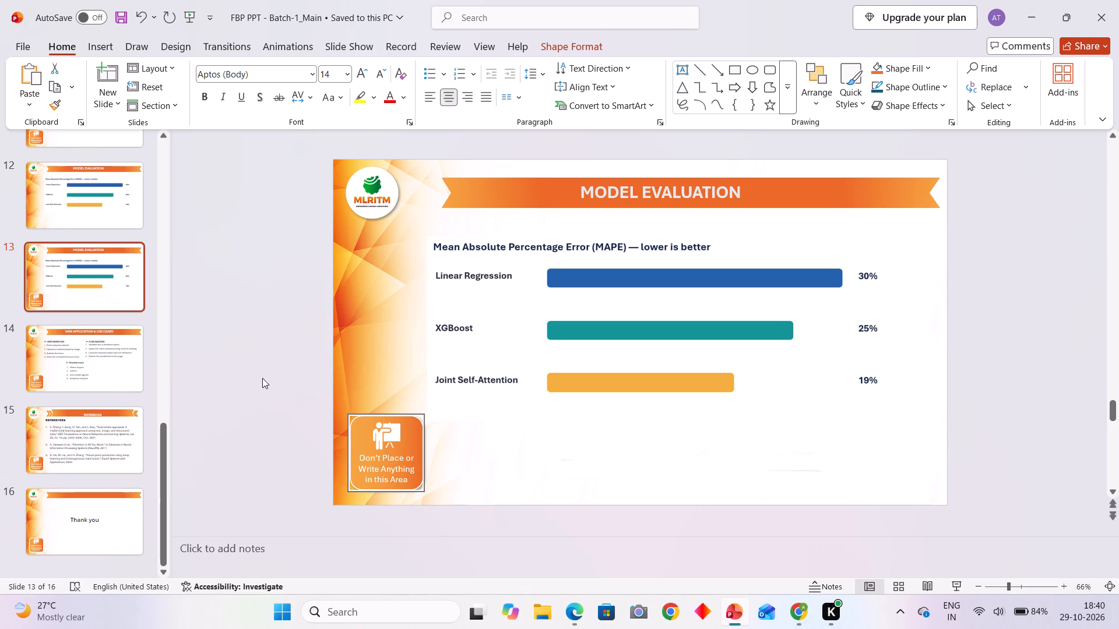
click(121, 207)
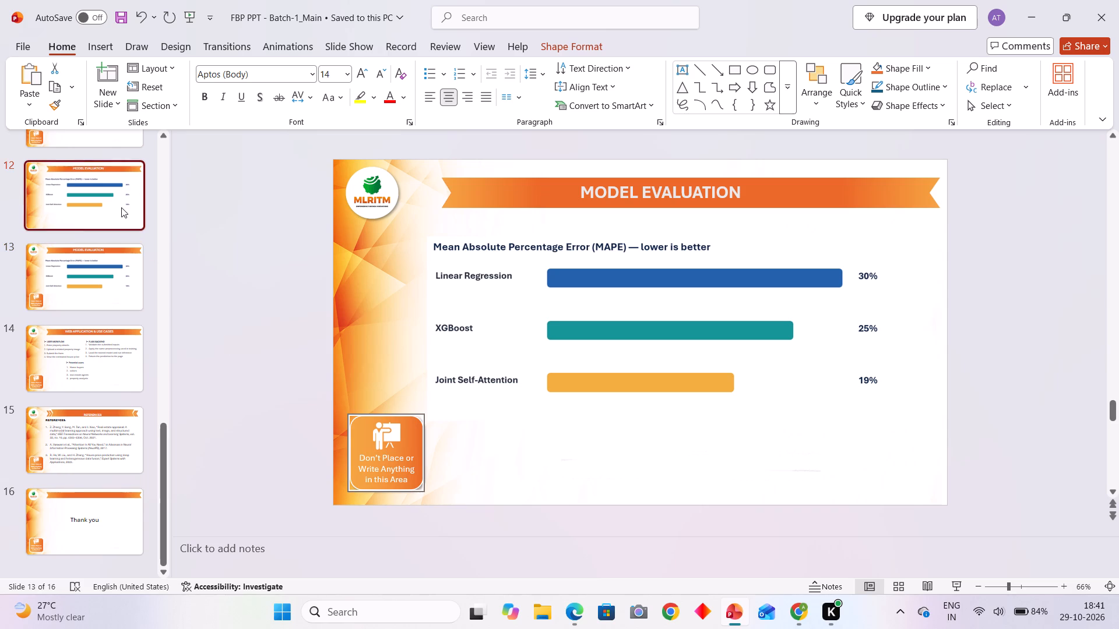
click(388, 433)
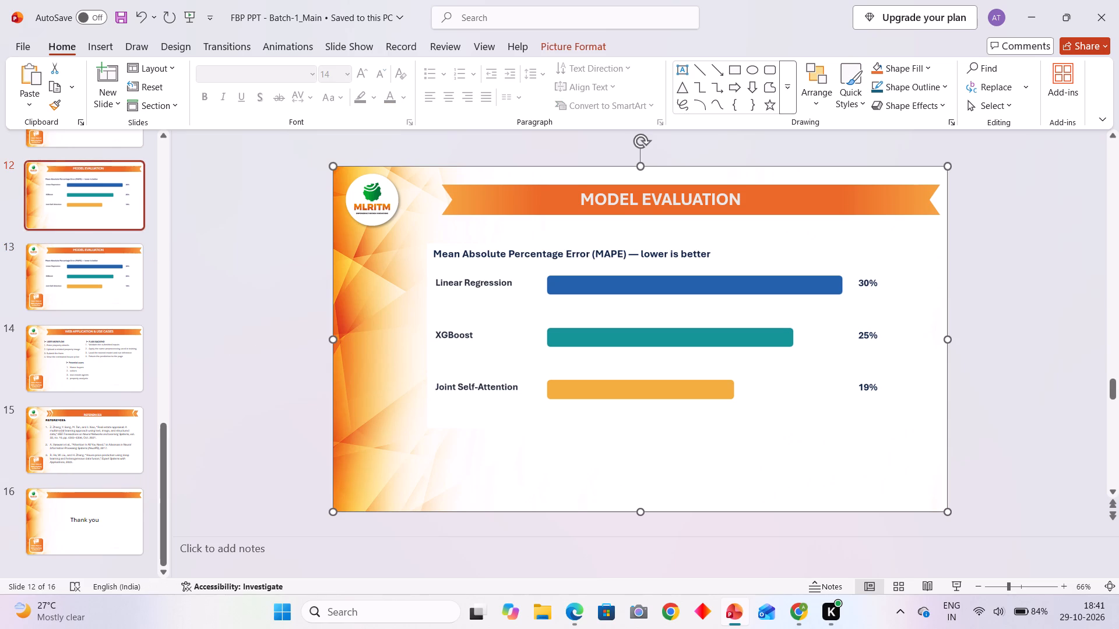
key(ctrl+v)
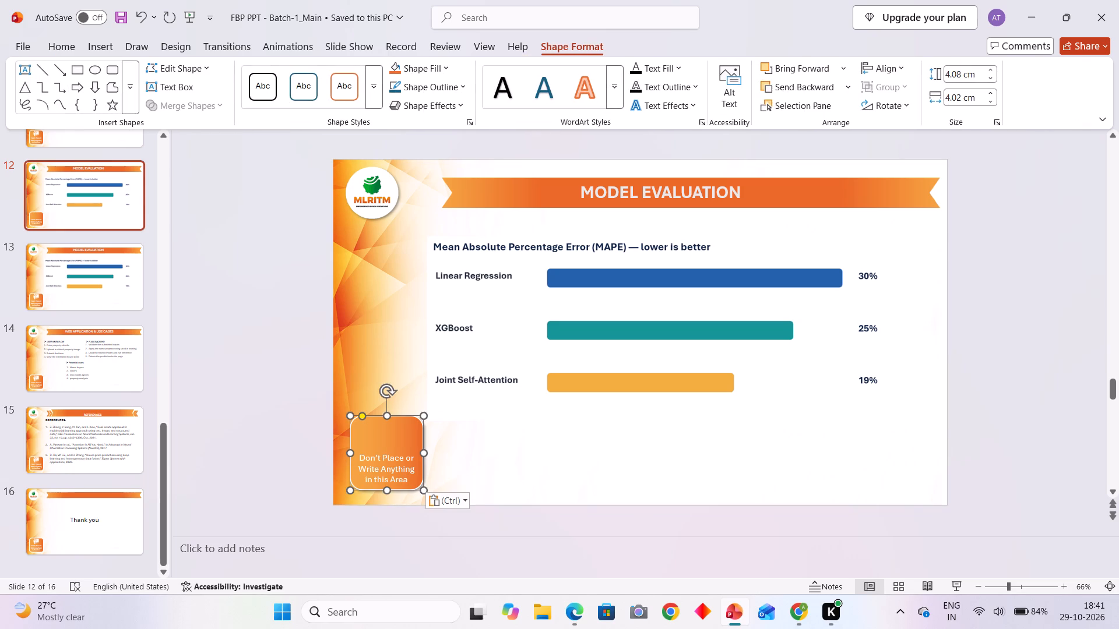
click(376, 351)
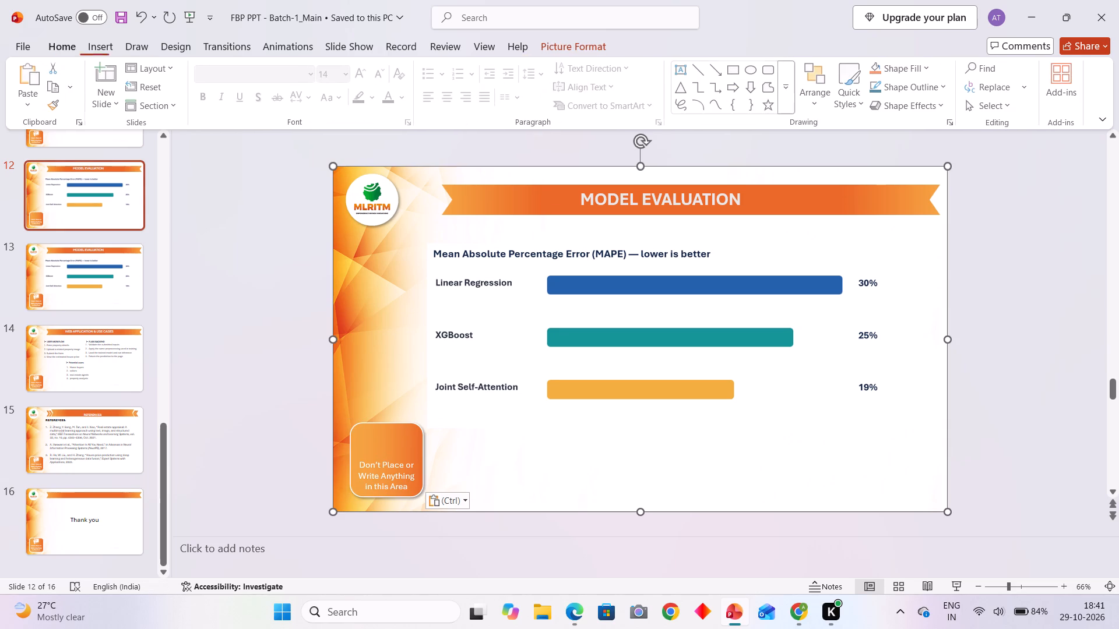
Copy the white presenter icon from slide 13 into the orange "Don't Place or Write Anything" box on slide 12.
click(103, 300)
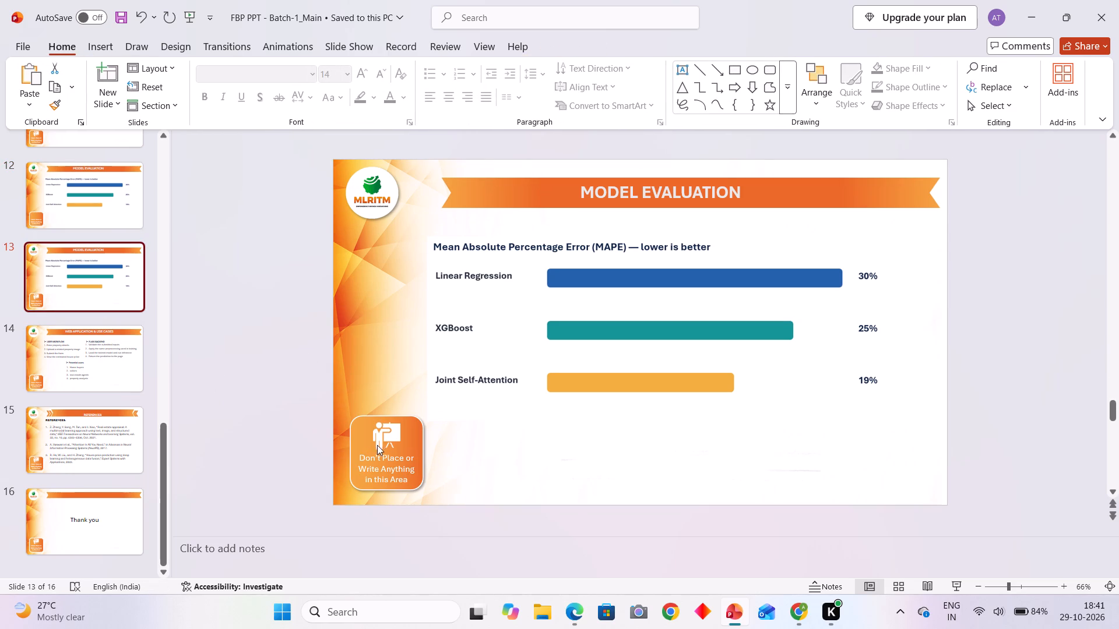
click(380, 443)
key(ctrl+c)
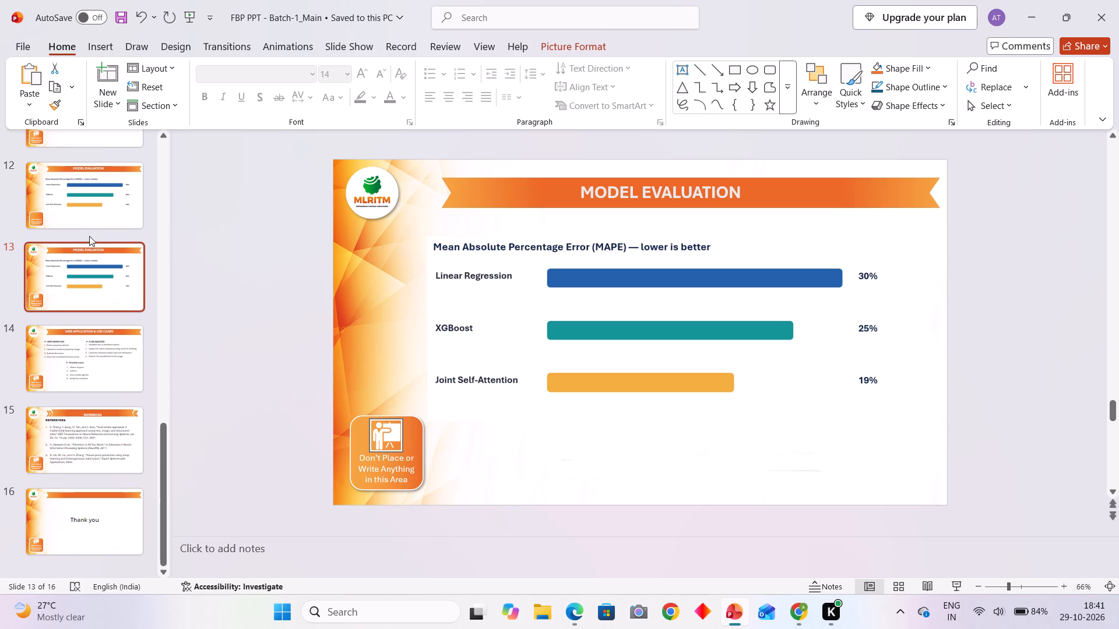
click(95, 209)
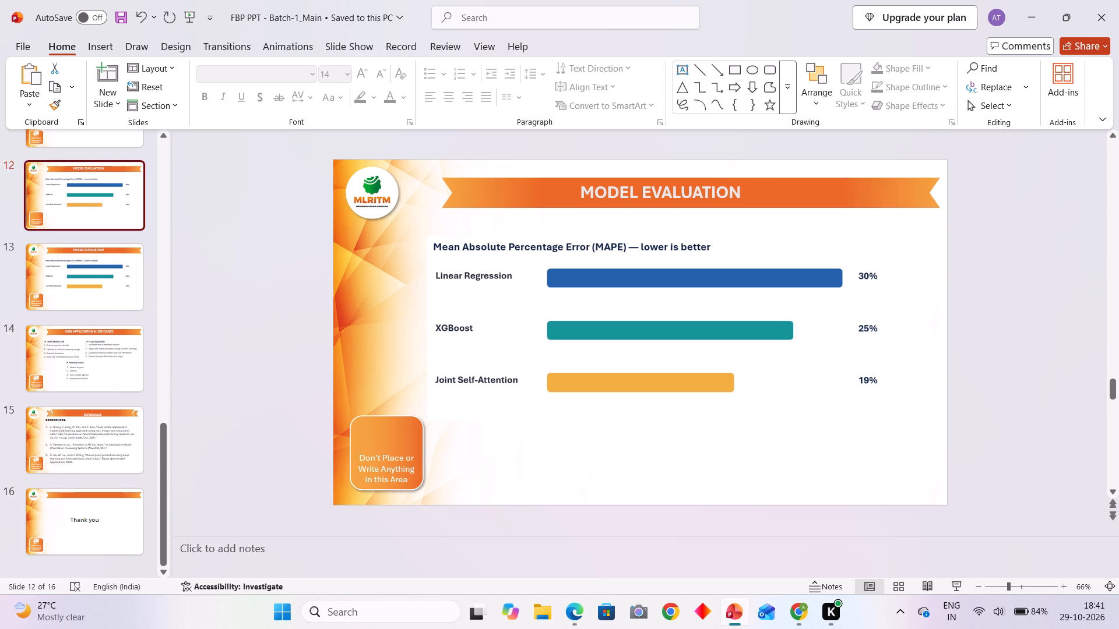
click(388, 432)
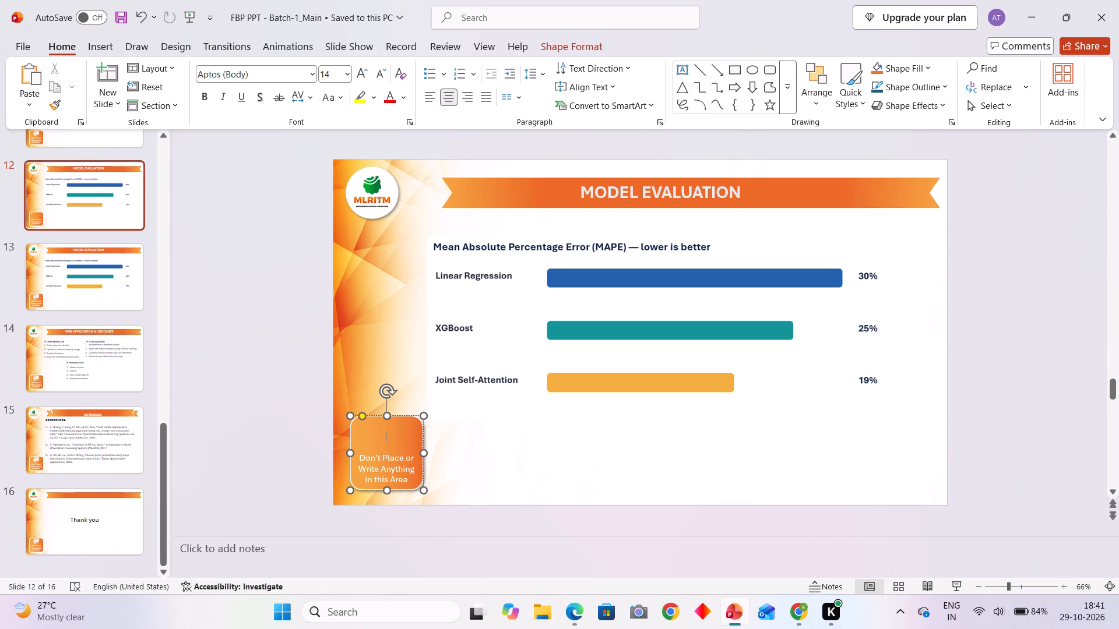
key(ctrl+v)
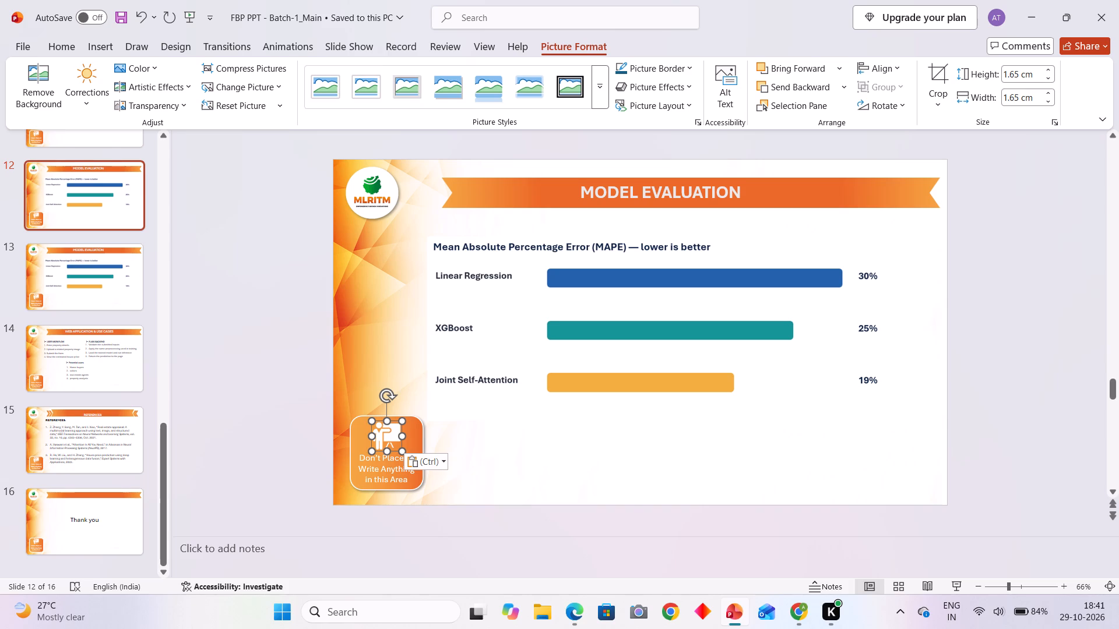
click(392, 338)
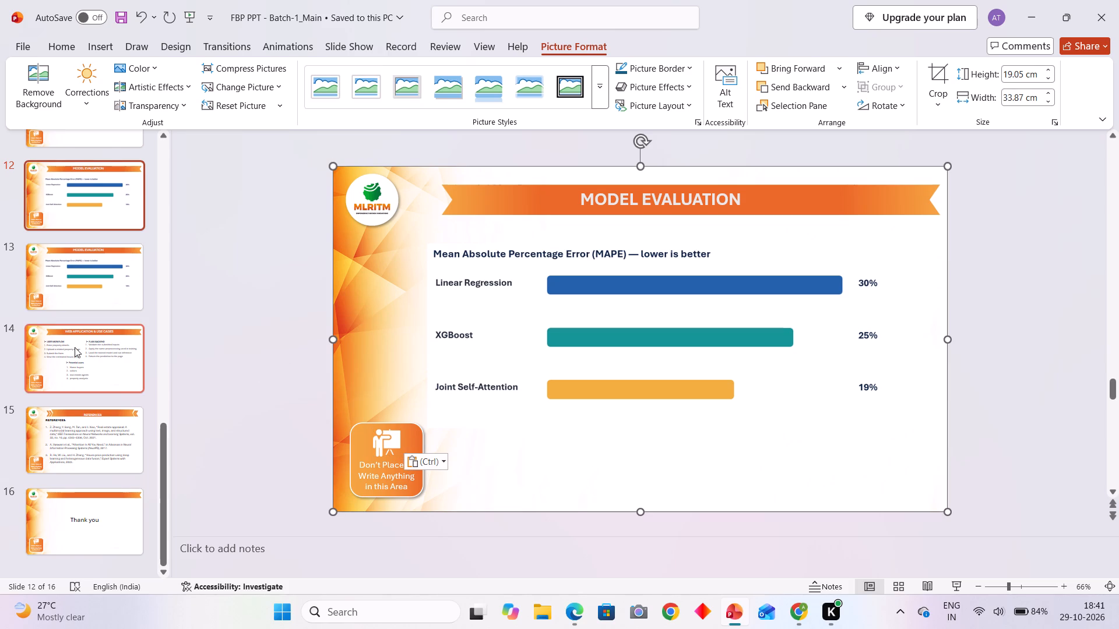
Compare the rebuilt Model Evaluation slide 12 with the original slide 13 for differences.
click(108, 203)
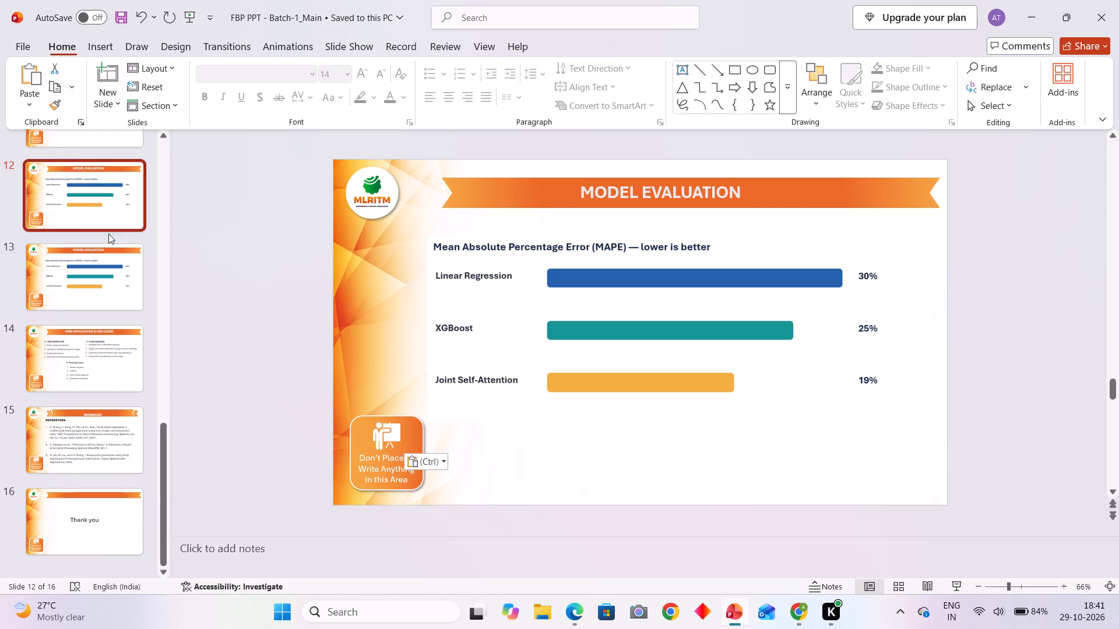
click(105, 264)
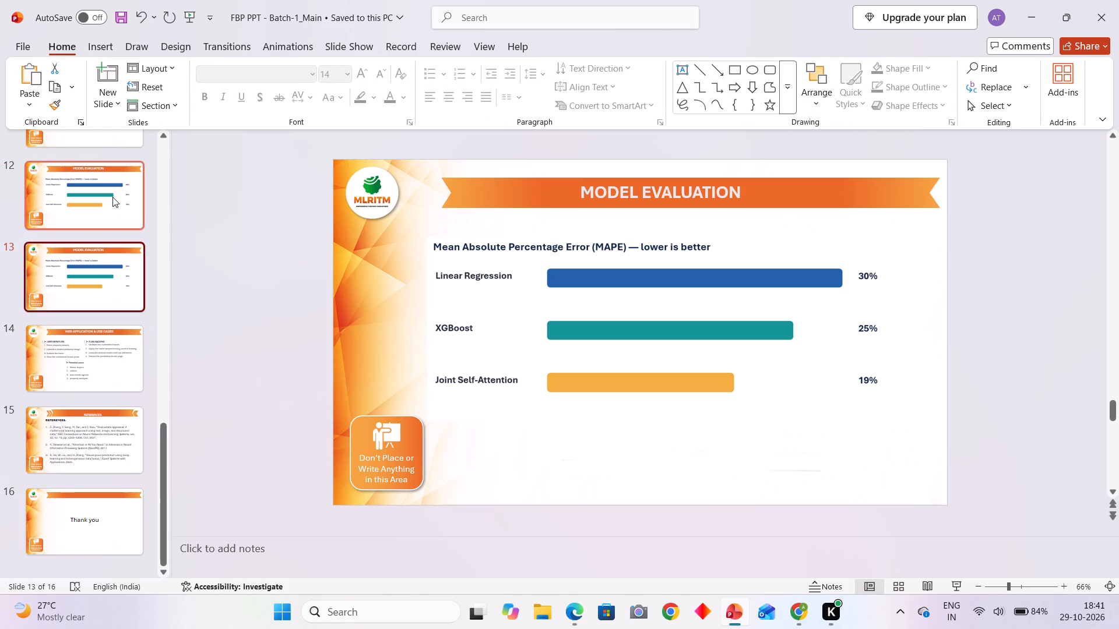
click(112, 195)
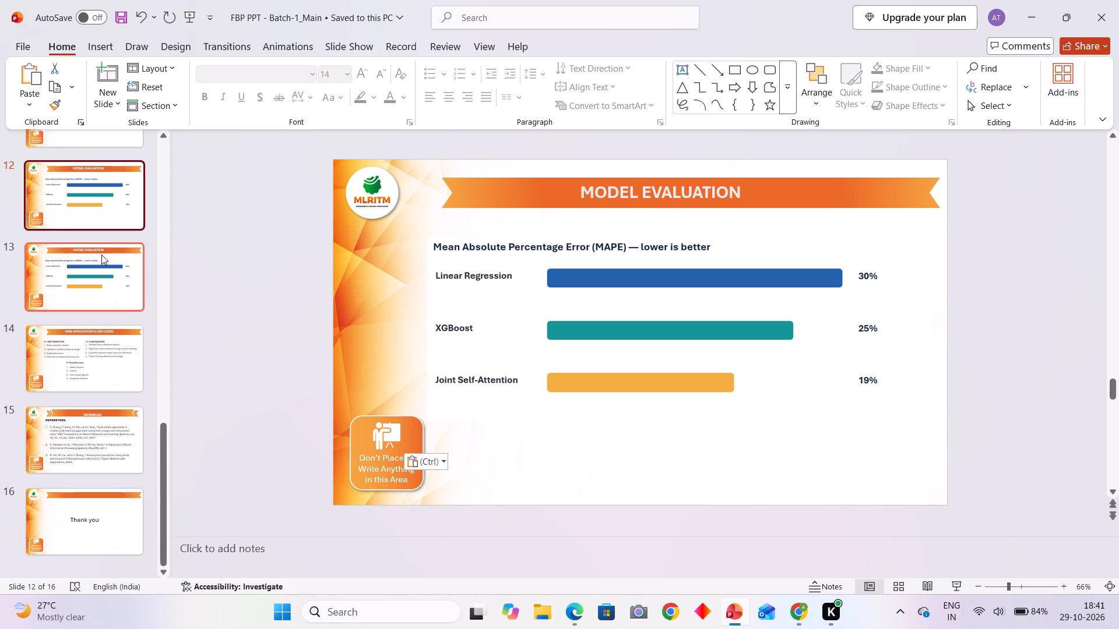
click(101, 255)
click(107, 196)
click(100, 276)
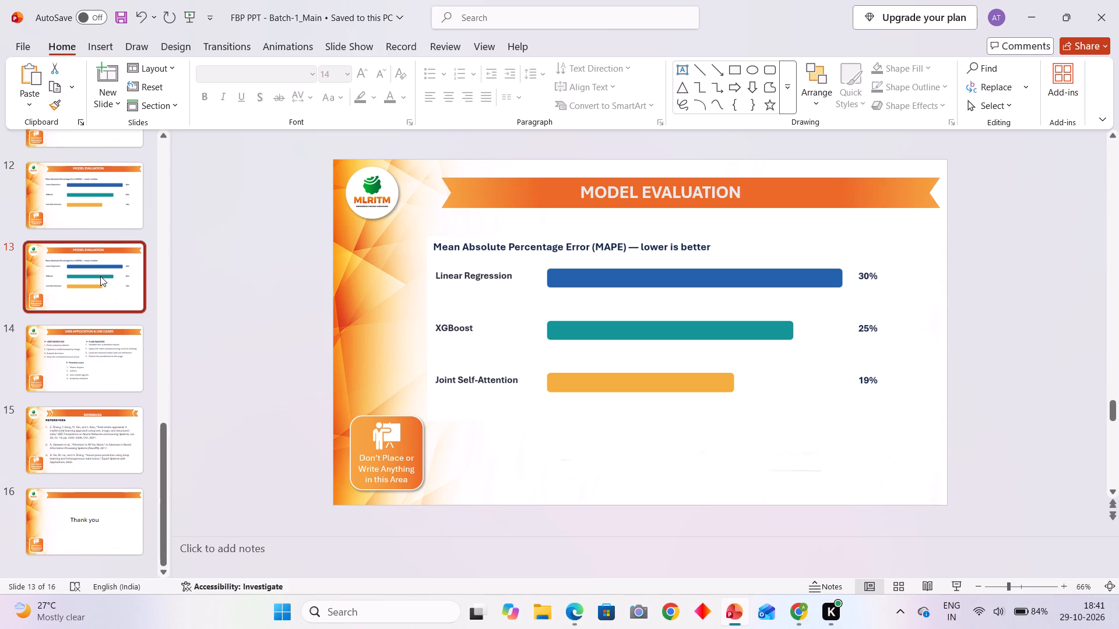
scroll(189, 306, down, 1)
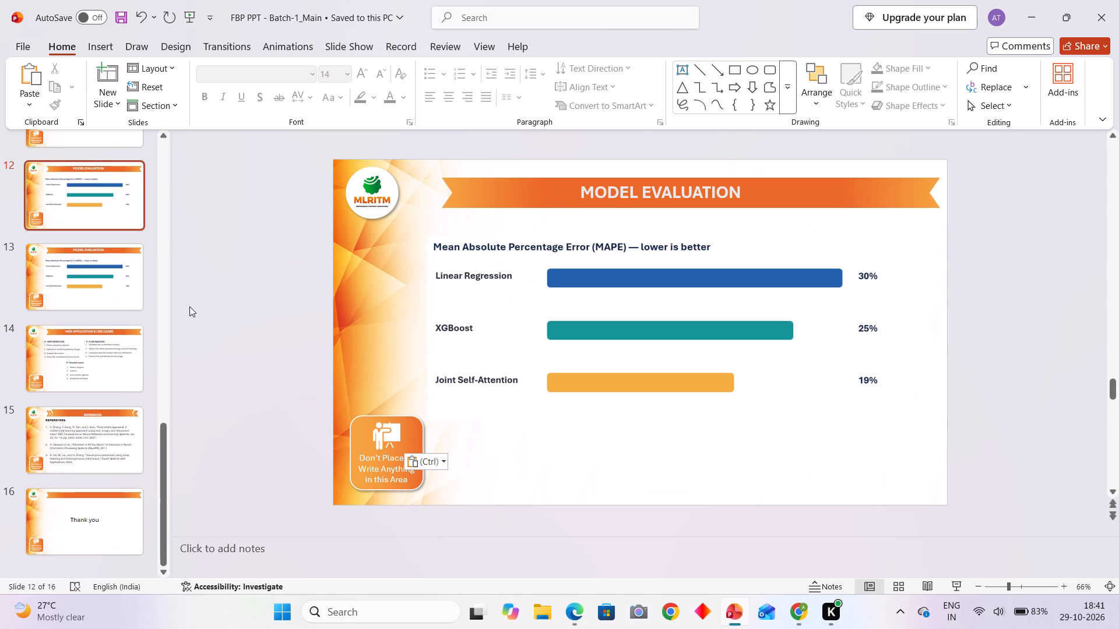
click(114, 268)
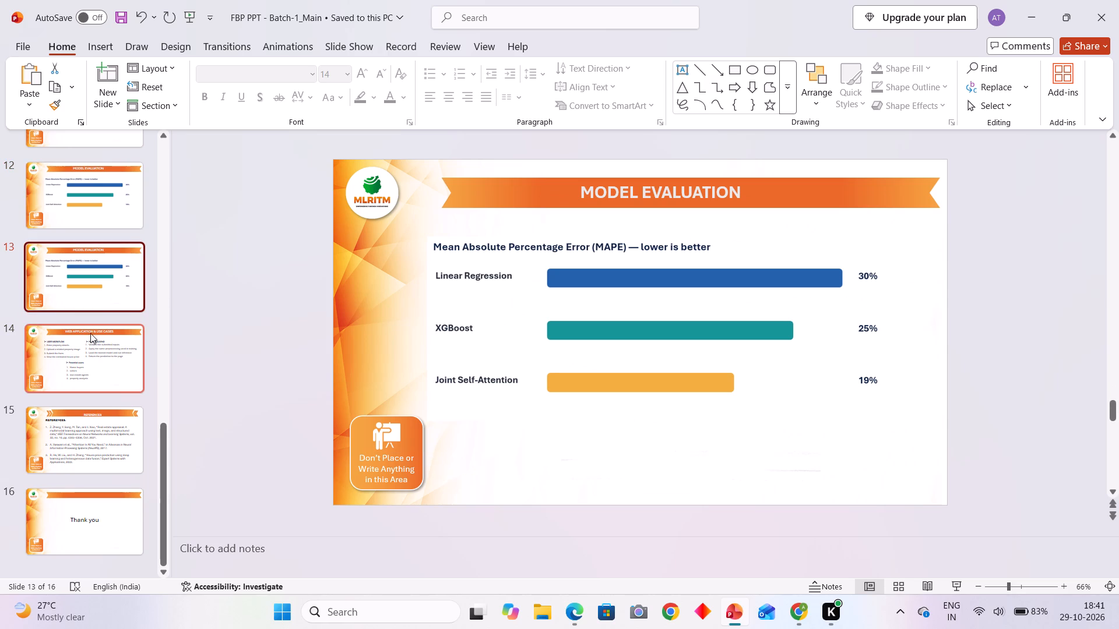
Duplicate the Model Evaluation slide 13.
click(102, 285)
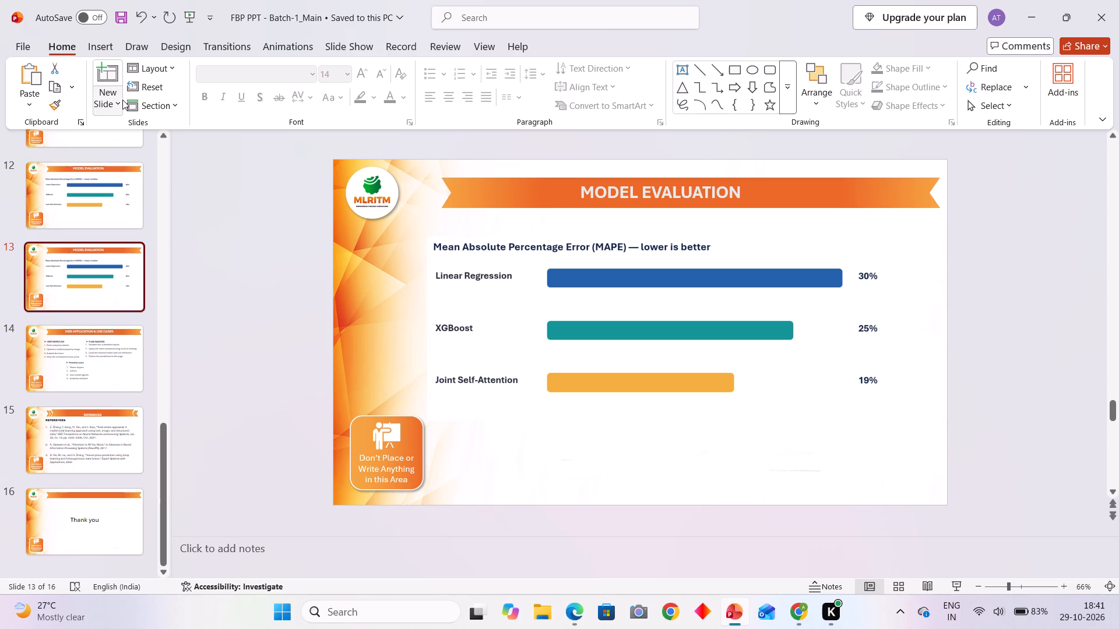
click(121, 100)
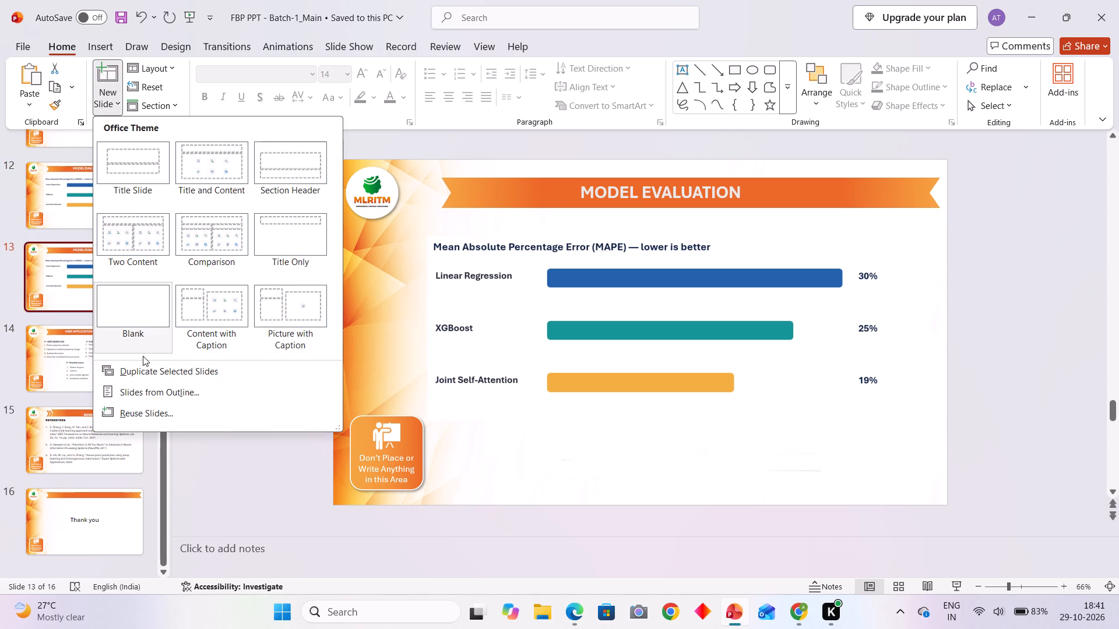
click(142, 366)
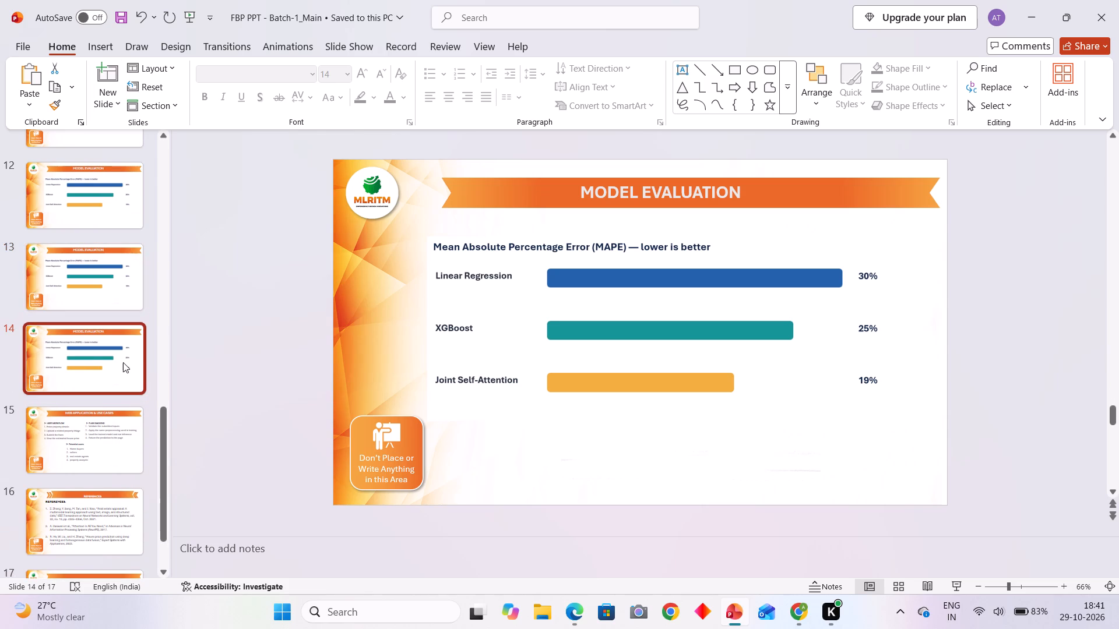
Delete the original Model Evaluation slide 13 and the rebuilt slide 12, keeping only the duplicated slide.
click(122, 274)
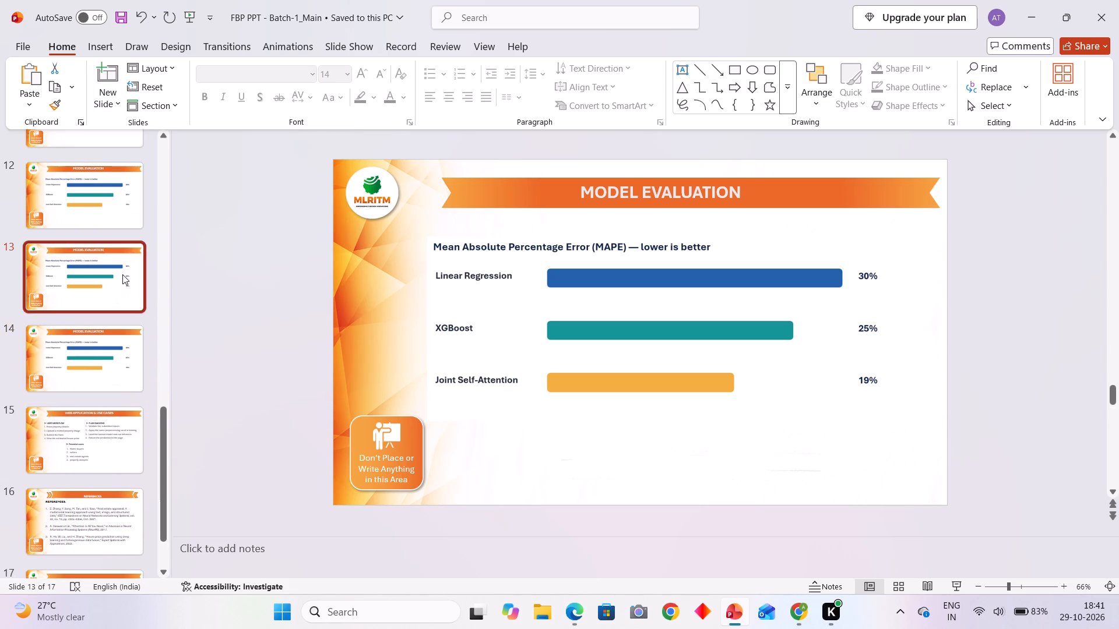
key(BackSpace)
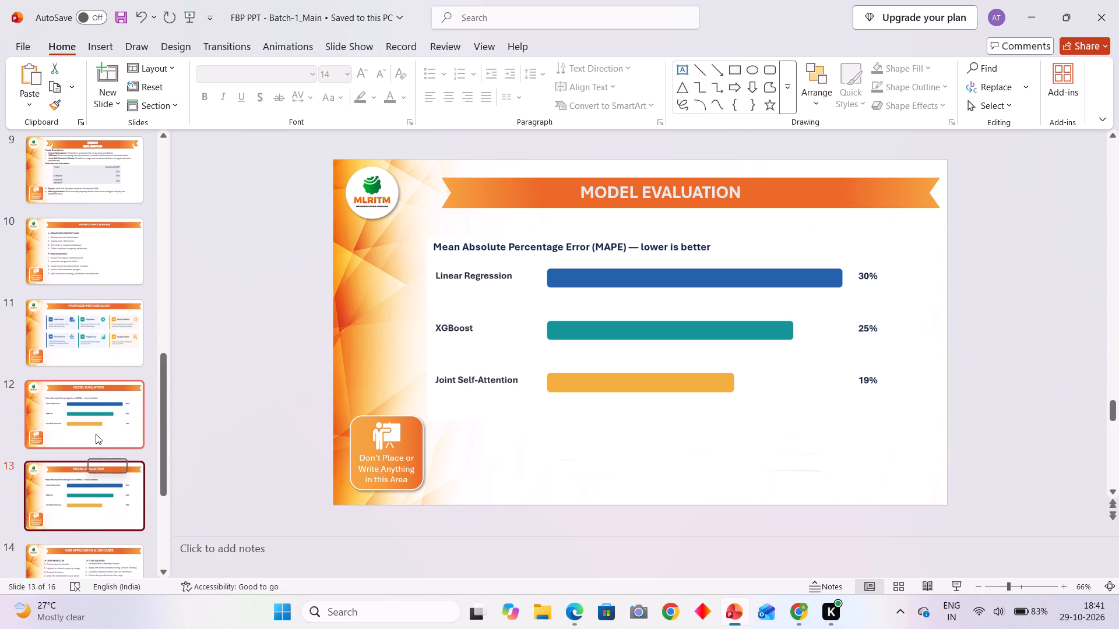
click(96, 434)
key(BackSpace)
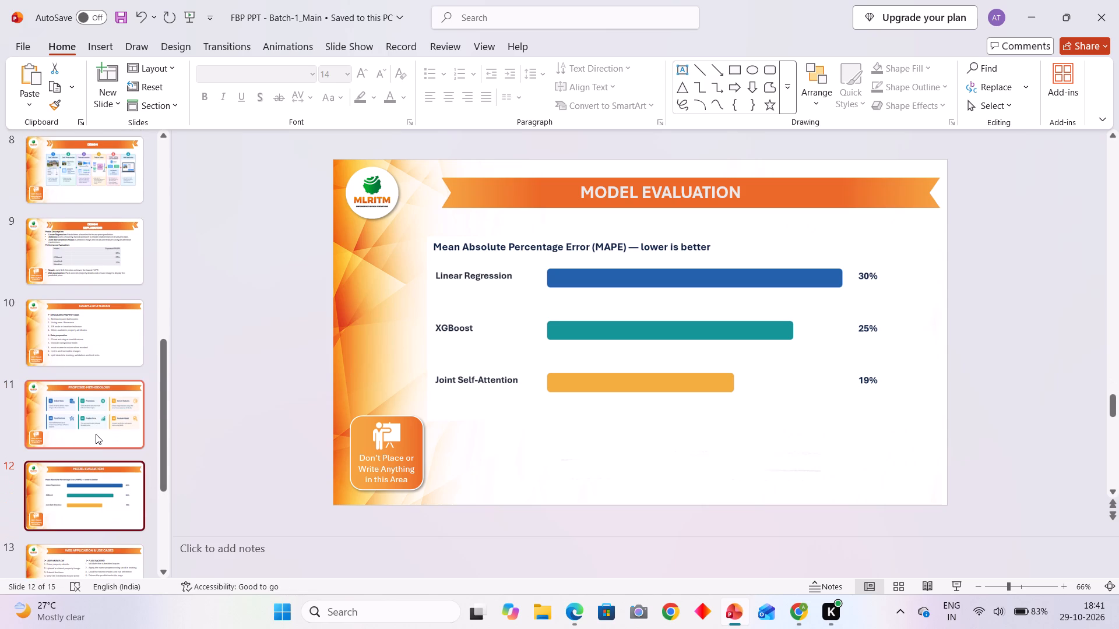
Review the deck's remaining slides, checking Proposed Methodology, the empty slide 3 and the Abstract slide.
scroll(108, 395, down, 4)
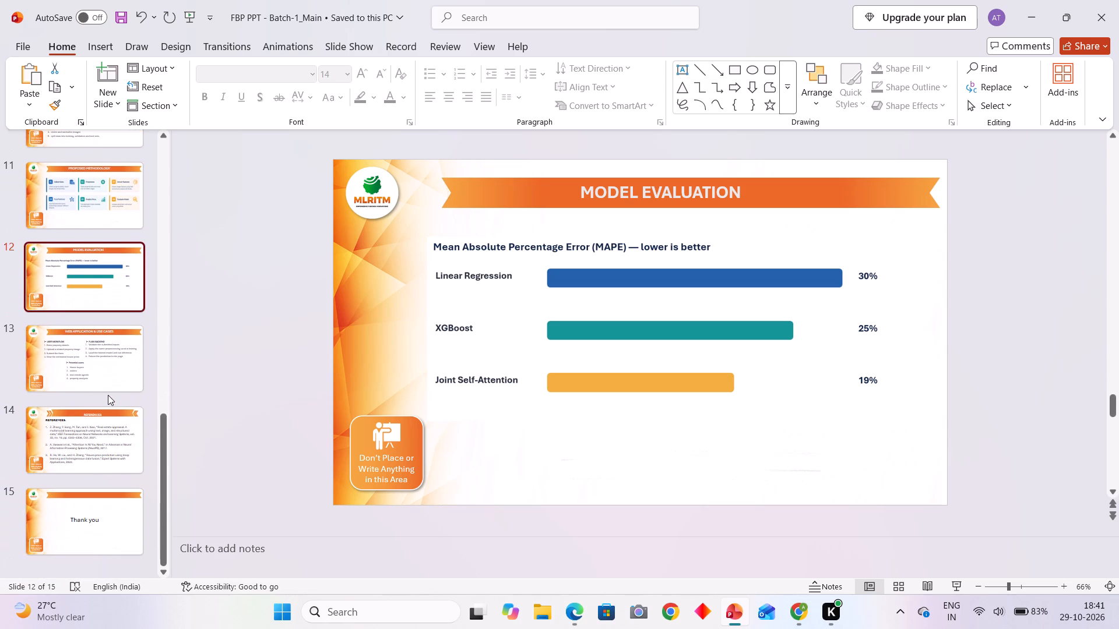
click(99, 209)
scroll(104, 186, up, 3)
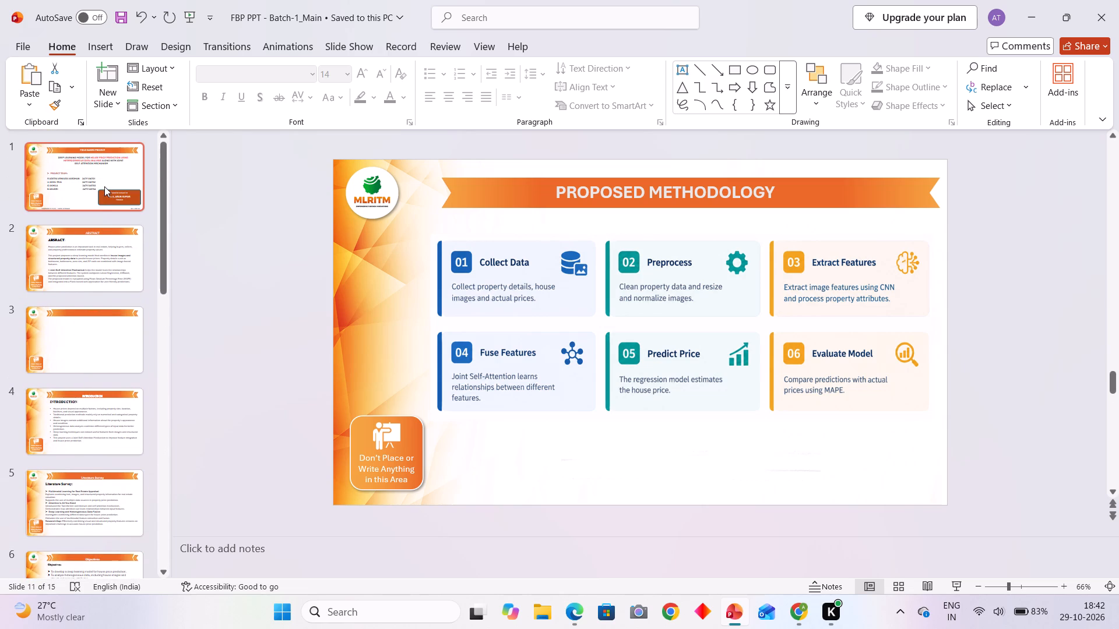
scroll(104, 186, up, 1)
click(76, 323)
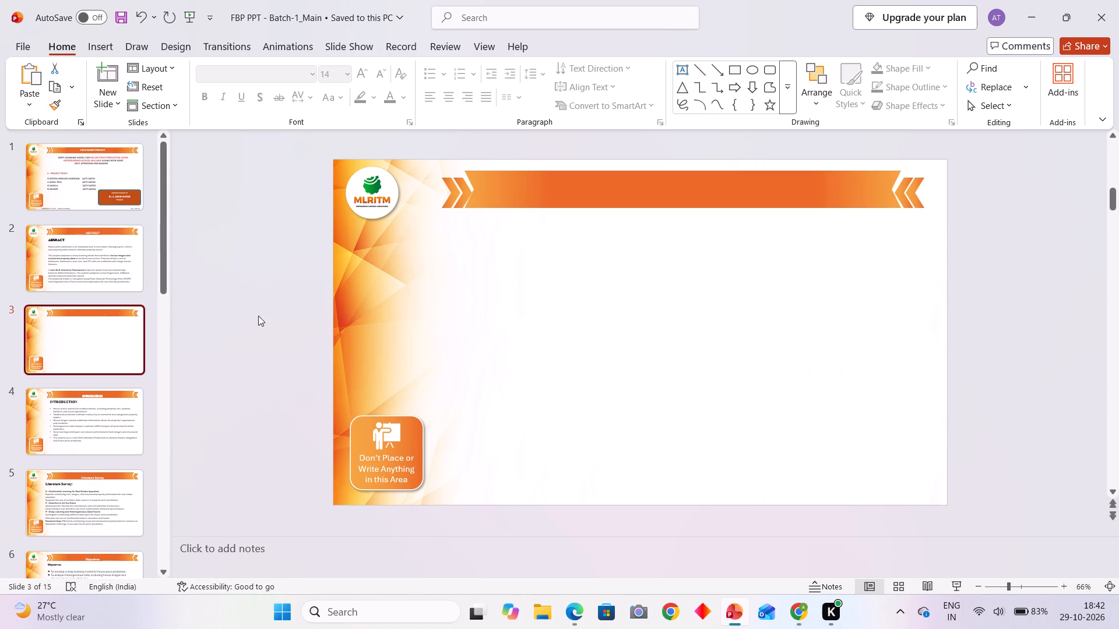
click(105, 271)
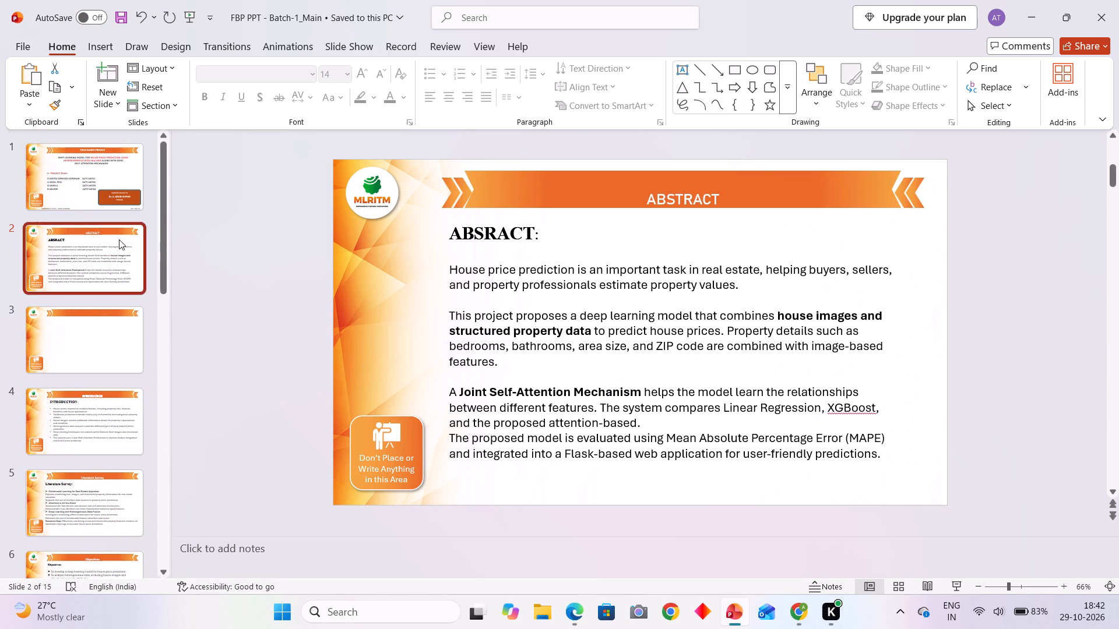
Review the title, Architecture and References slides.
click(90, 203)
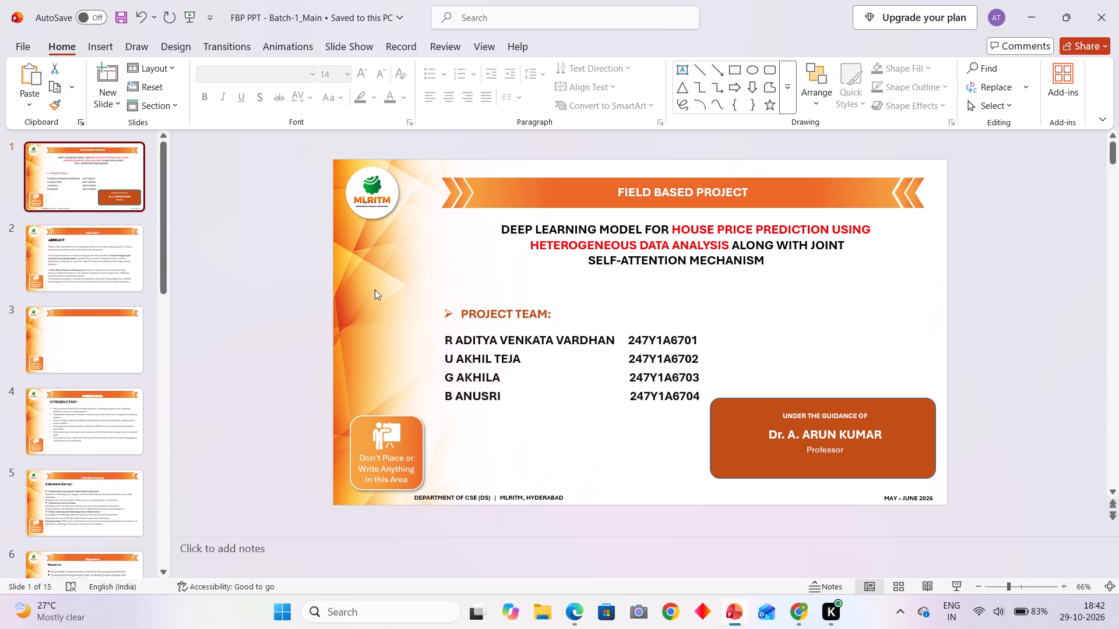
scroll(522, 344, down, 2)
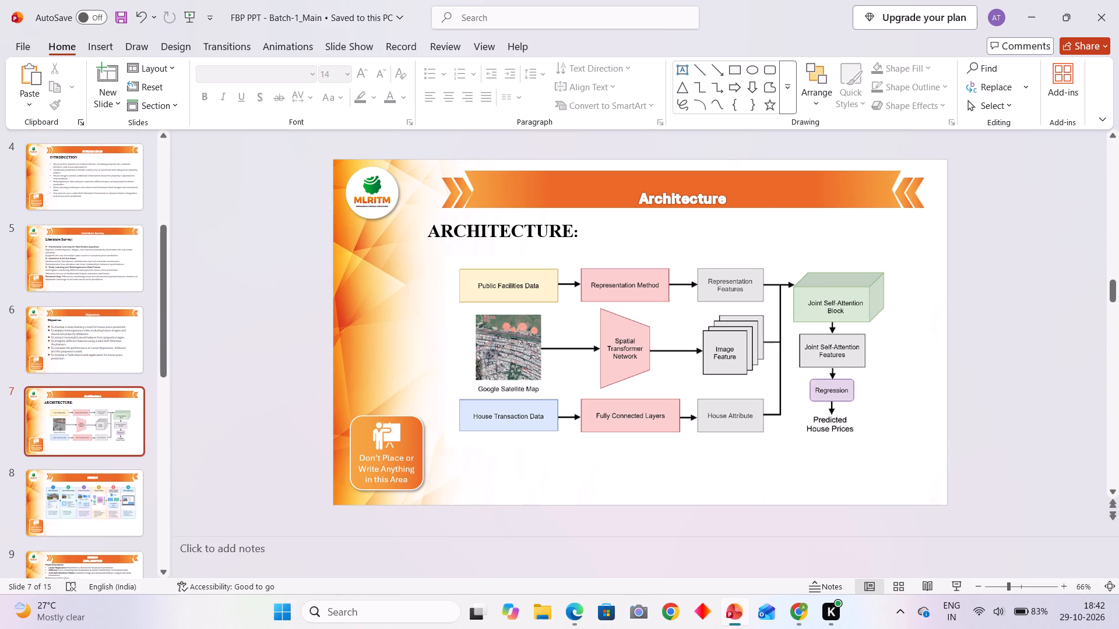
click(566, 355)
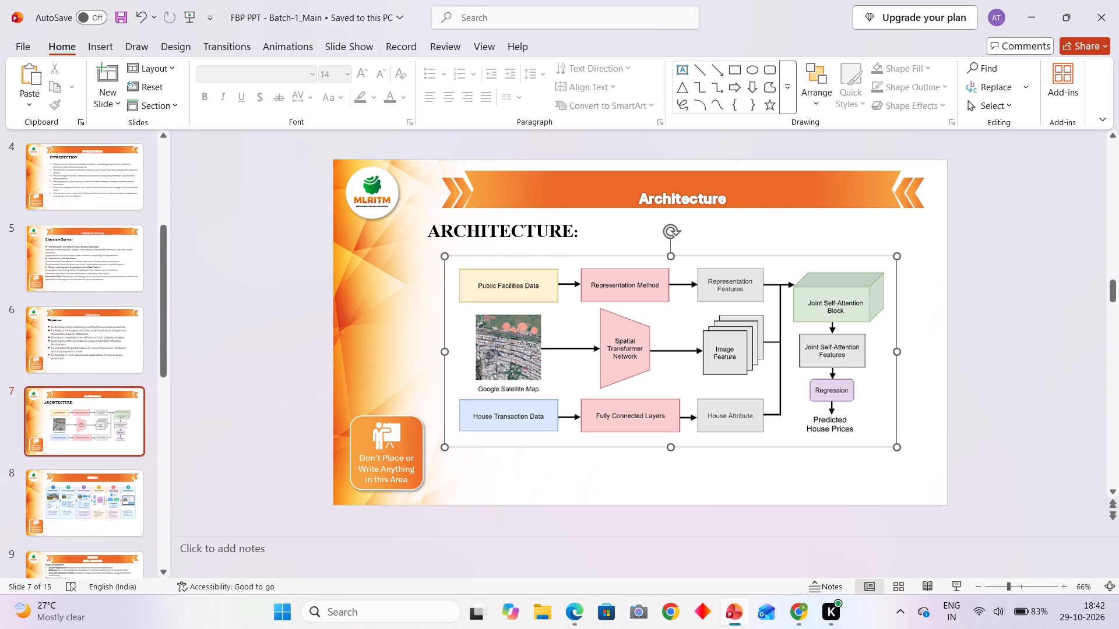
click(504, 328)
drag(354, 314, 174, 313)
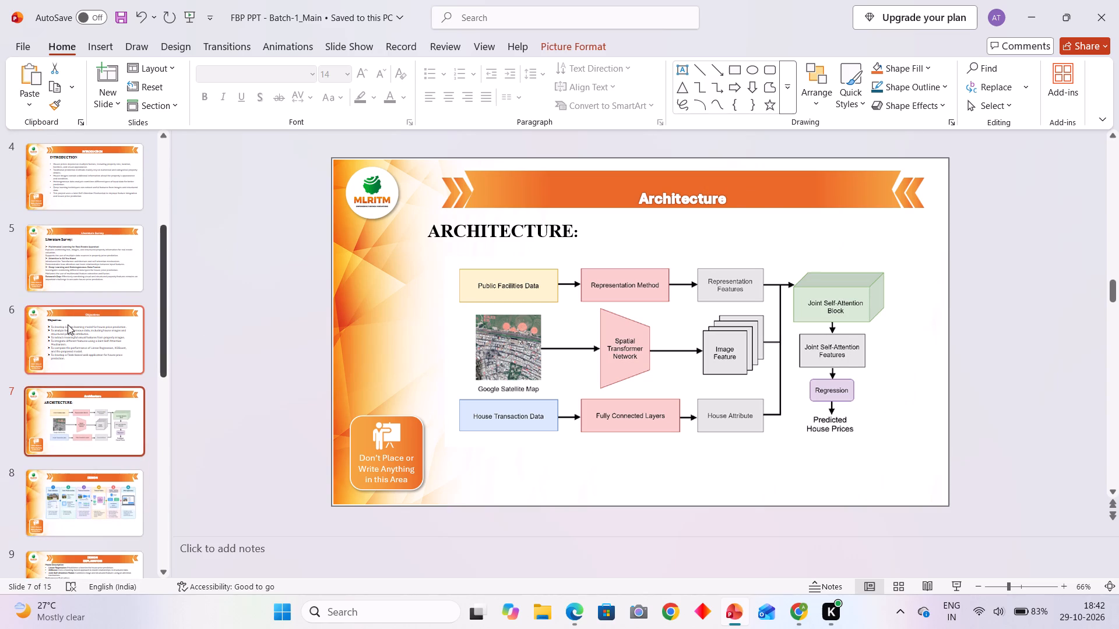
scroll(68, 324, down, 5)
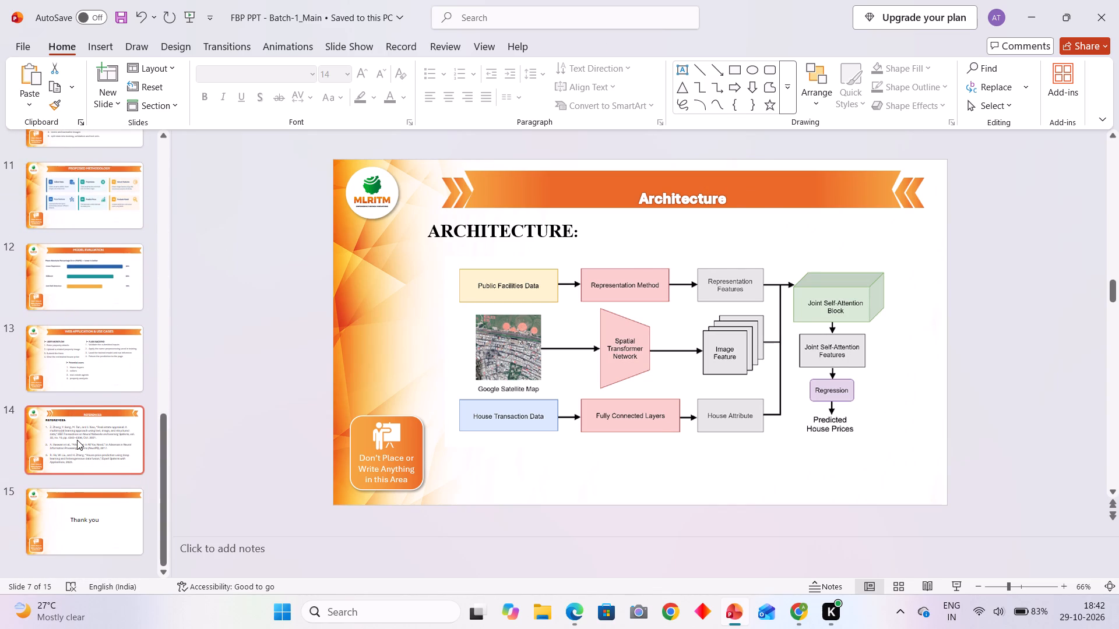
click(77, 439)
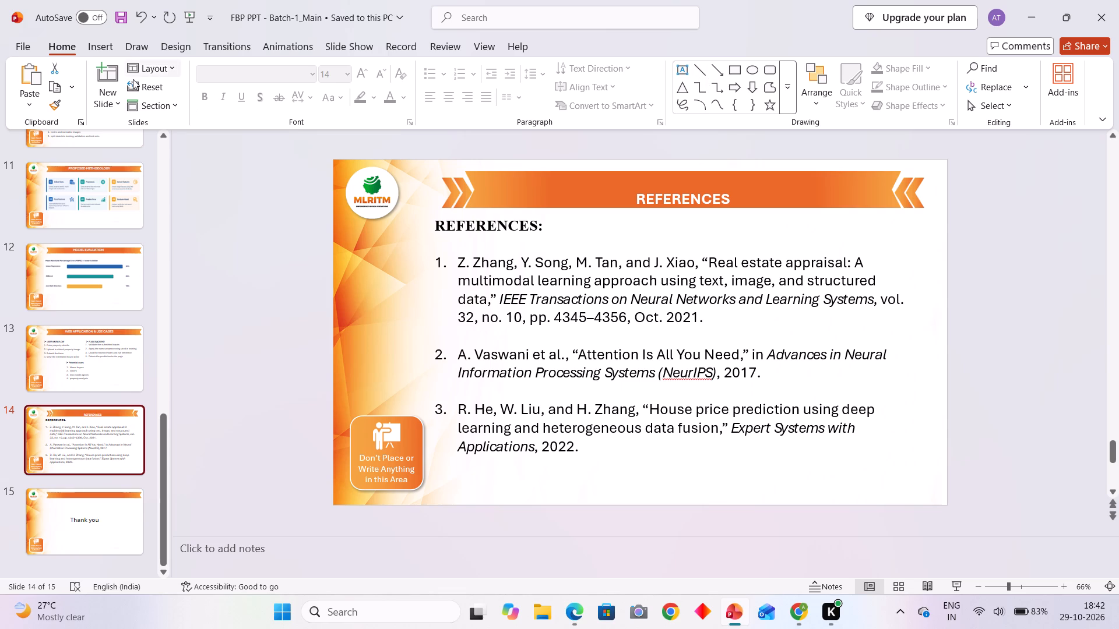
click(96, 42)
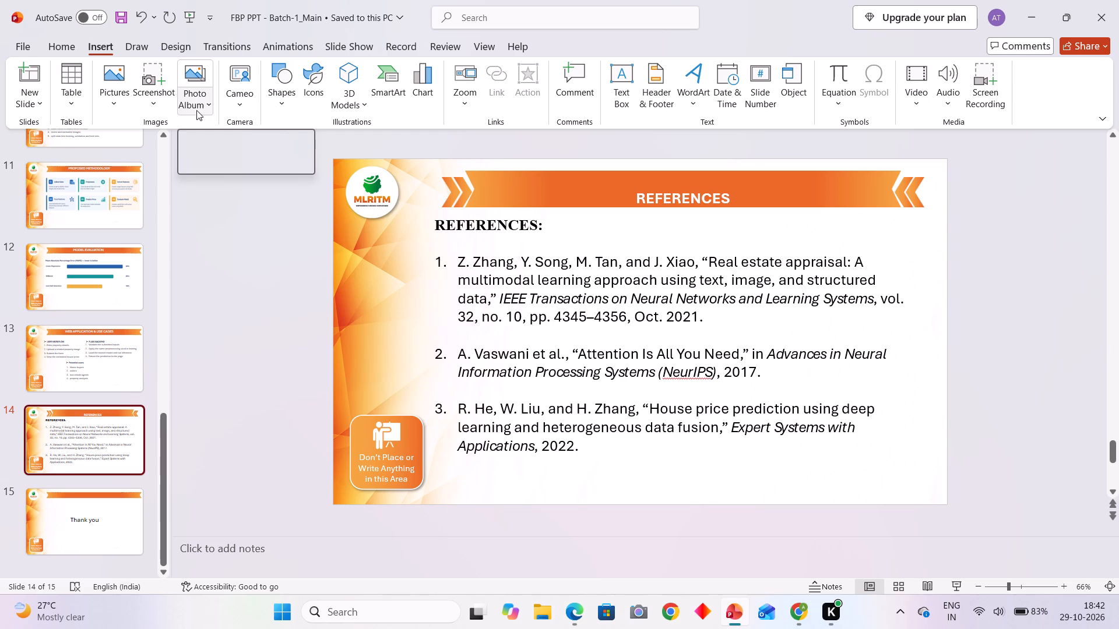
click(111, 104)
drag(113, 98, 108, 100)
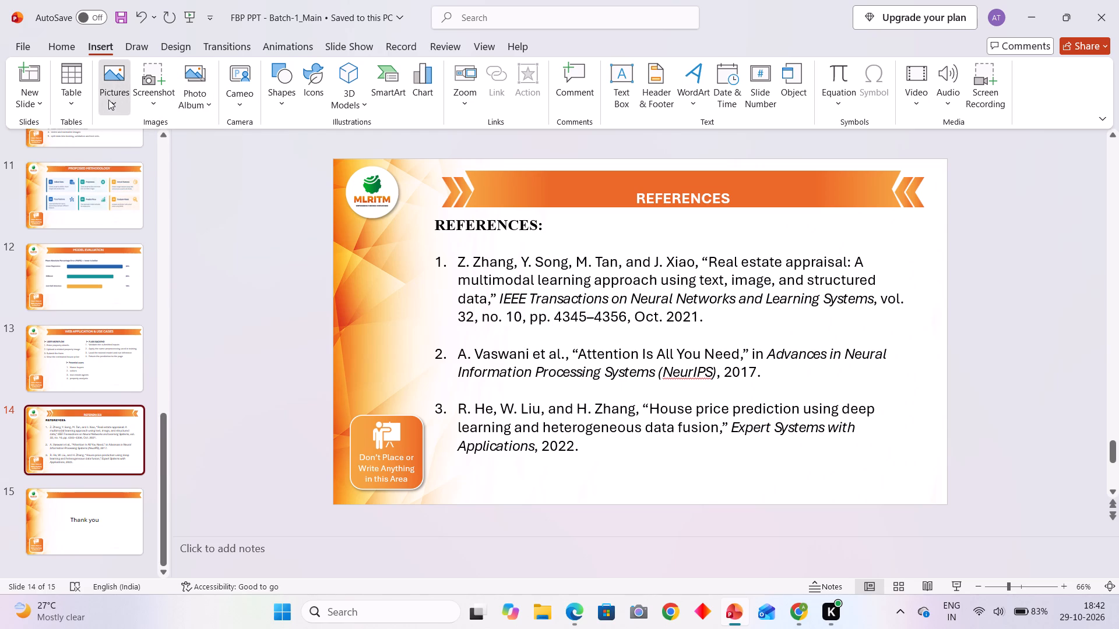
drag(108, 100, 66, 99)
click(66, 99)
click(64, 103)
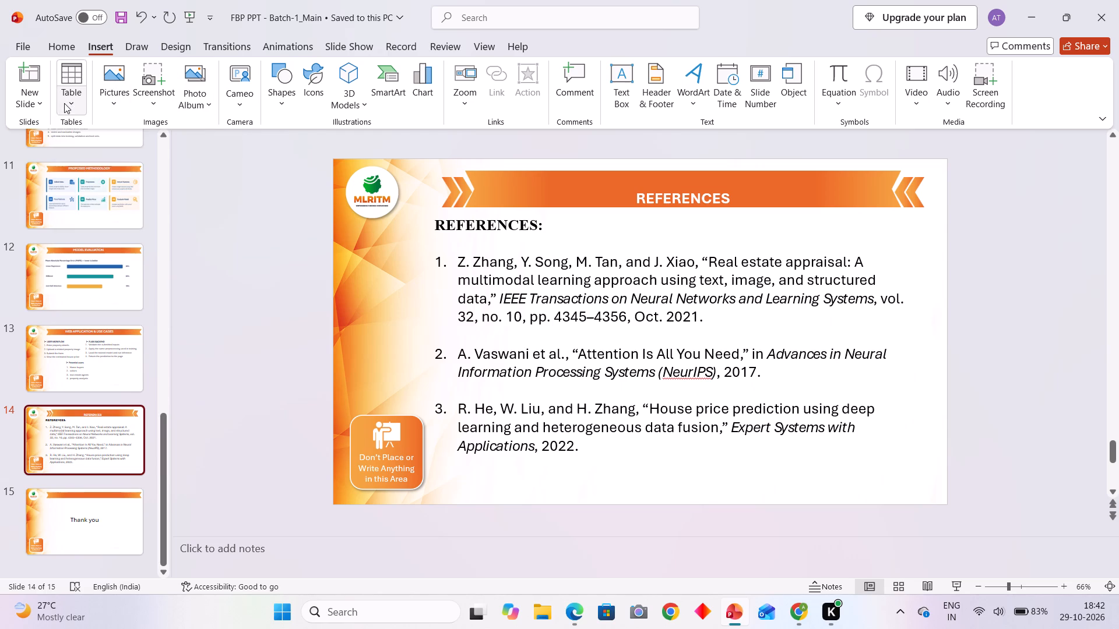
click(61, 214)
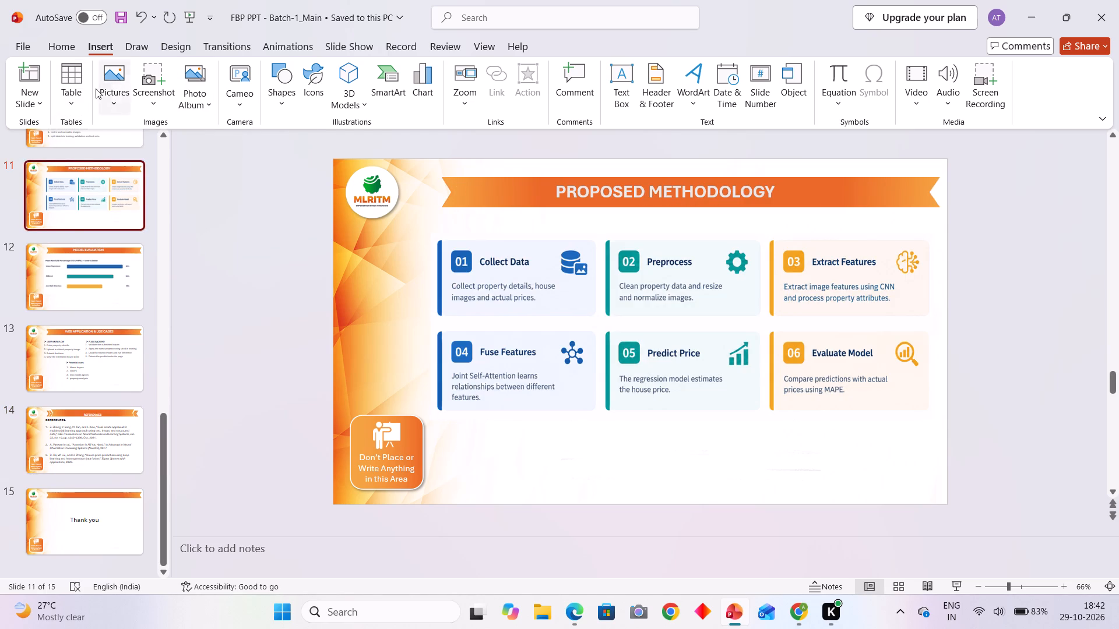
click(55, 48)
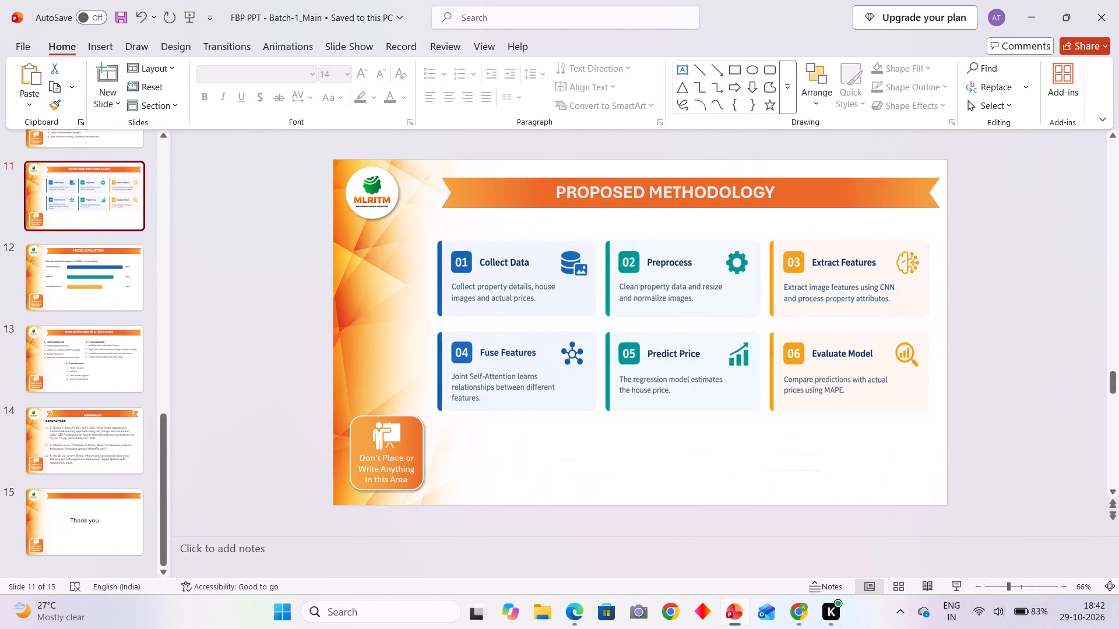
Remove the list numbering from the first reference on the References slide.
click(117, 437)
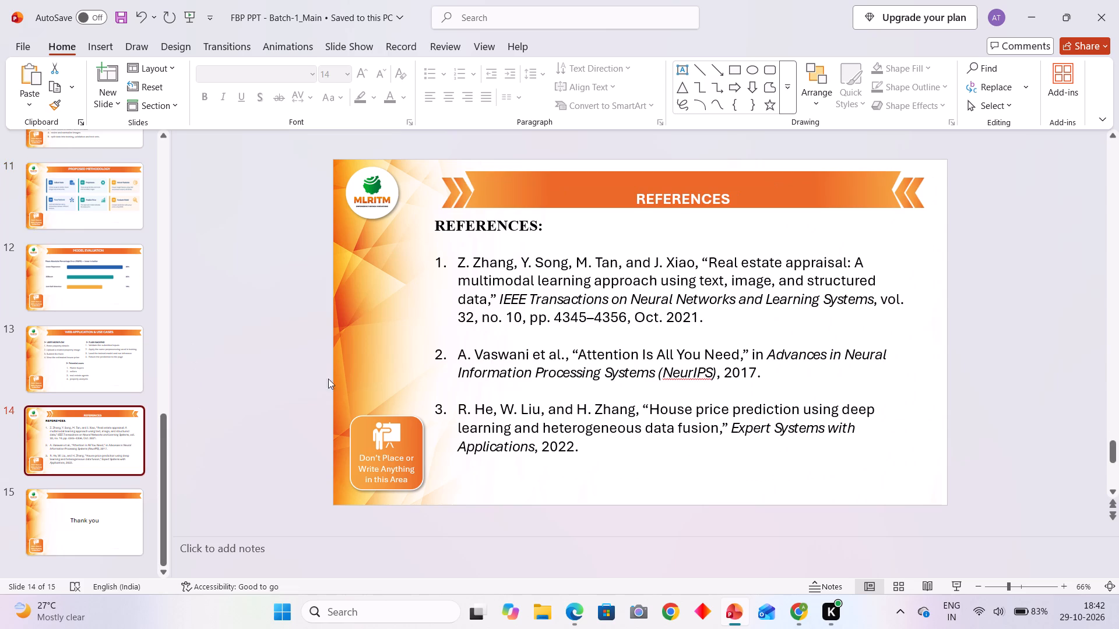
click(487, 285)
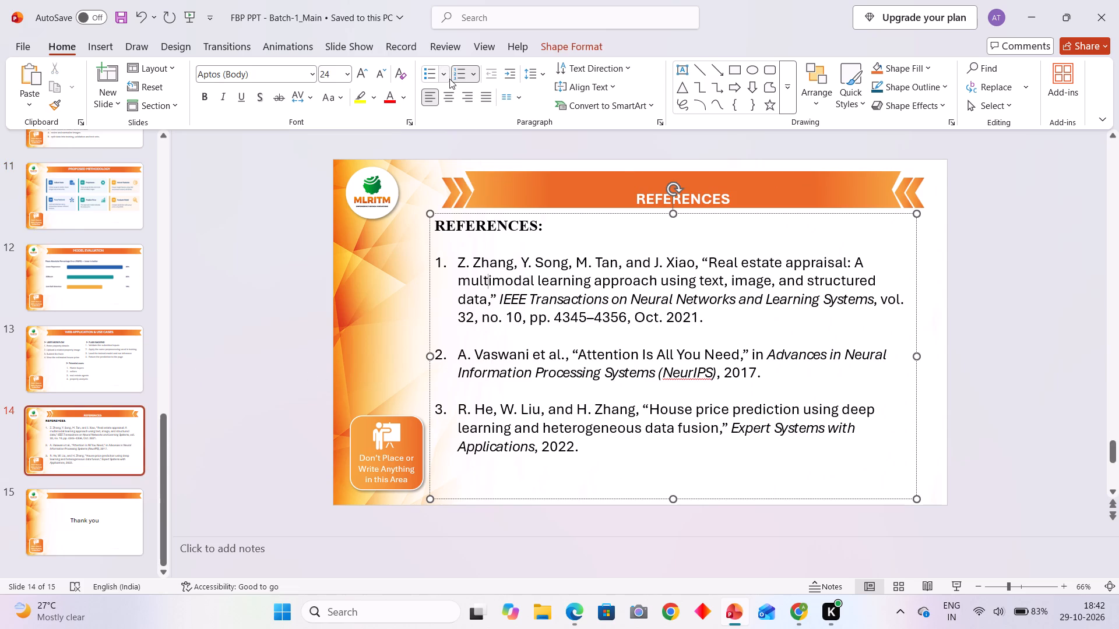
click(449, 79)
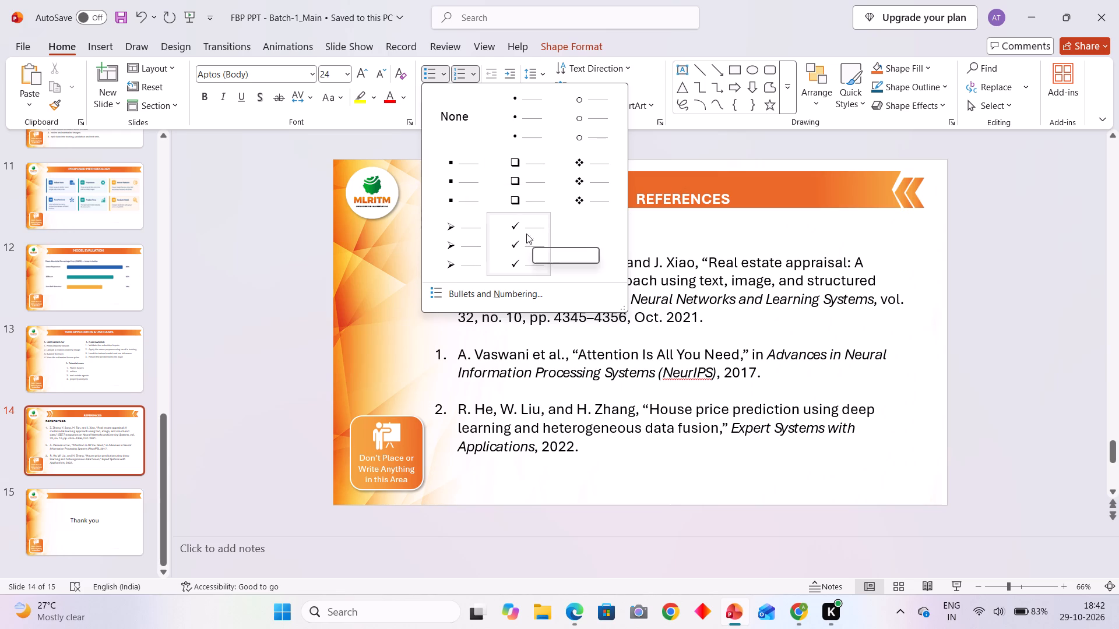
click(681, 133)
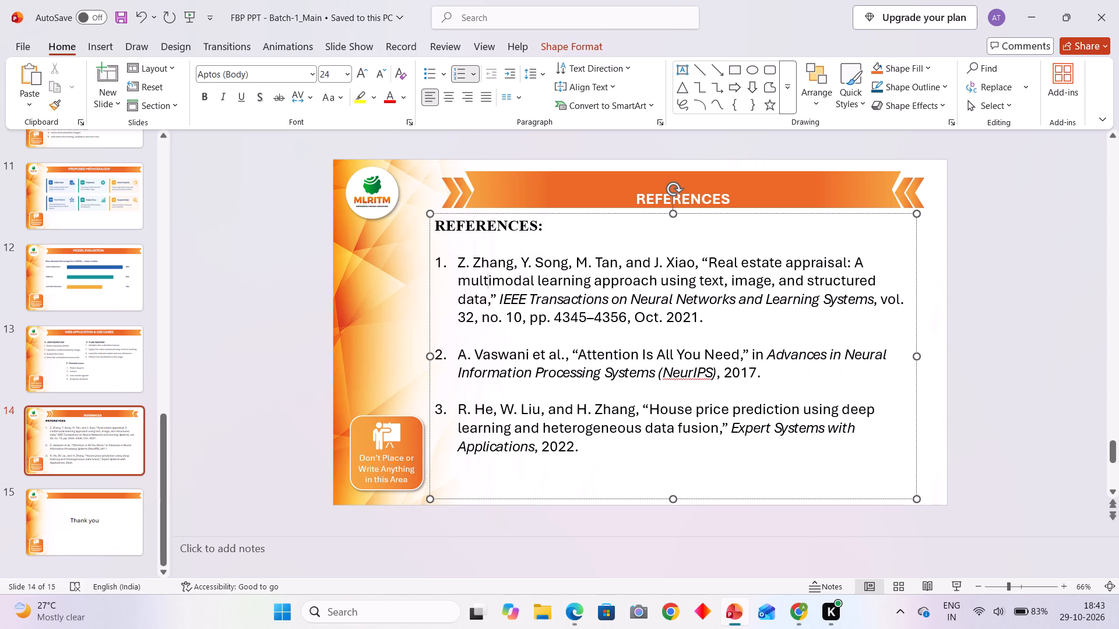
click(390, 348)
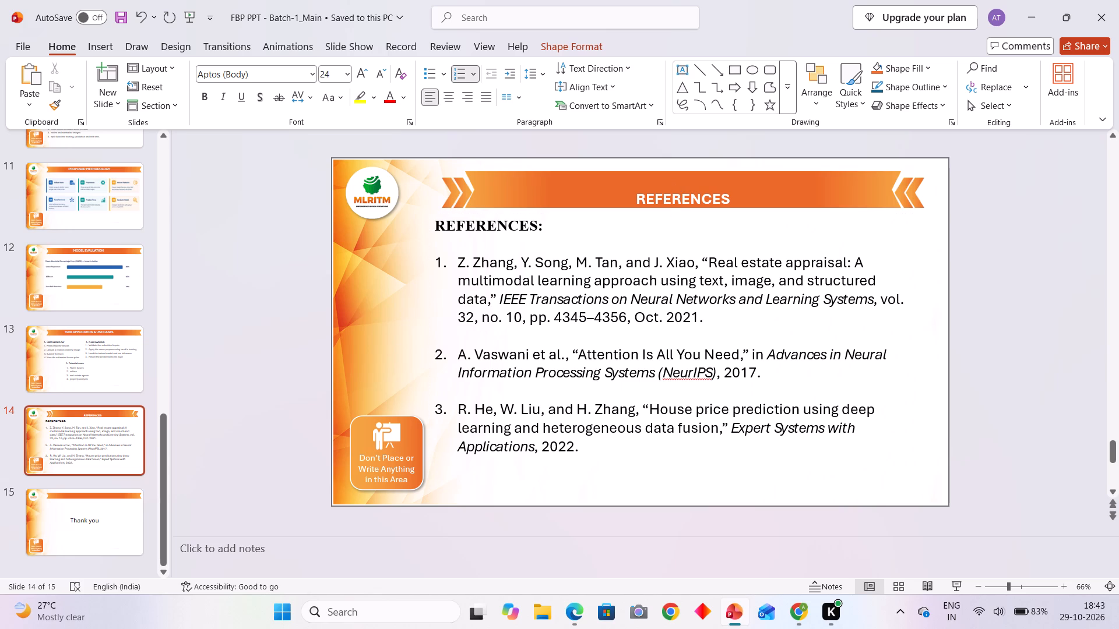
click(533, 275)
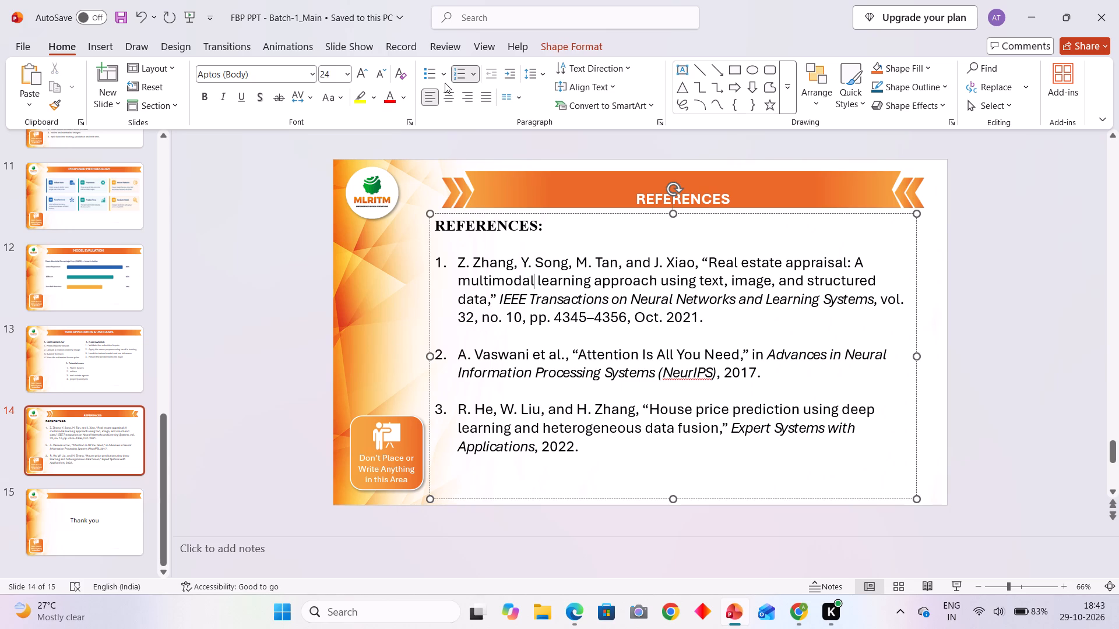
click(445, 78)
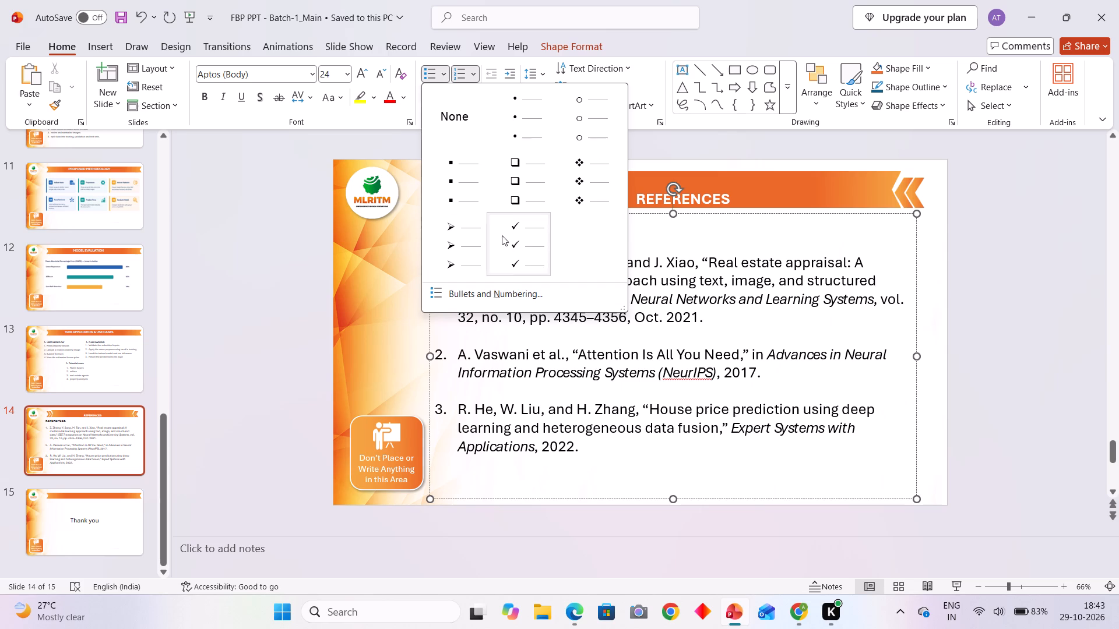
click(465, 125)
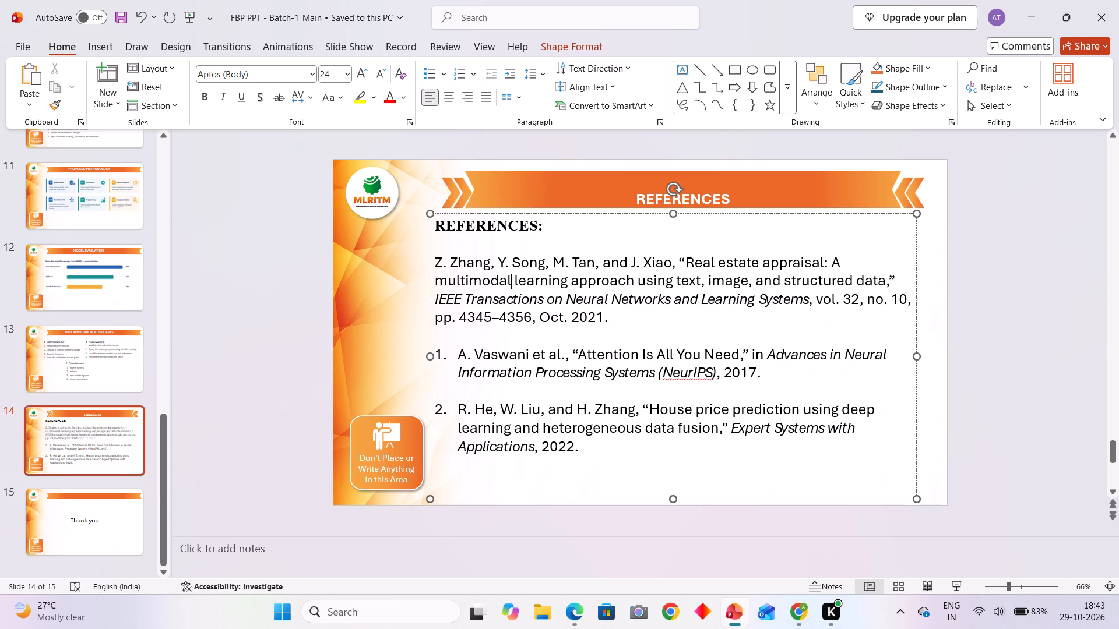
click(417, 304)
click(475, 366)
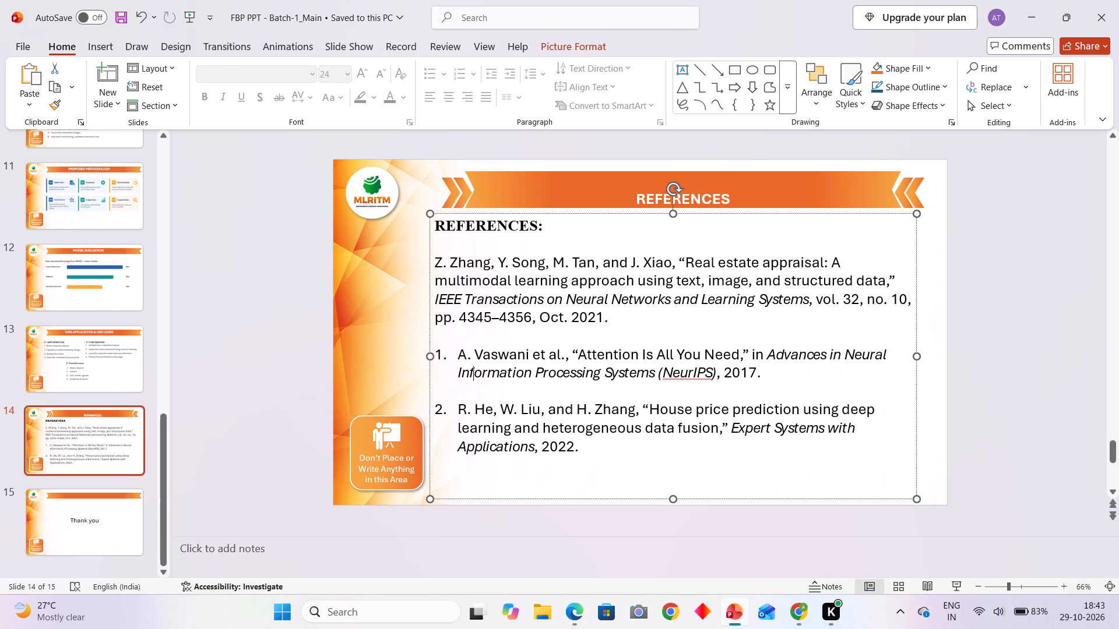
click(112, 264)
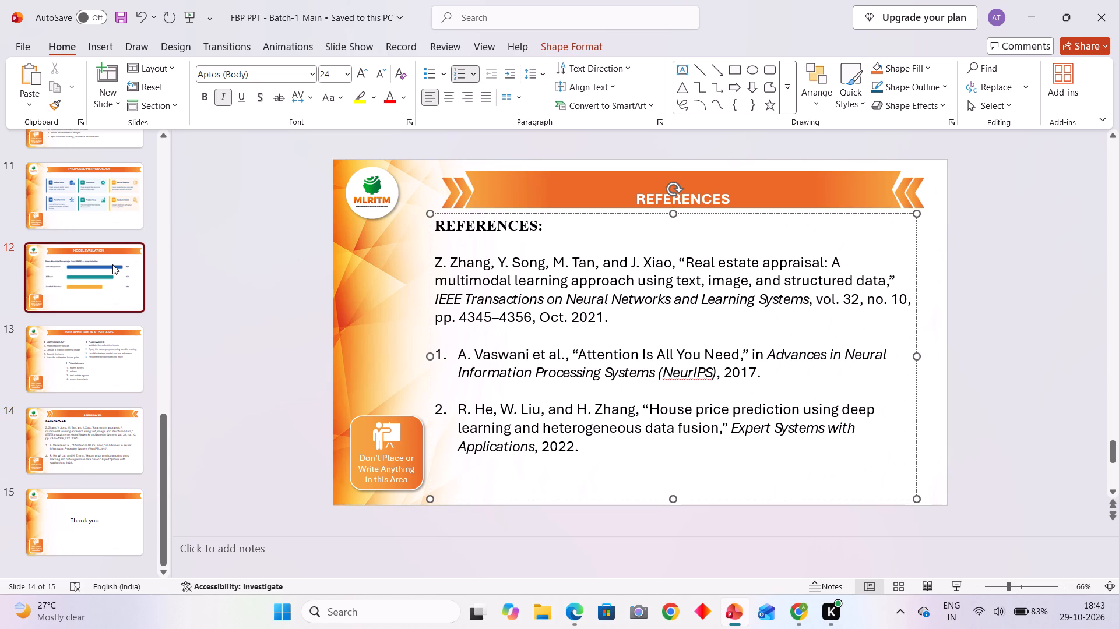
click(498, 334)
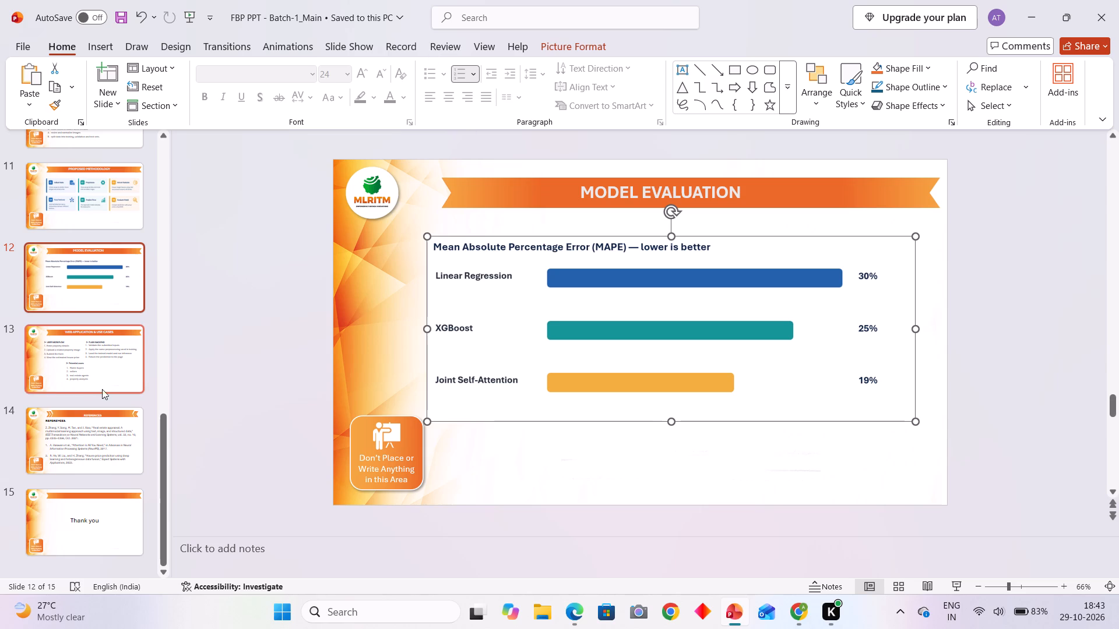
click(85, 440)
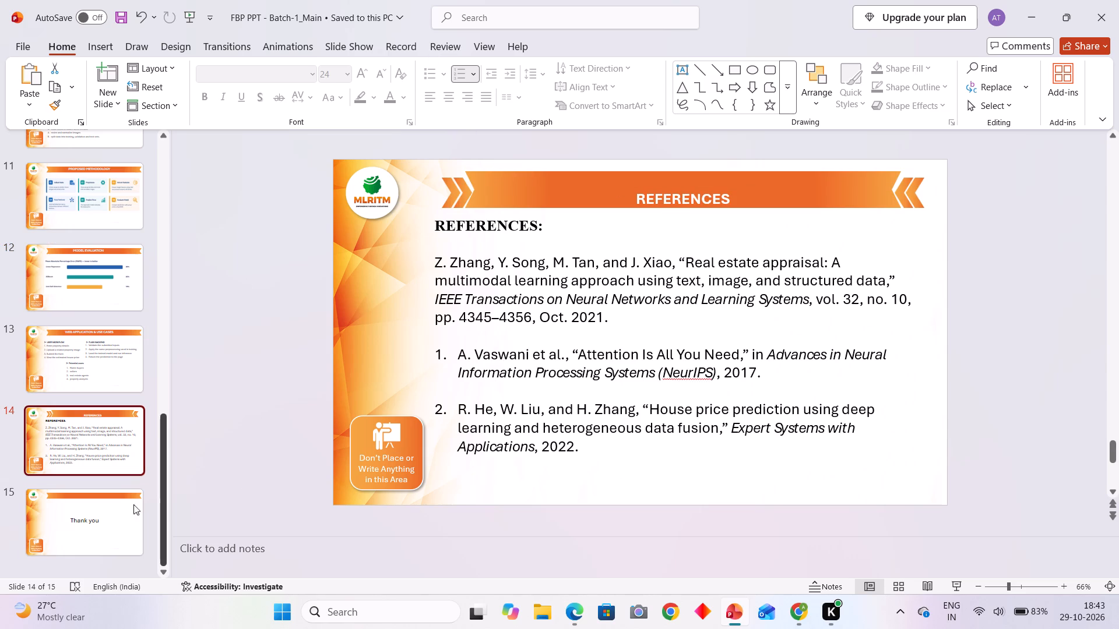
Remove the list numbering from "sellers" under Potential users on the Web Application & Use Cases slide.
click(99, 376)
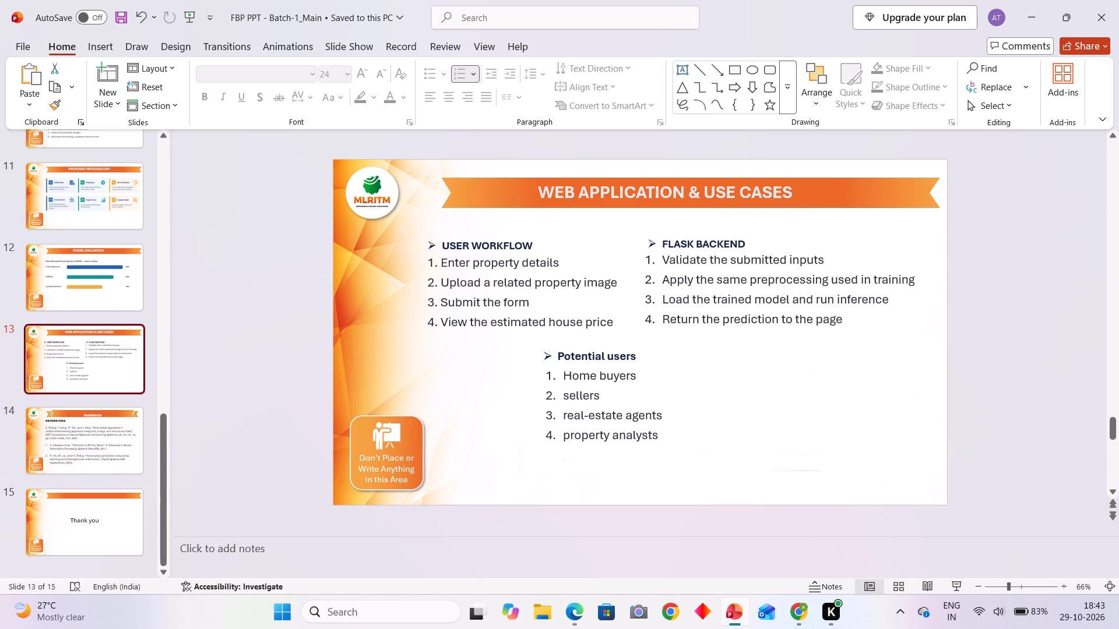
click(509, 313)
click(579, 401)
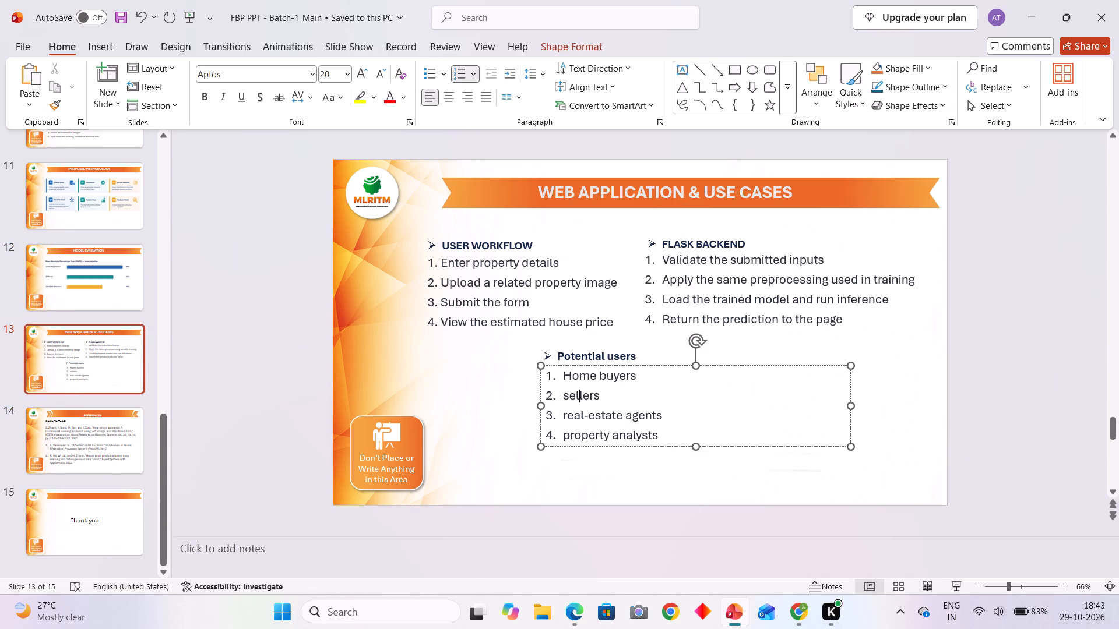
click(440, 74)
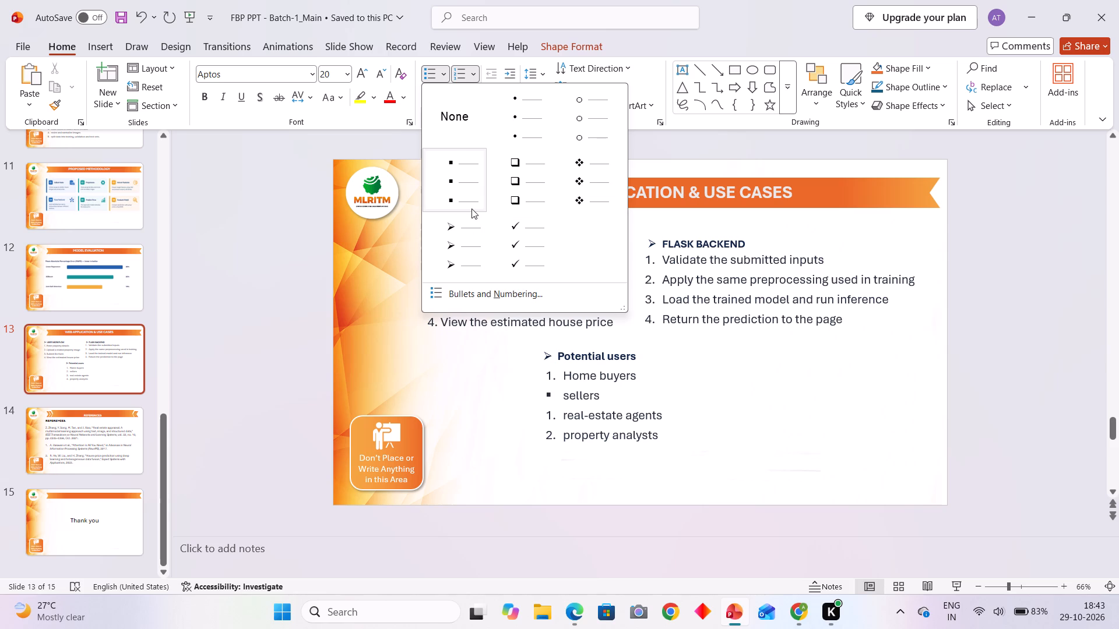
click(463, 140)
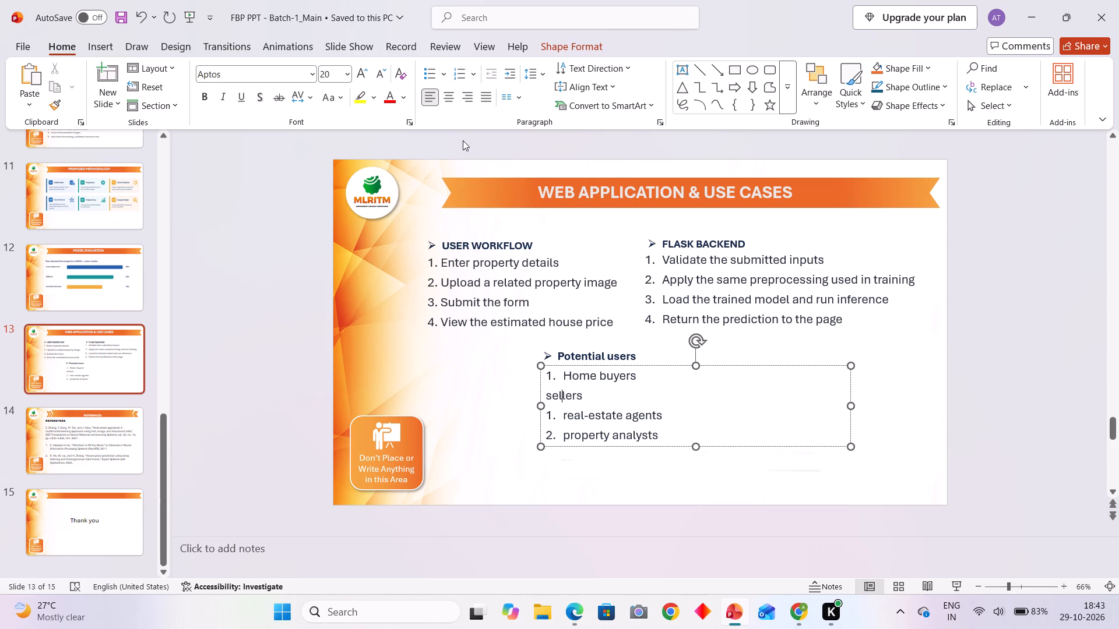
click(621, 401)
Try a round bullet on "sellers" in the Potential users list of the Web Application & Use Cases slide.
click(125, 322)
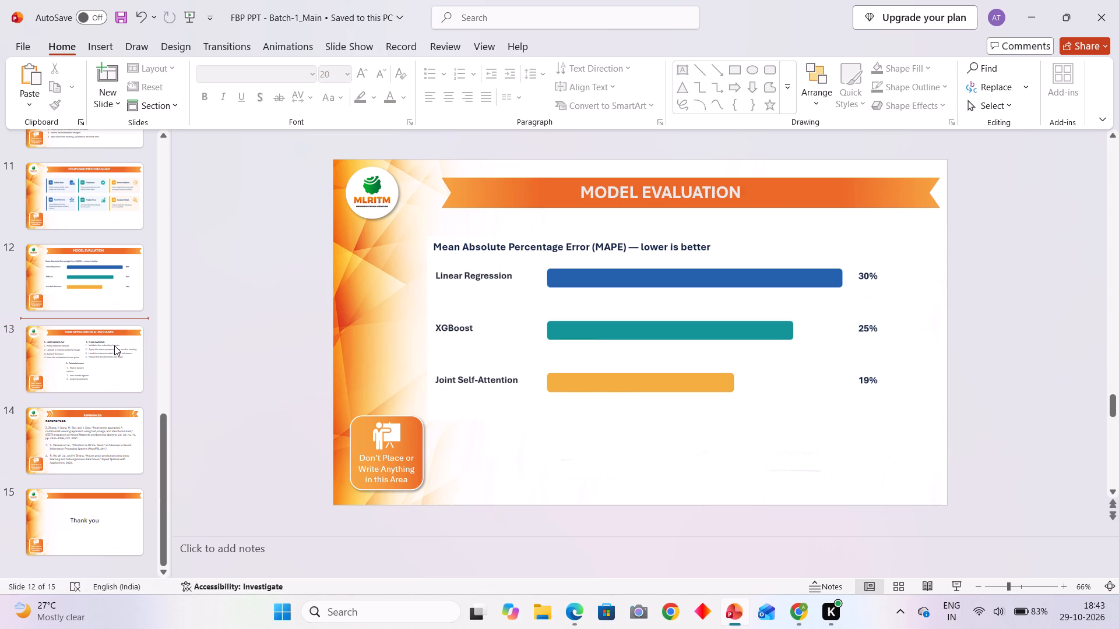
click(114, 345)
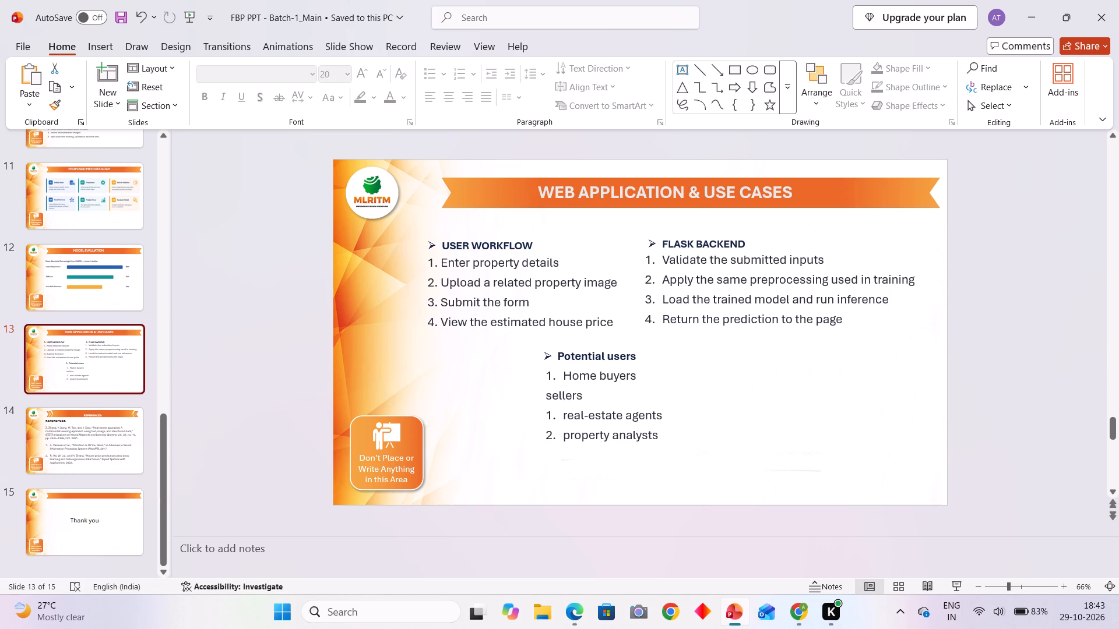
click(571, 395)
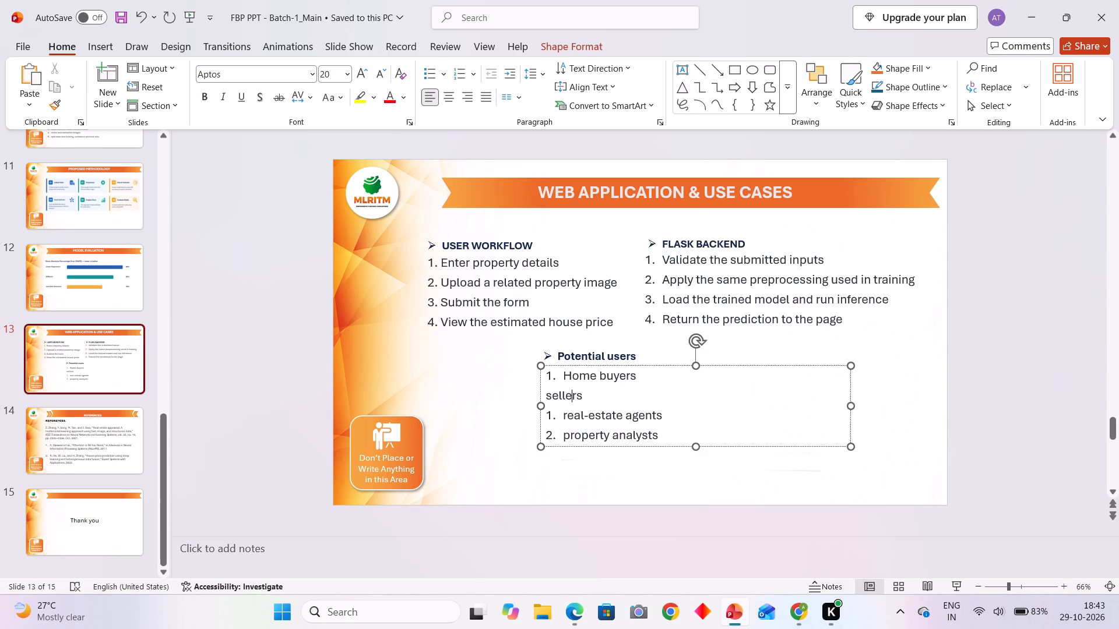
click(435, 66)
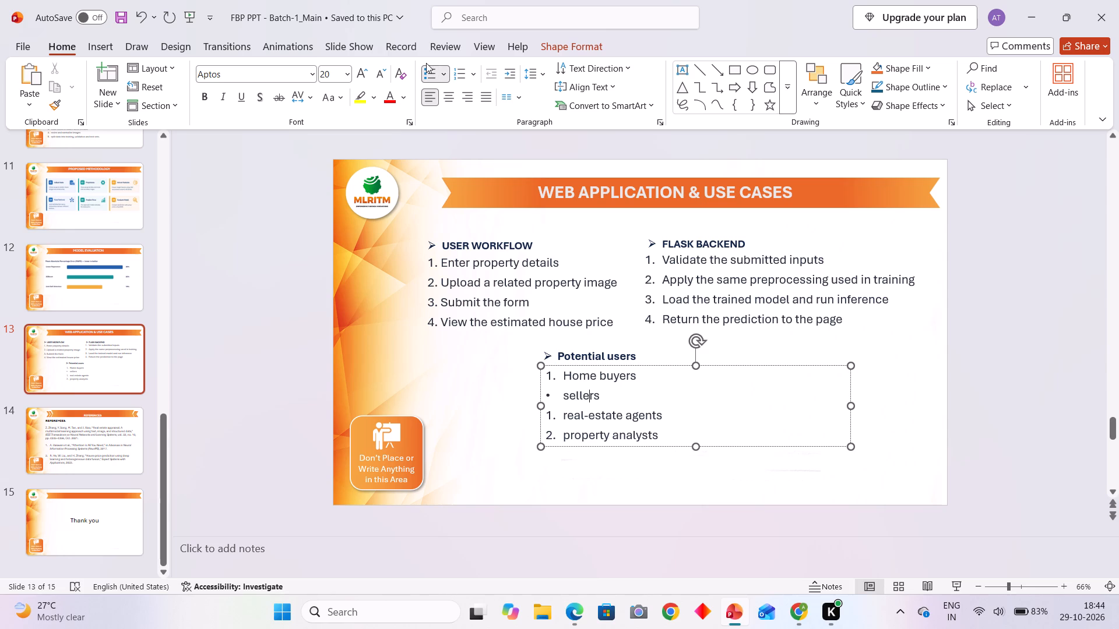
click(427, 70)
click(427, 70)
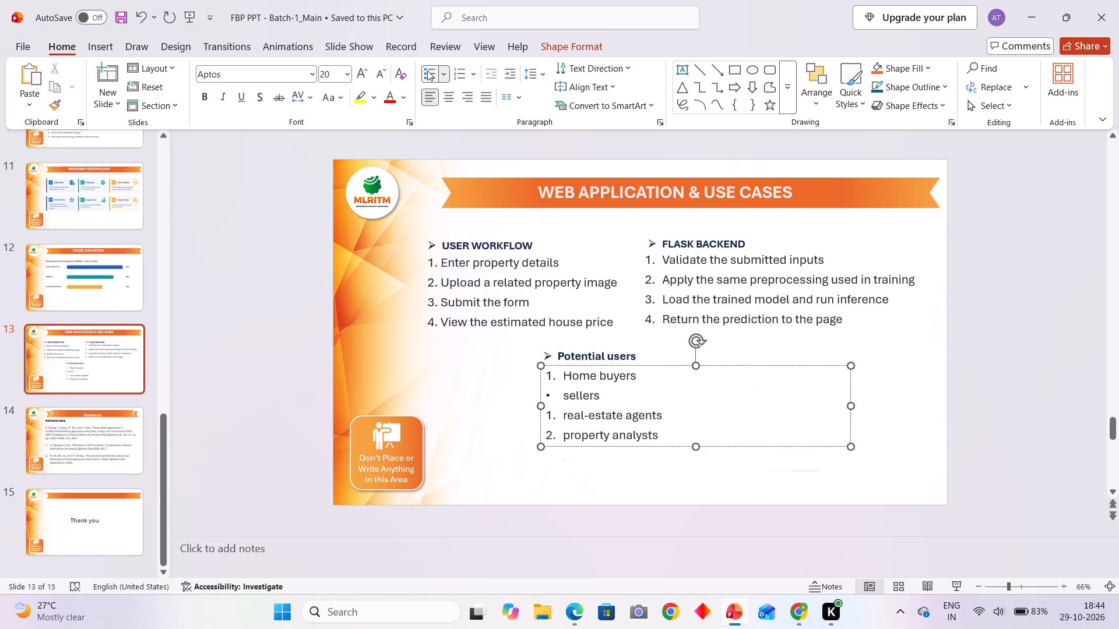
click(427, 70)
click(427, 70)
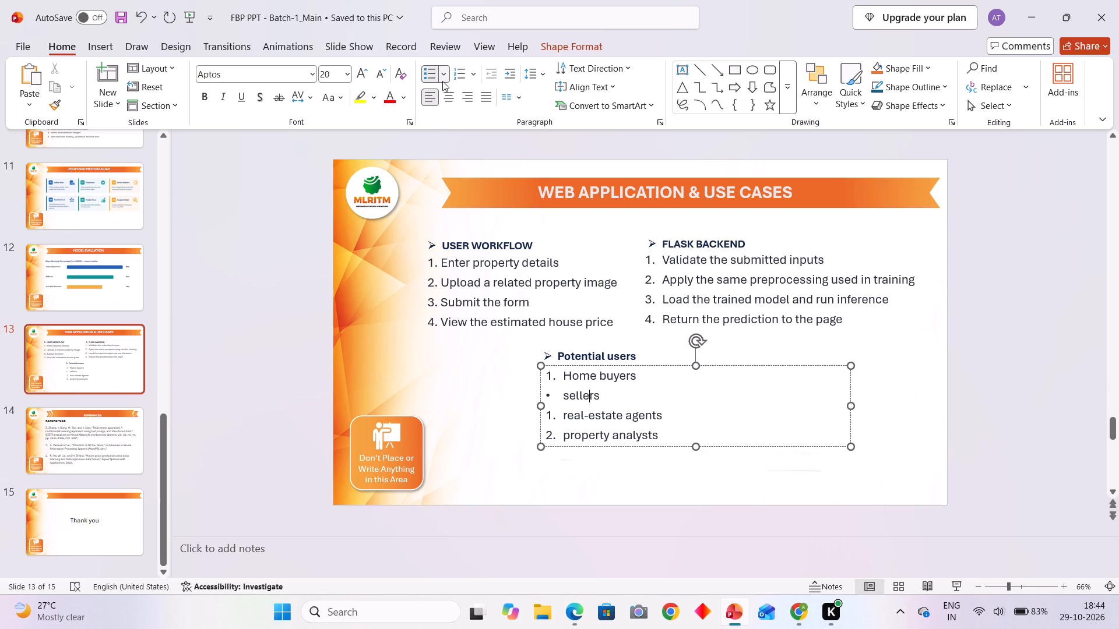
Apply the 1. 2. 3. numbering style to "sellers" in the Potential users list.
click(444, 79)
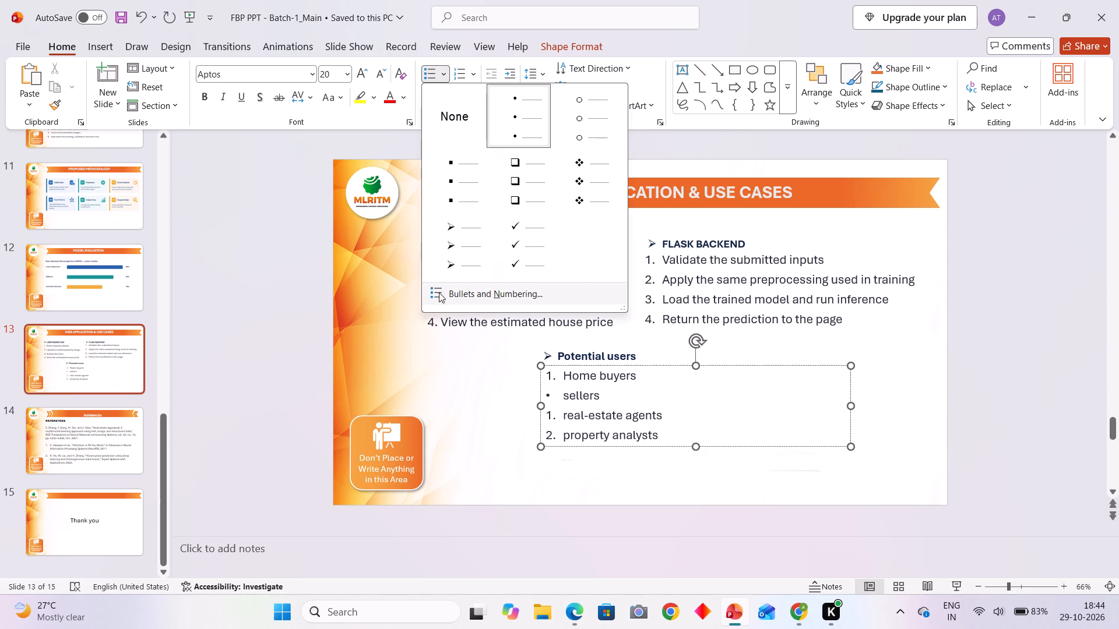
click(453, 299)
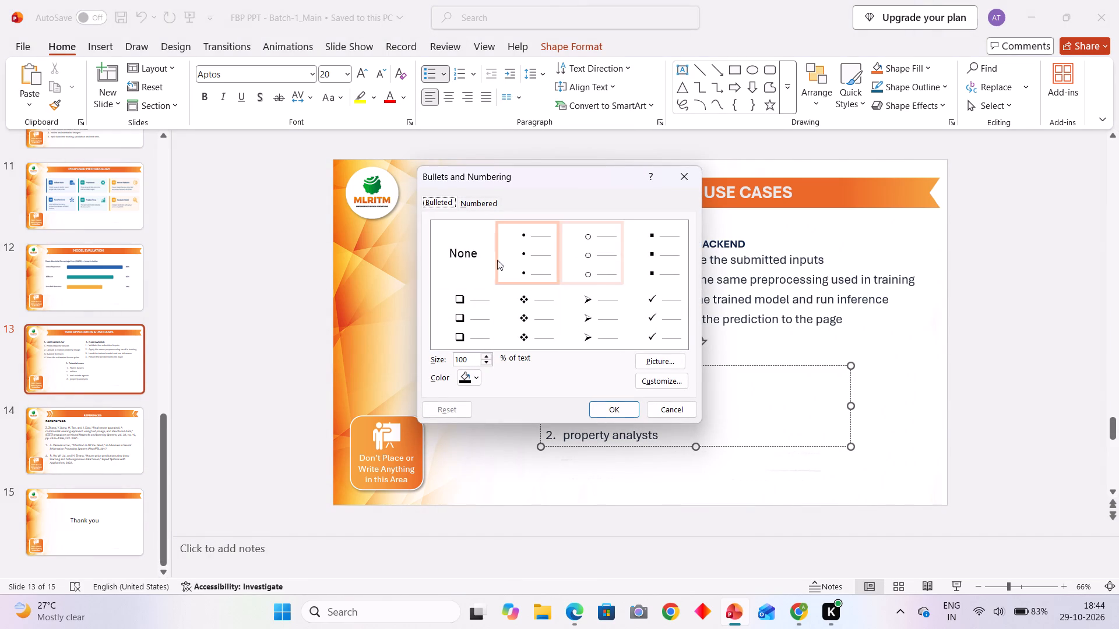
click(481, 201)
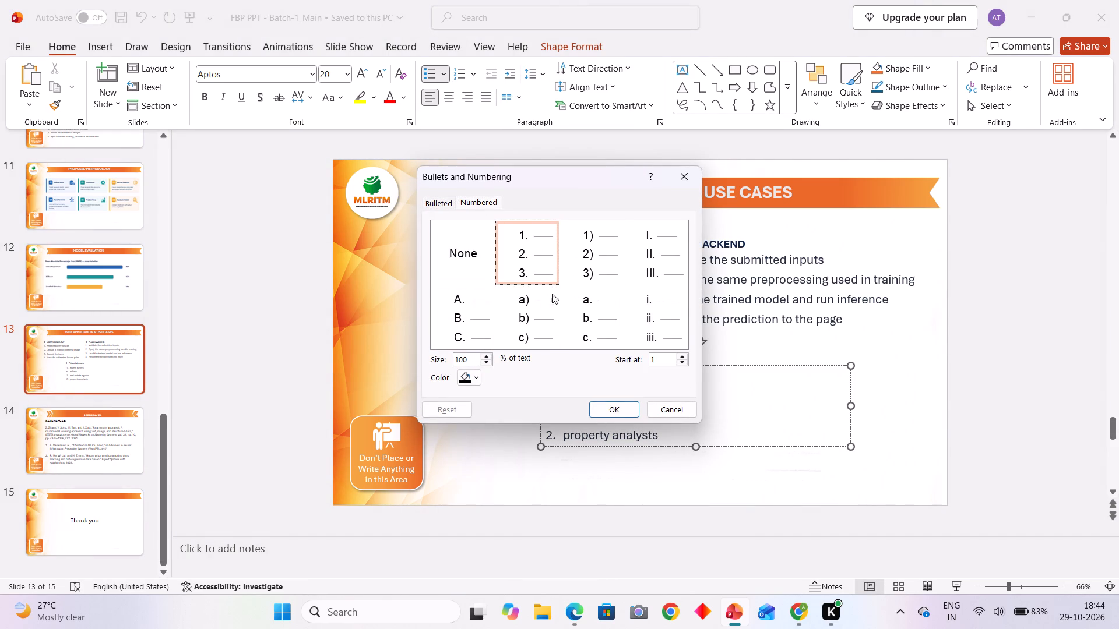
click(532, 262)
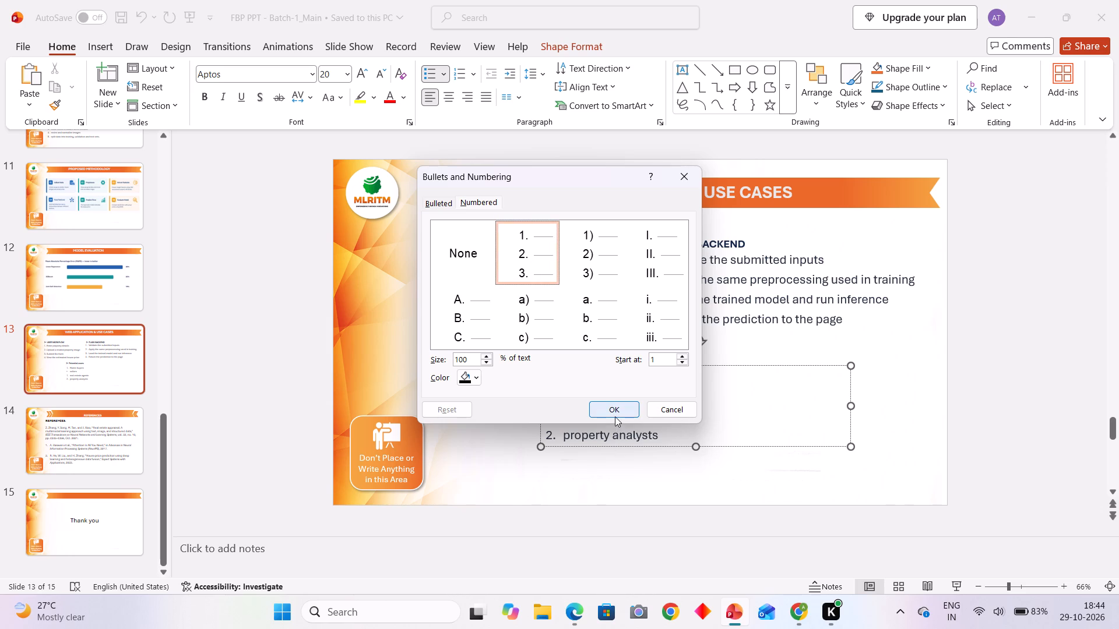
click(615, 415)
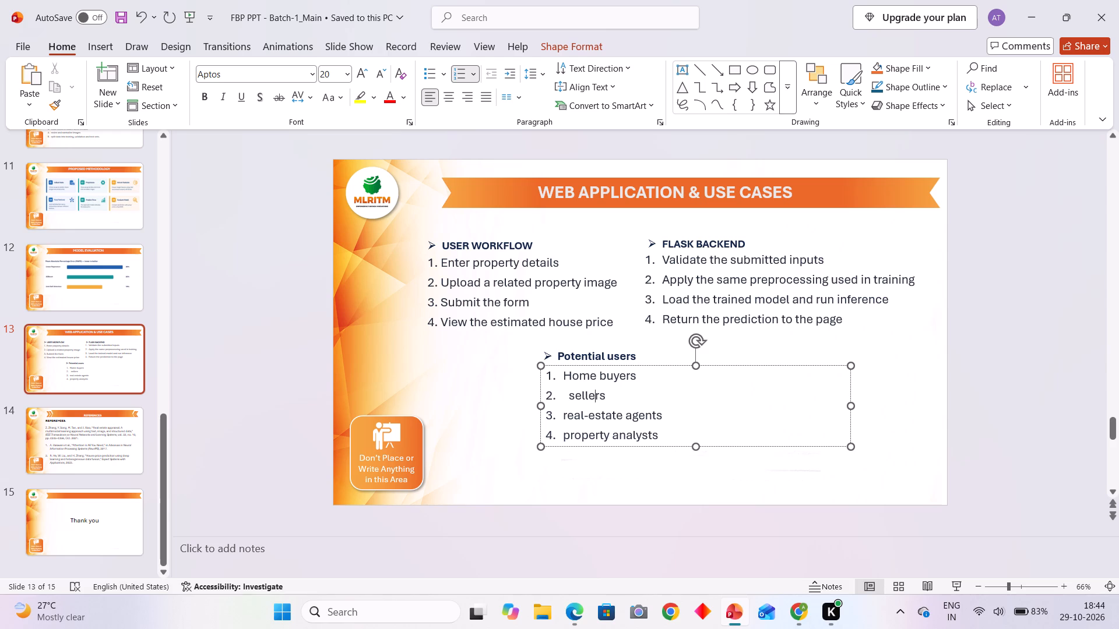
click(480, 390)
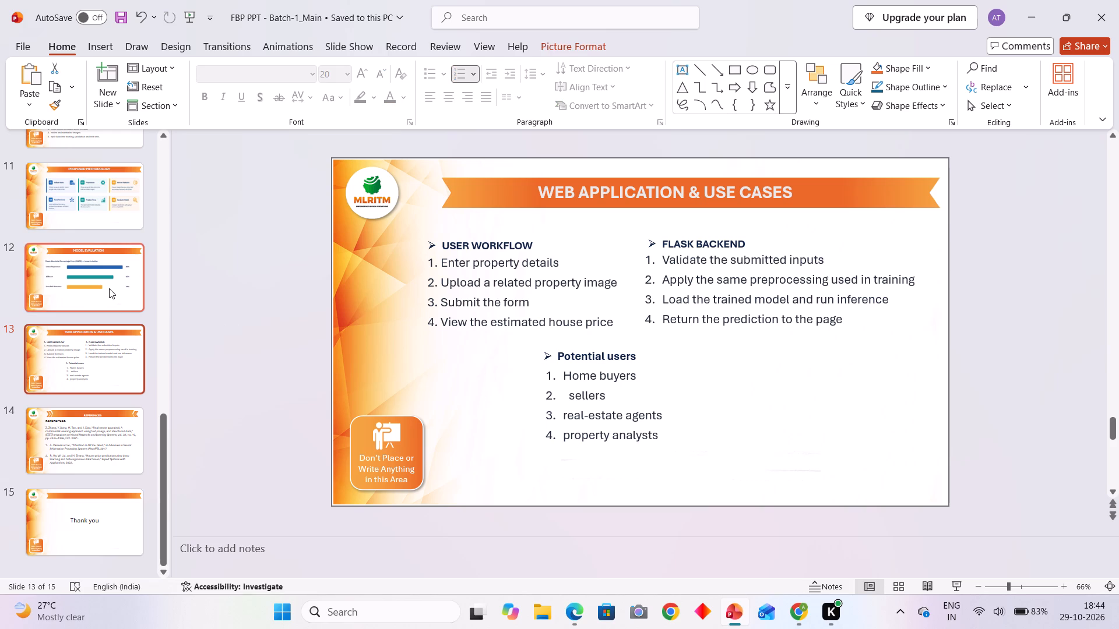
Review the deck's slides, checking Model Evaluation, Design and Introduction.
drag(109, 288, 101, 294)
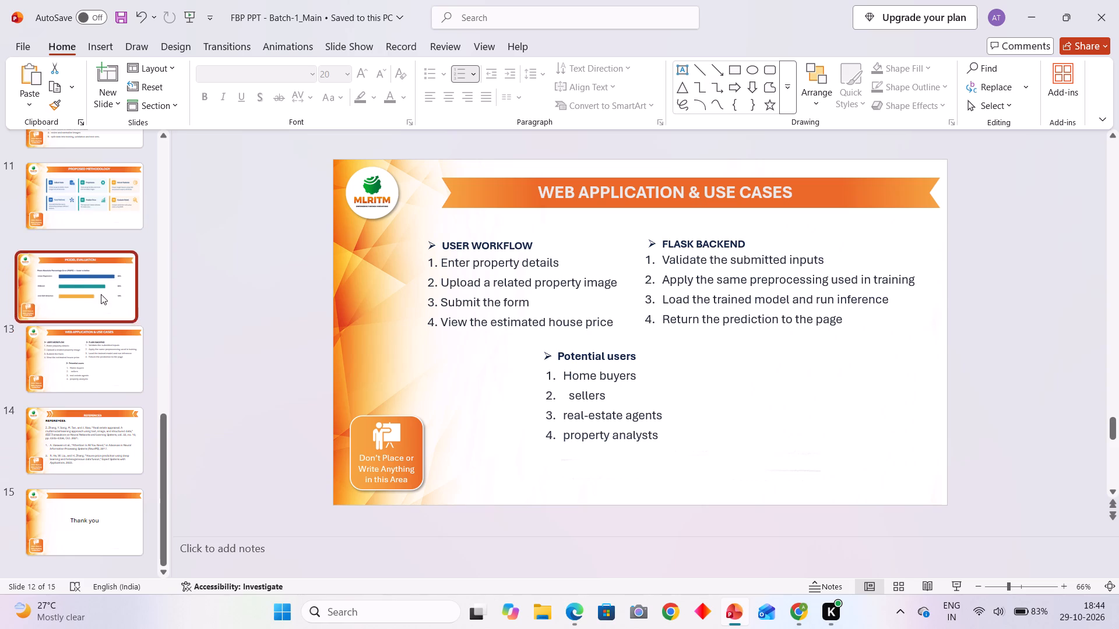
drag(101, 294, 101, 294)
scroll(86, 444, down, 2)
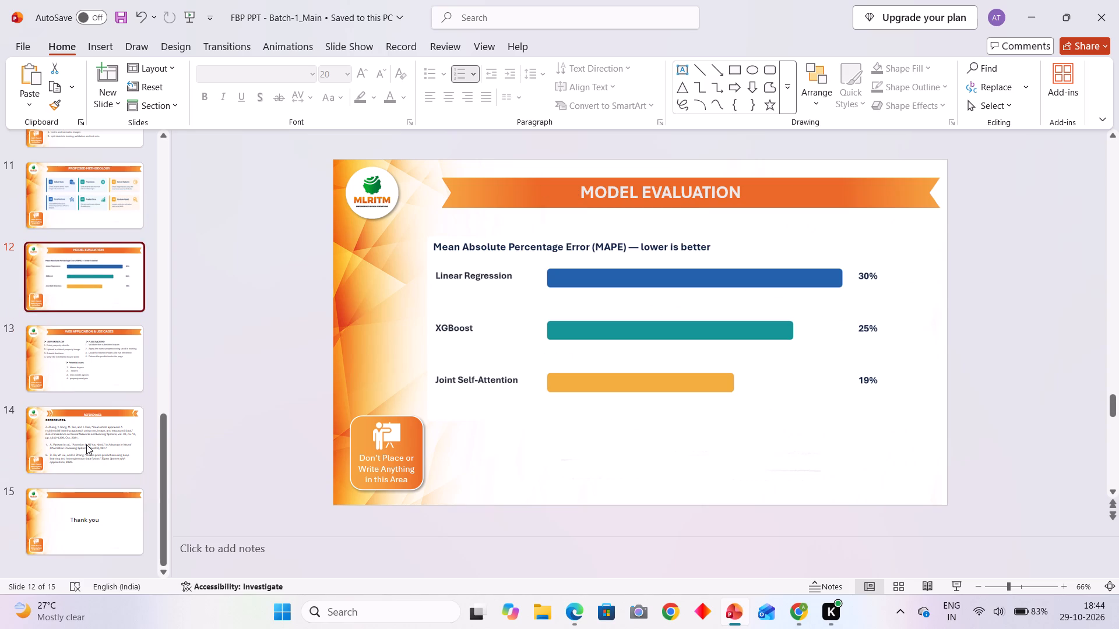
scroll(106, 273, up, 3)
click(106, 273)
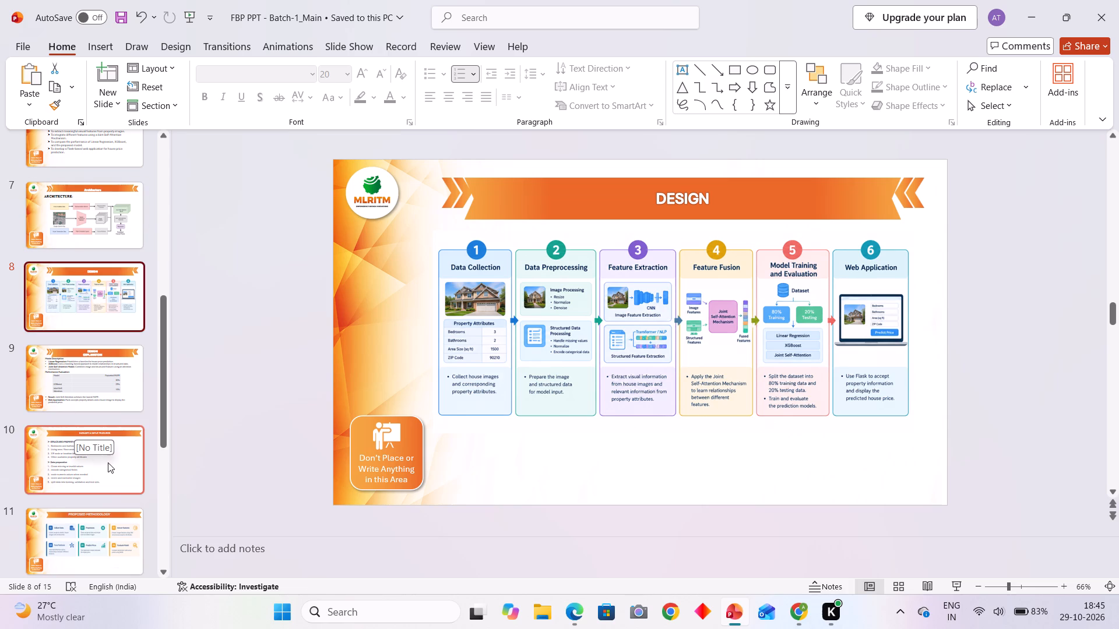
scroll(108, 462, down, 2)
scroll(111, 396, down, 1)
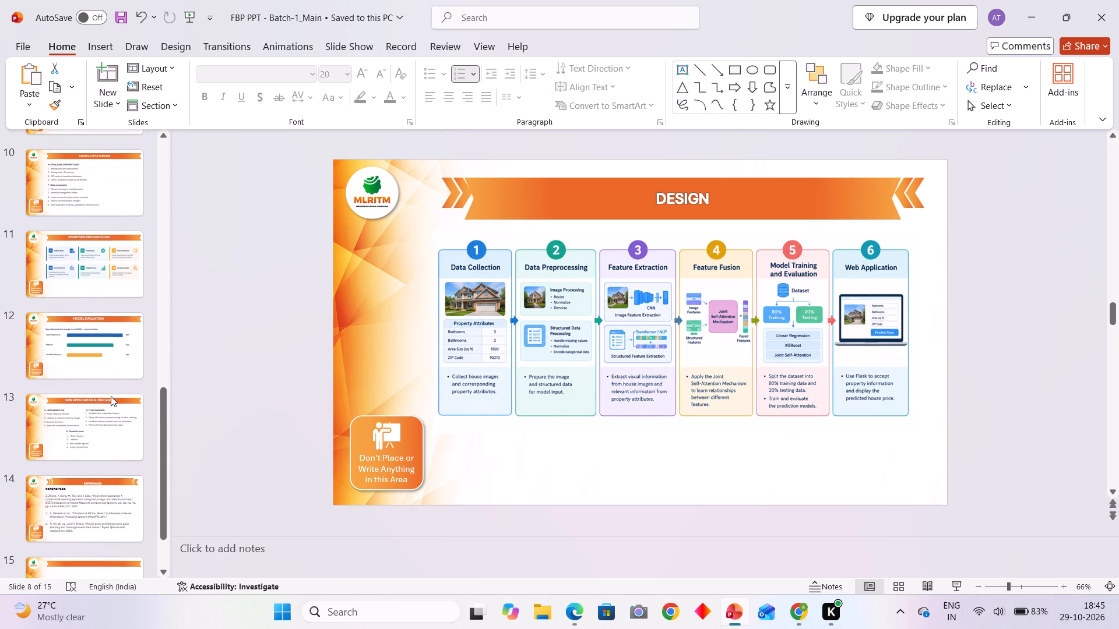
scroll(111, 396, down, 5)
click(278, 330)
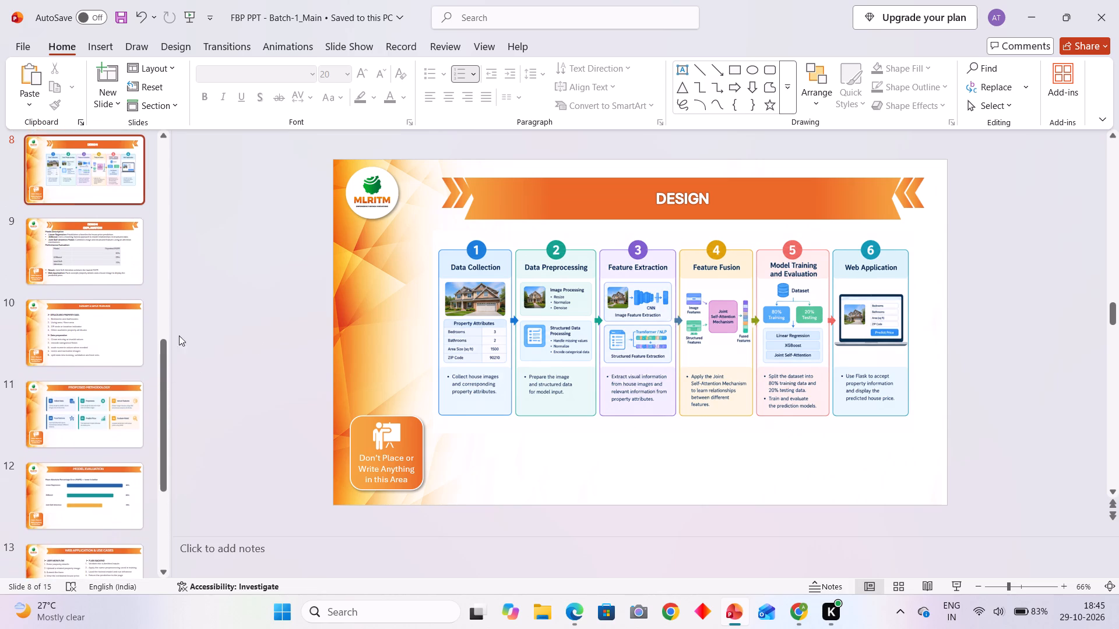
scroll(124, 302, up, 6)
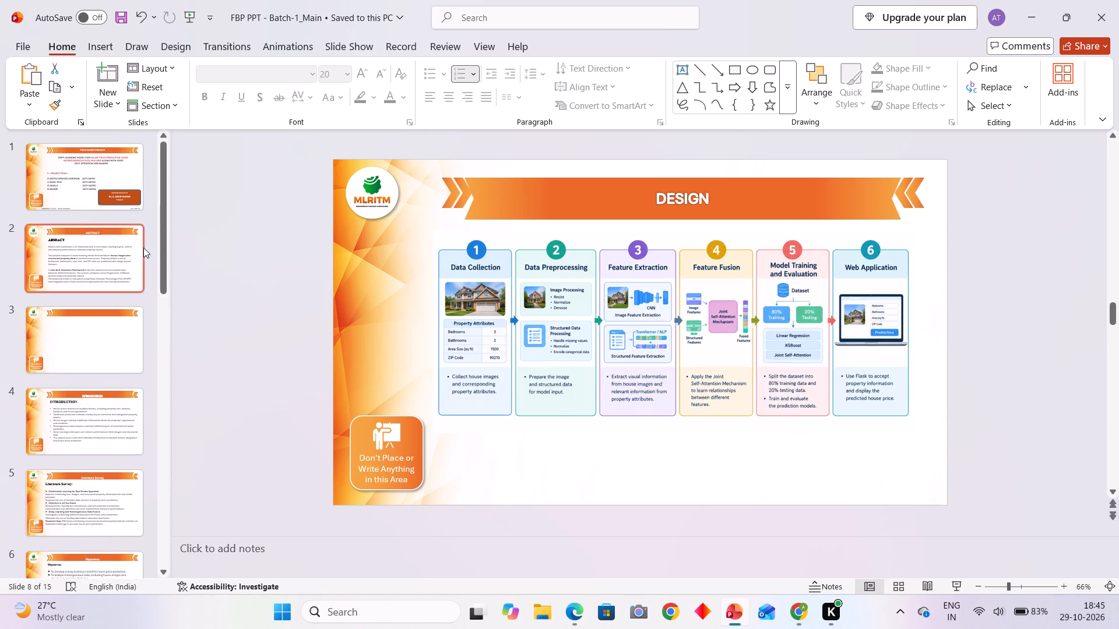
click(86, 394)
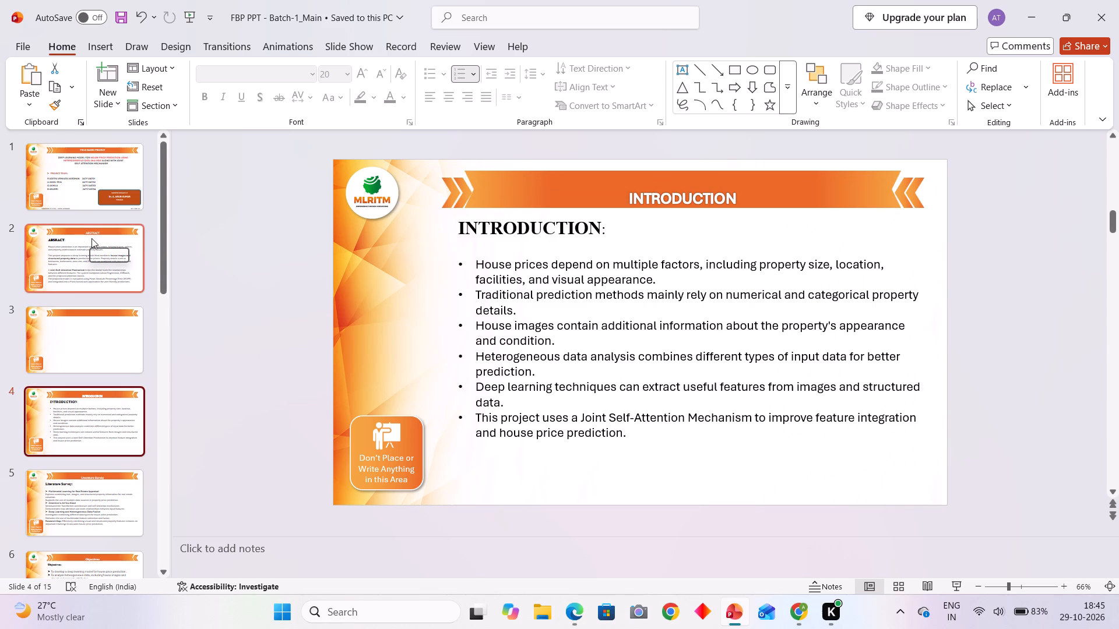
Duplicate the Field Based Project title slide.
click(108, 177)
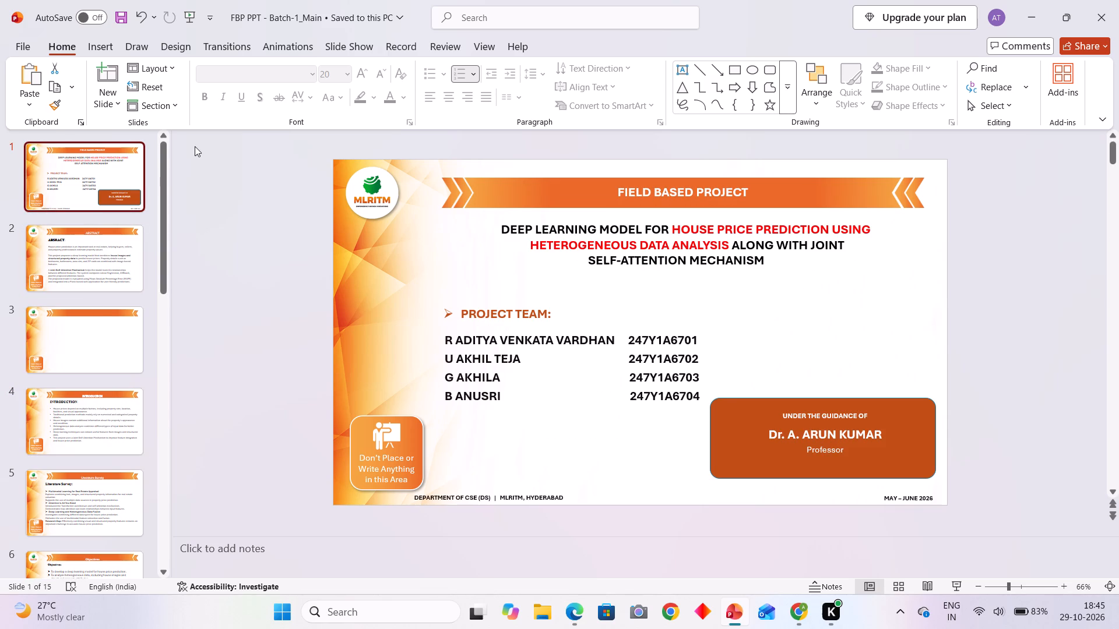
click(114, 114)
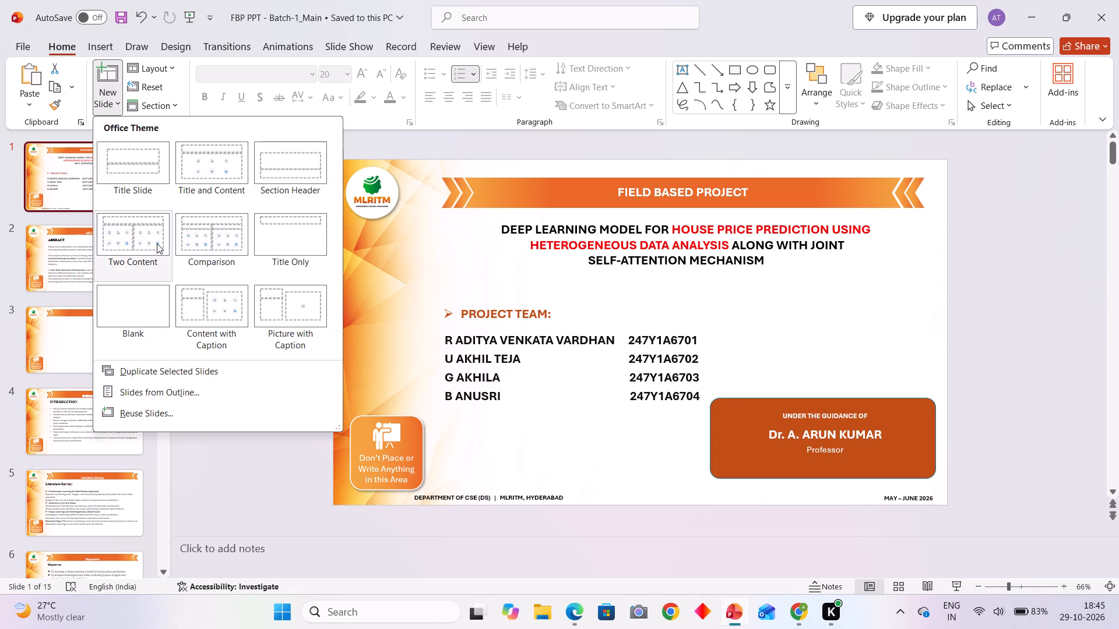
click(170, 366)
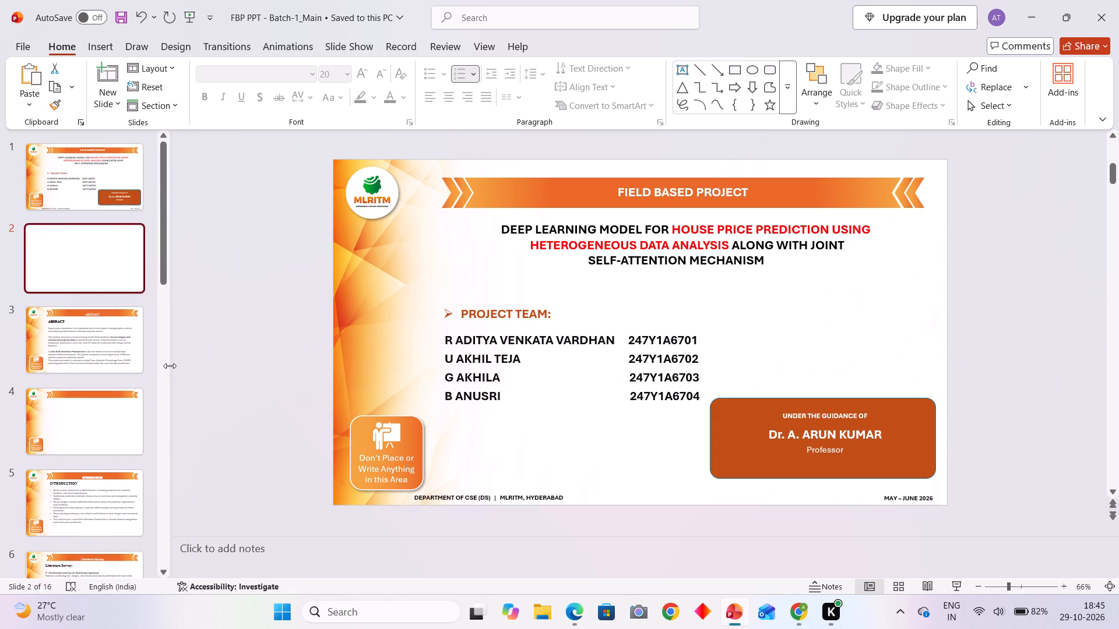
click(117, 264)
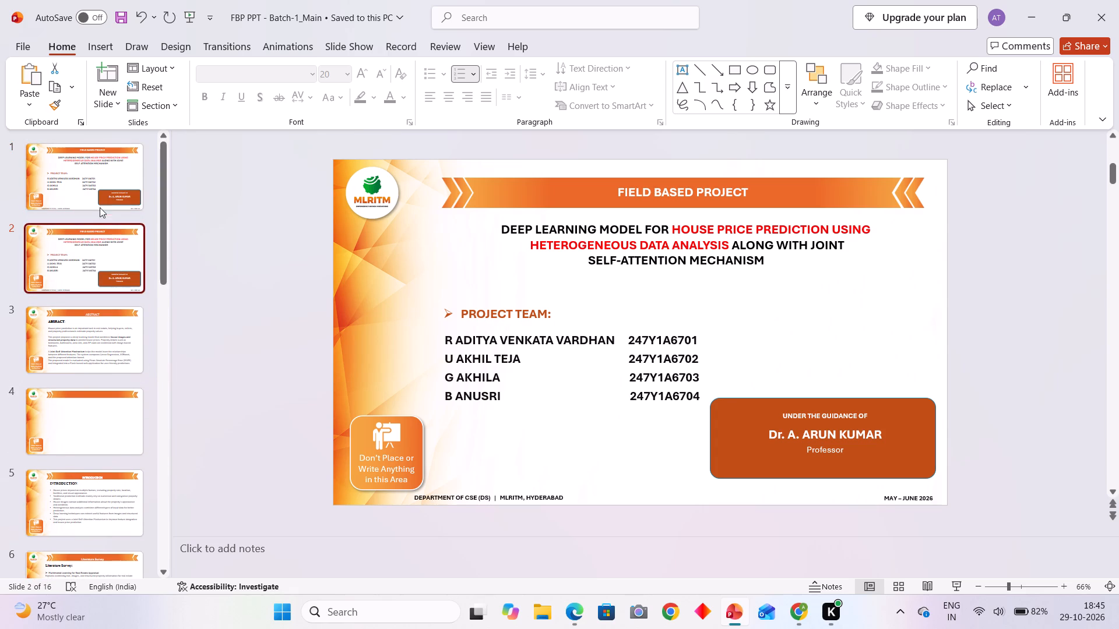
click(99, 192)
Add a new Title and Content slide after the duplicated title slide.
click(90, 242)
click(115, 81)
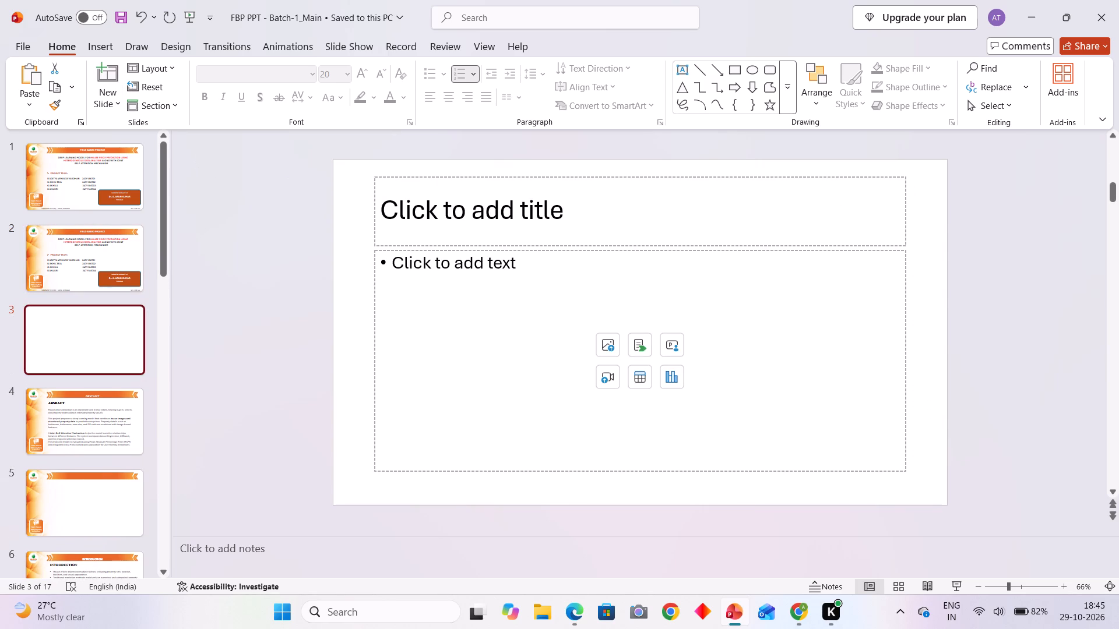
Set the font colour of the new slide's empty title placeholder to red.
click(618, 186)
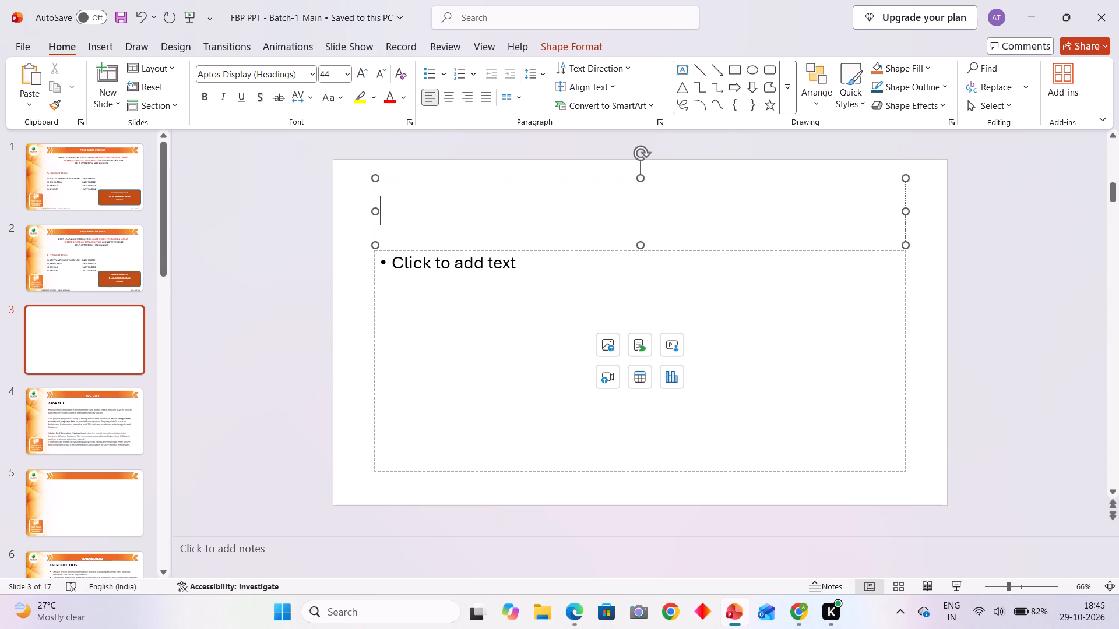
click(393, 90)
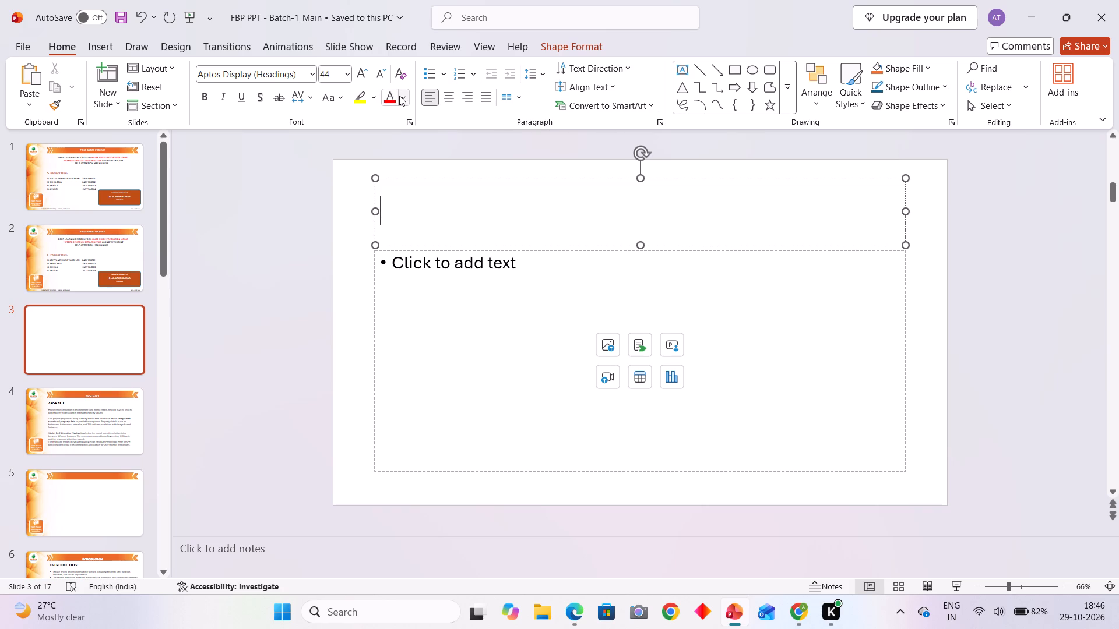
click(399, 96)
click(340, 152)
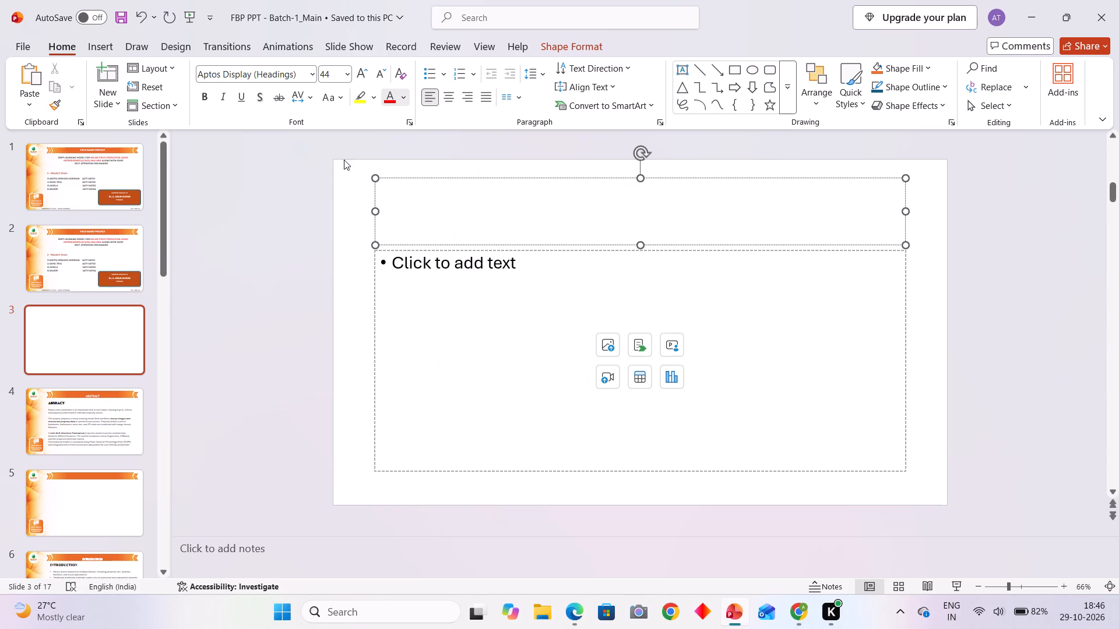
click(348, 174)
click(411, 195)
click(346, 193)
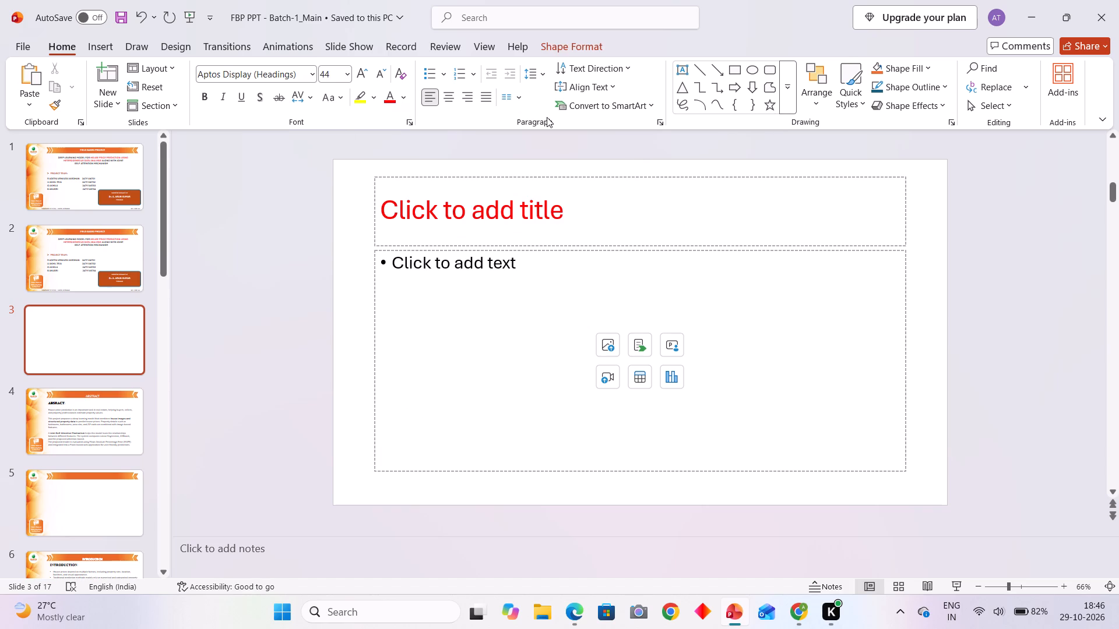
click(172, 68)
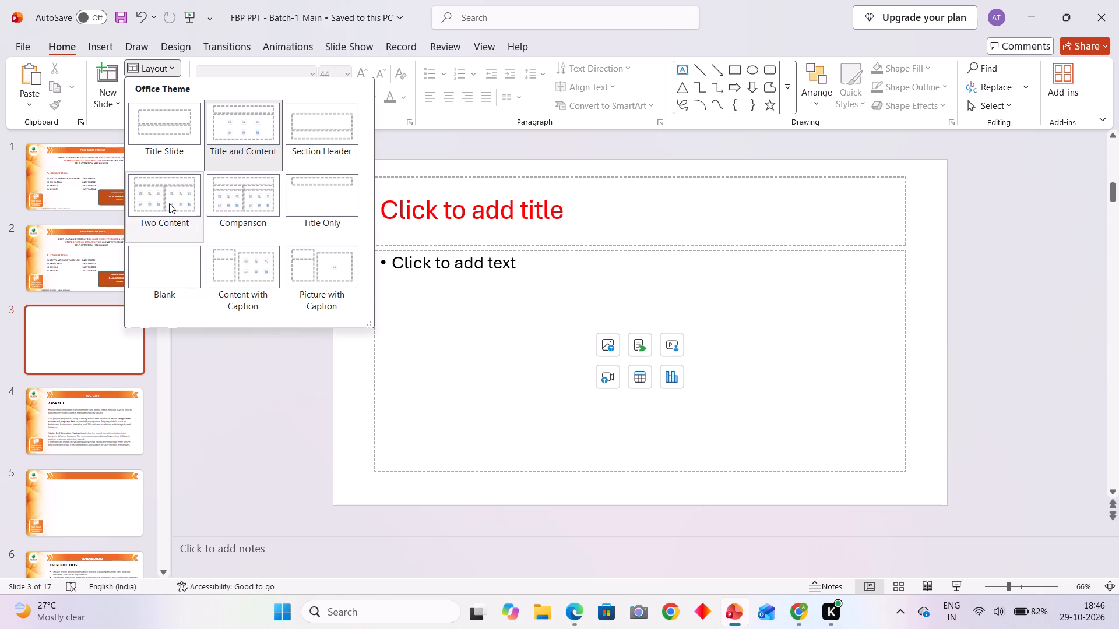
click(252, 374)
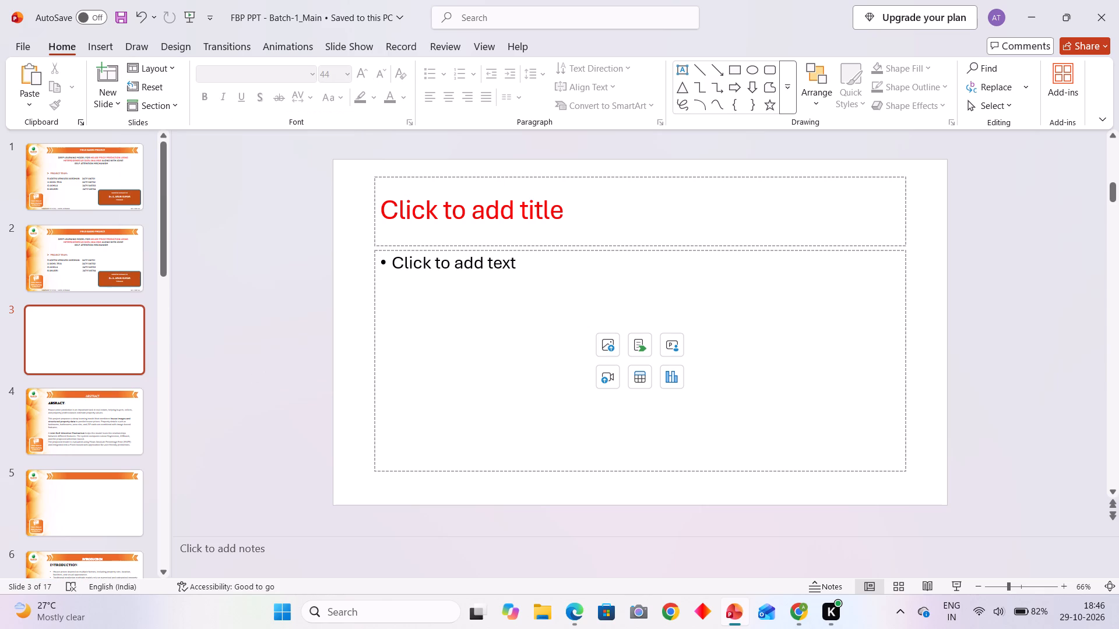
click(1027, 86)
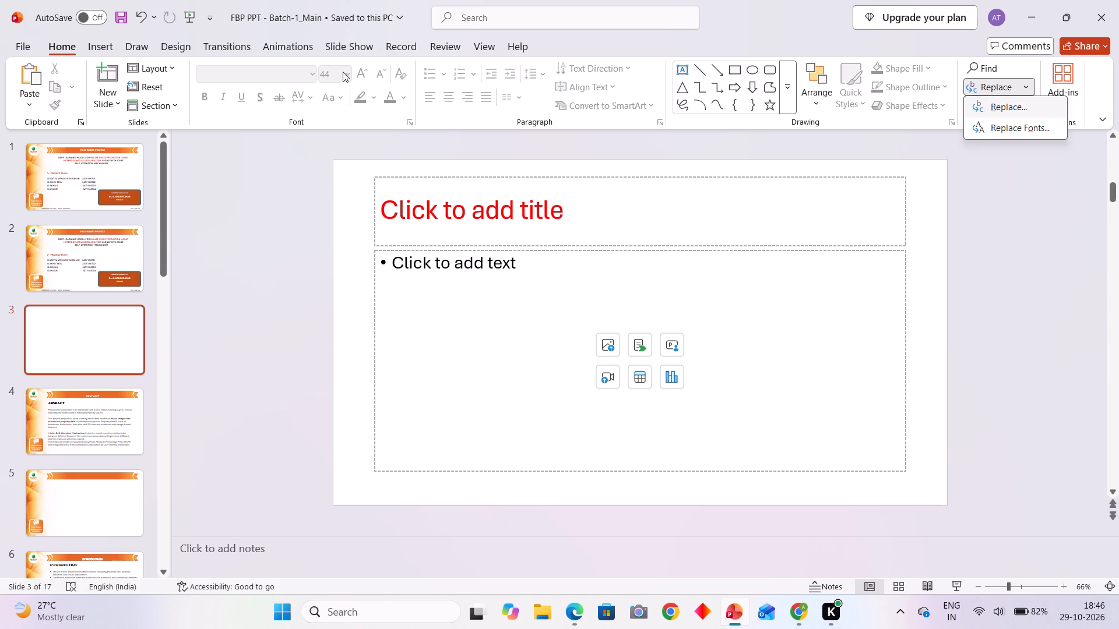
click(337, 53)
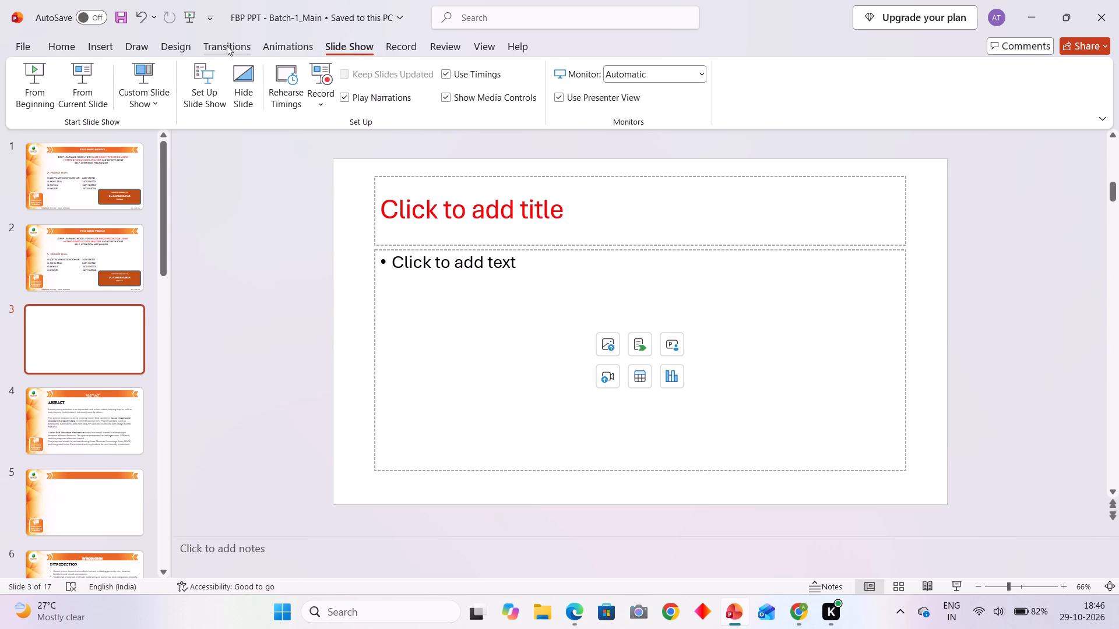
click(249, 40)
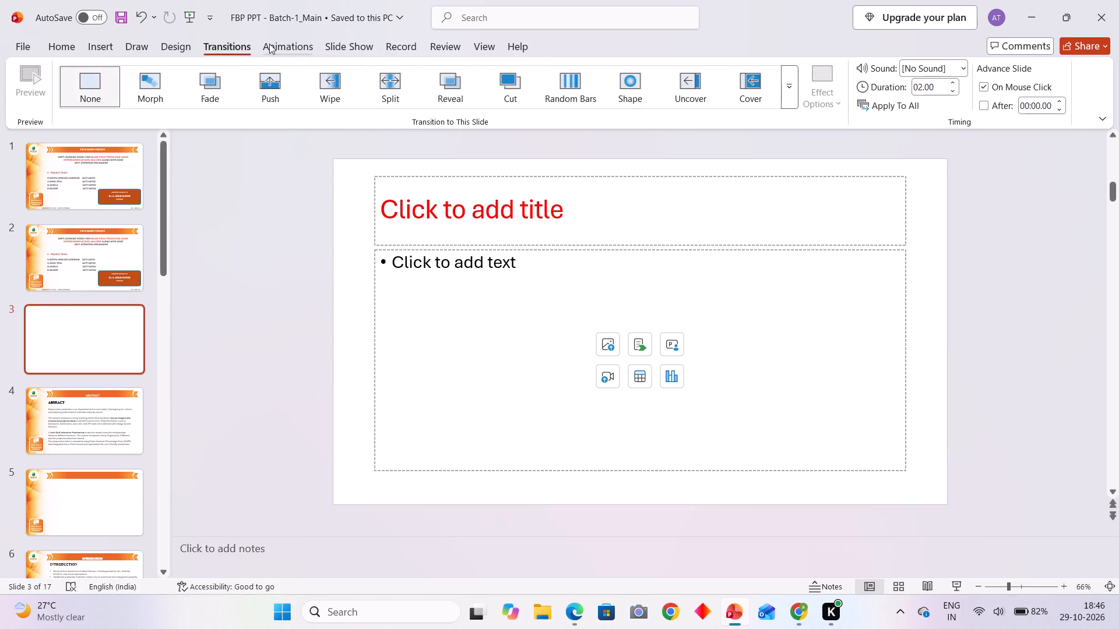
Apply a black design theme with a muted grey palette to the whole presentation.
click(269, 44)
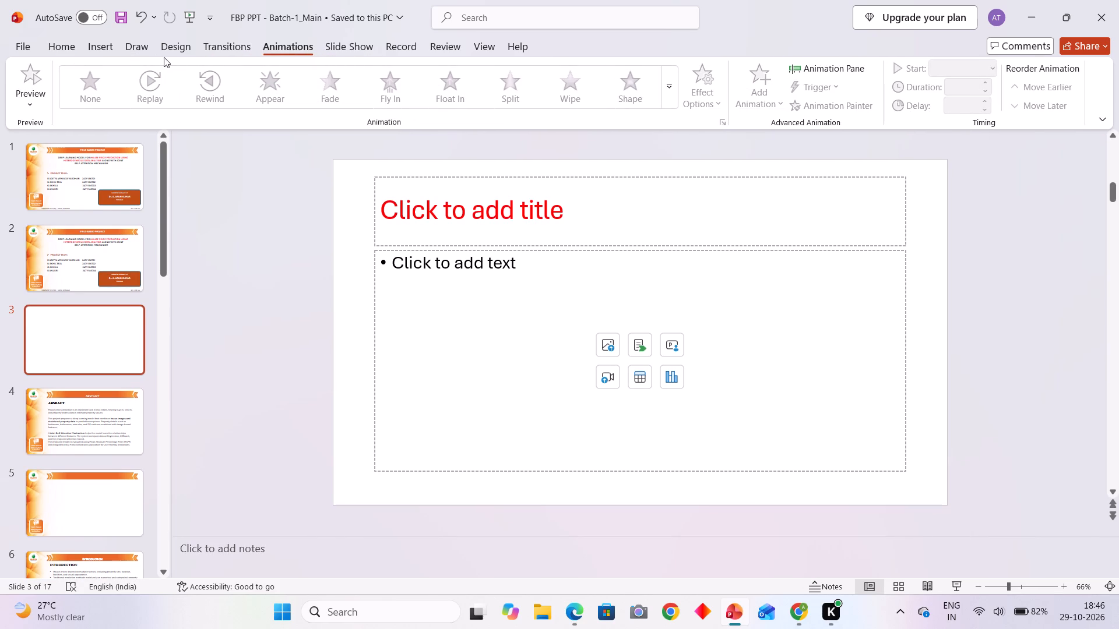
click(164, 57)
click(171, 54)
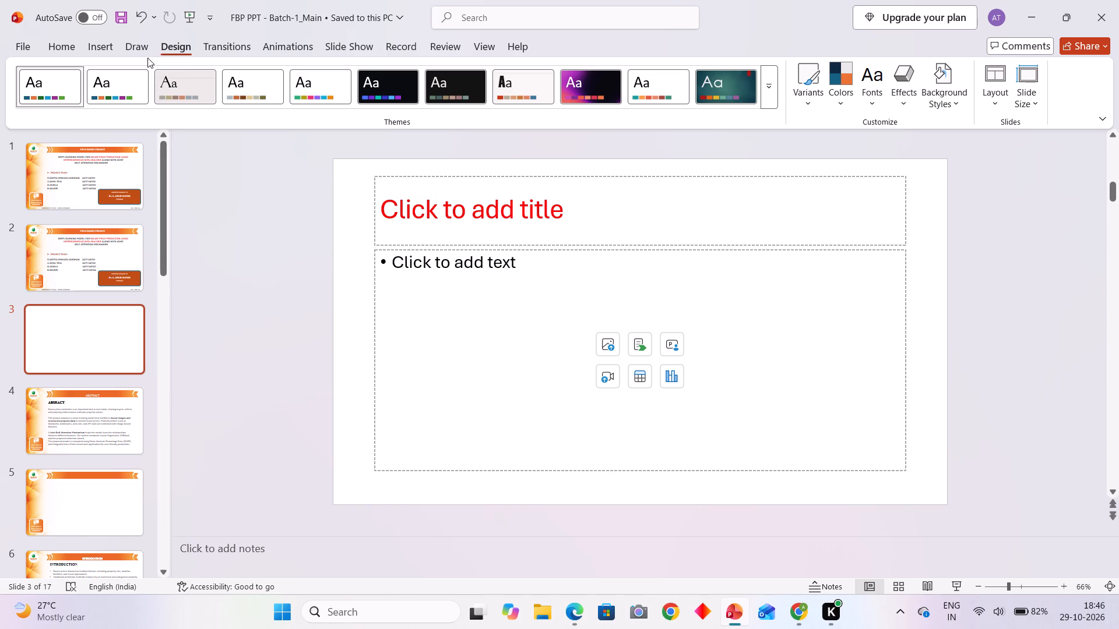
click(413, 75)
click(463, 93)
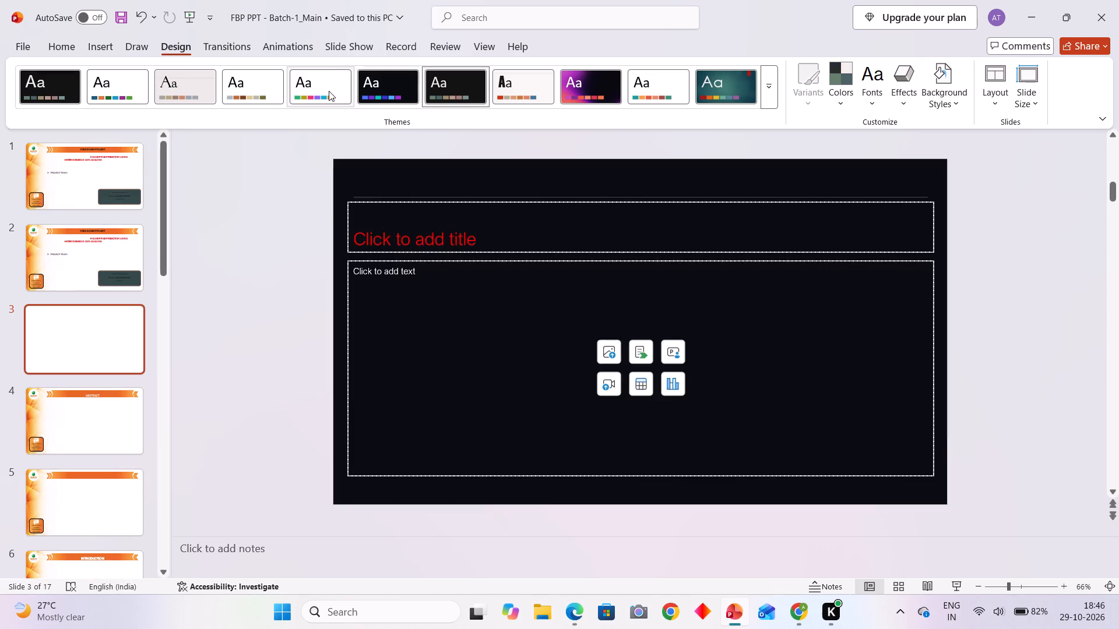
Examine how the deck looks under the black theme, including the Abstract, Introduction, Model Evaluation and References slides.
scroll(55, 255, down, 1)
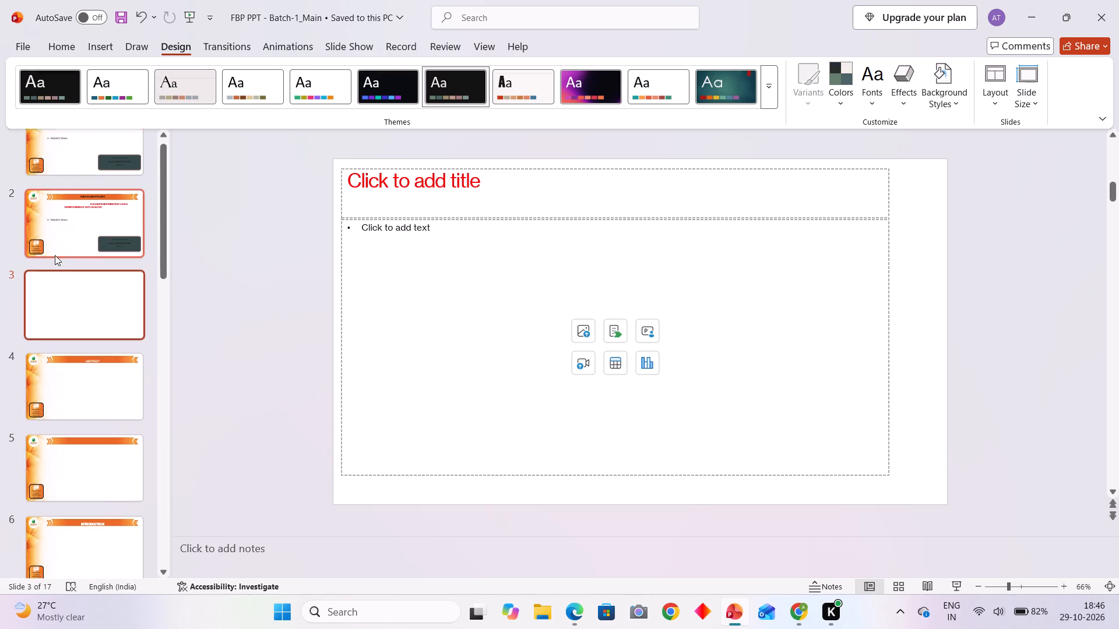
scroll(55, 255, down, 6)
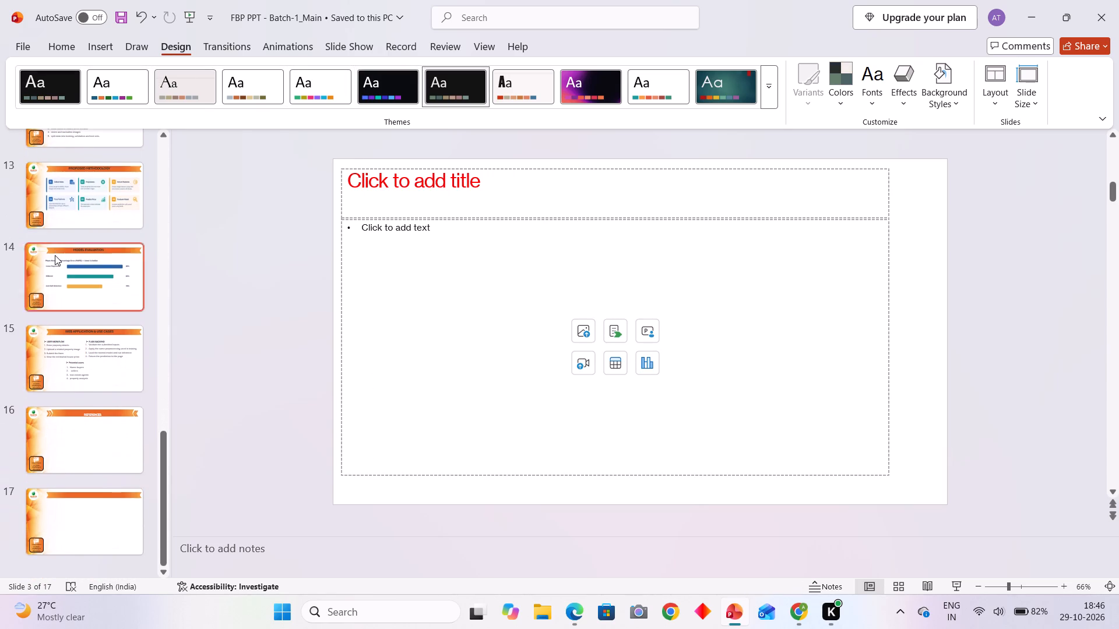
scroll(55, 255, down, 1)
scroll(55, 255, up, 11)
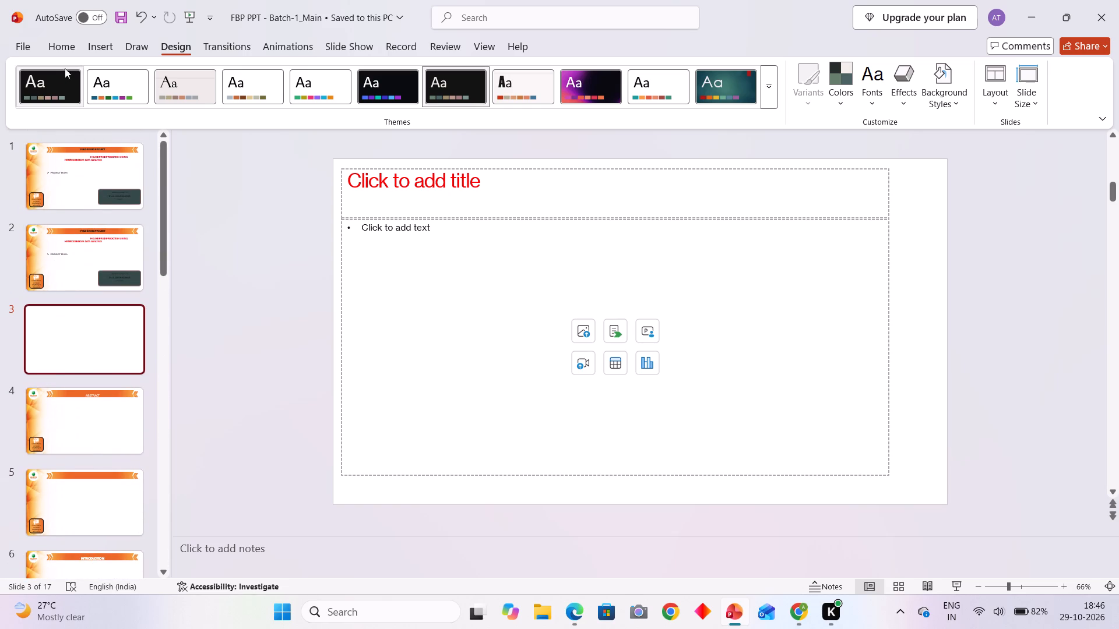
click(64, 47)
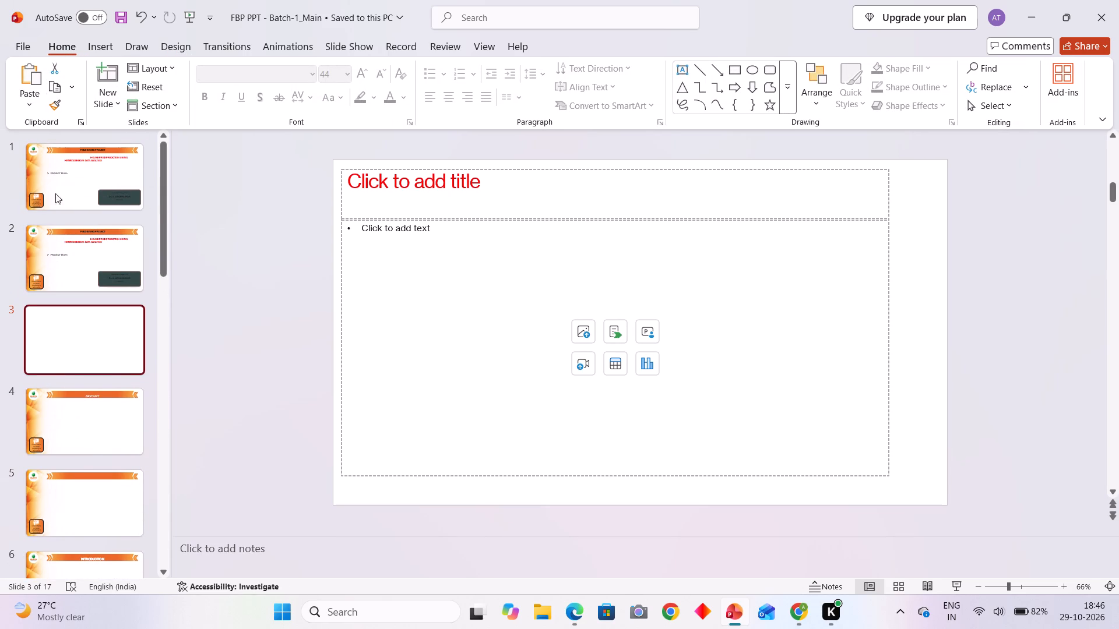
scroll(49, 217, down, 1)
drag(49, 217, 68, 284)
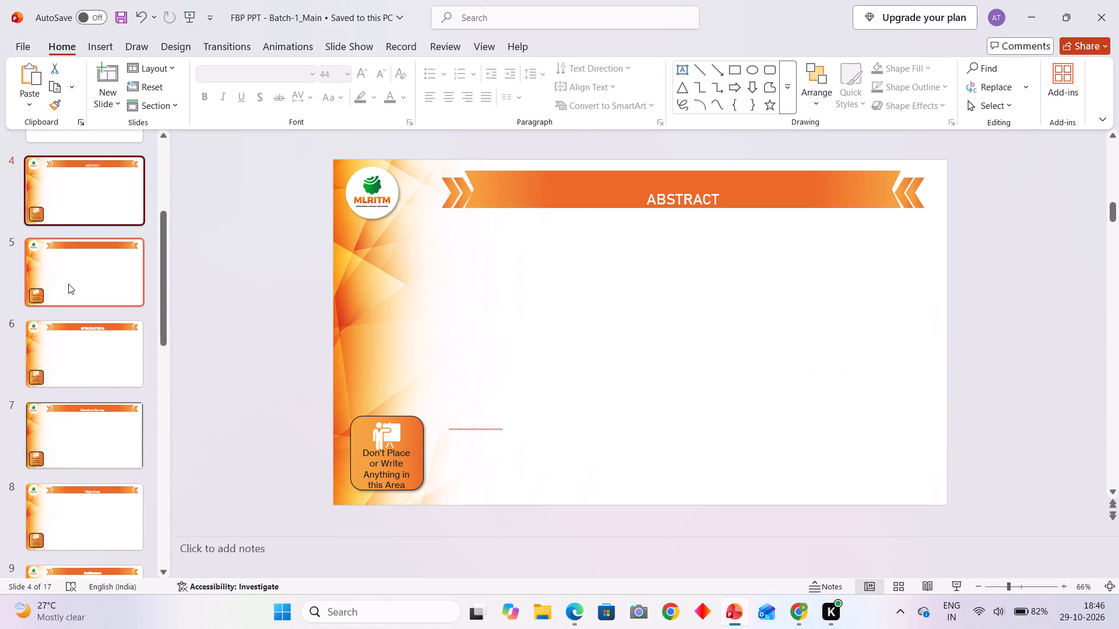
click(68, 284)
click(69, 352)
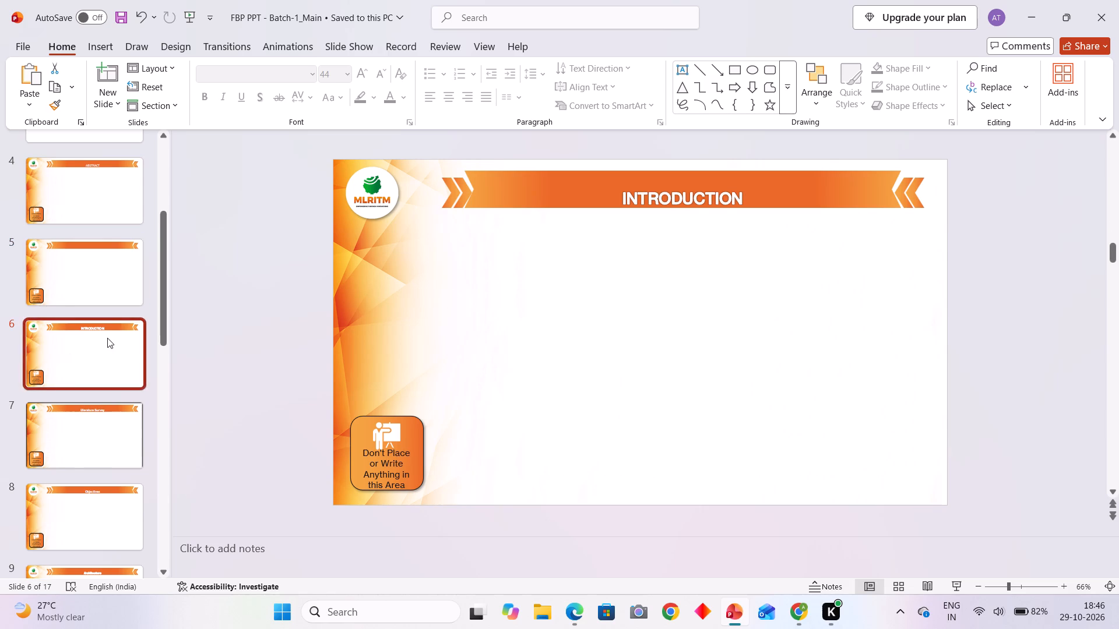
scroll(107, 338, down, 3)
click(101, 299)
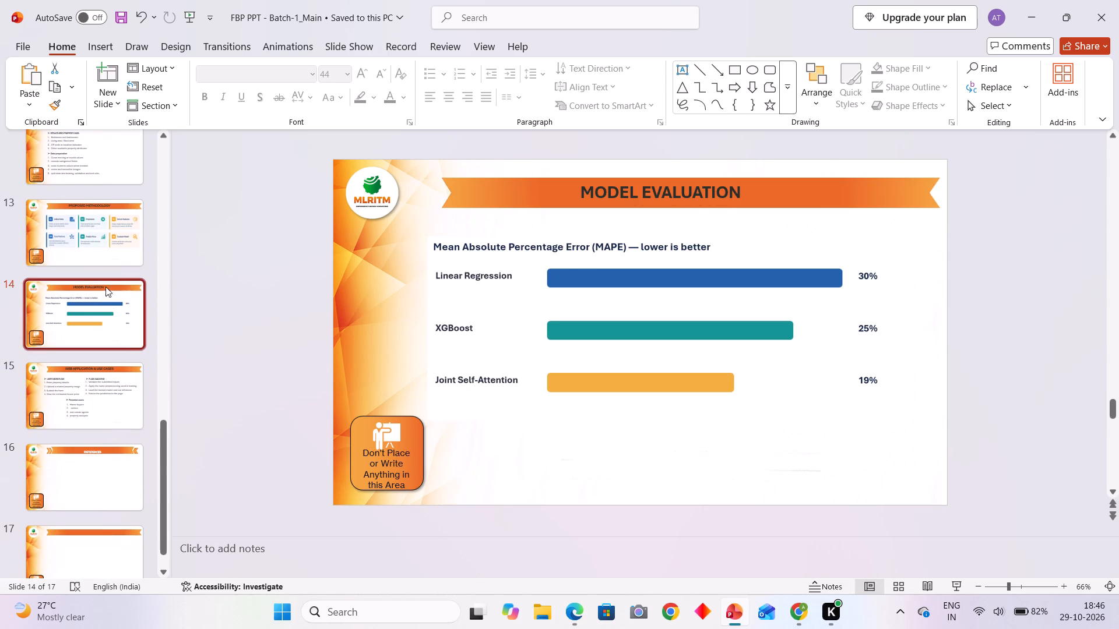
scroll(117, 264, down, 2)
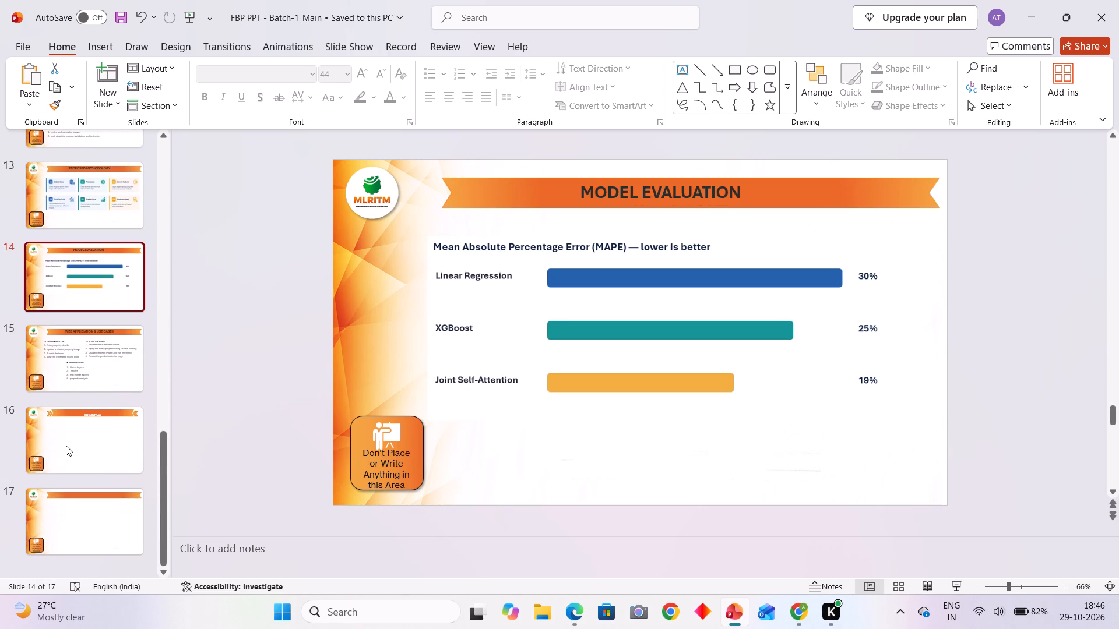
click(81, 418)
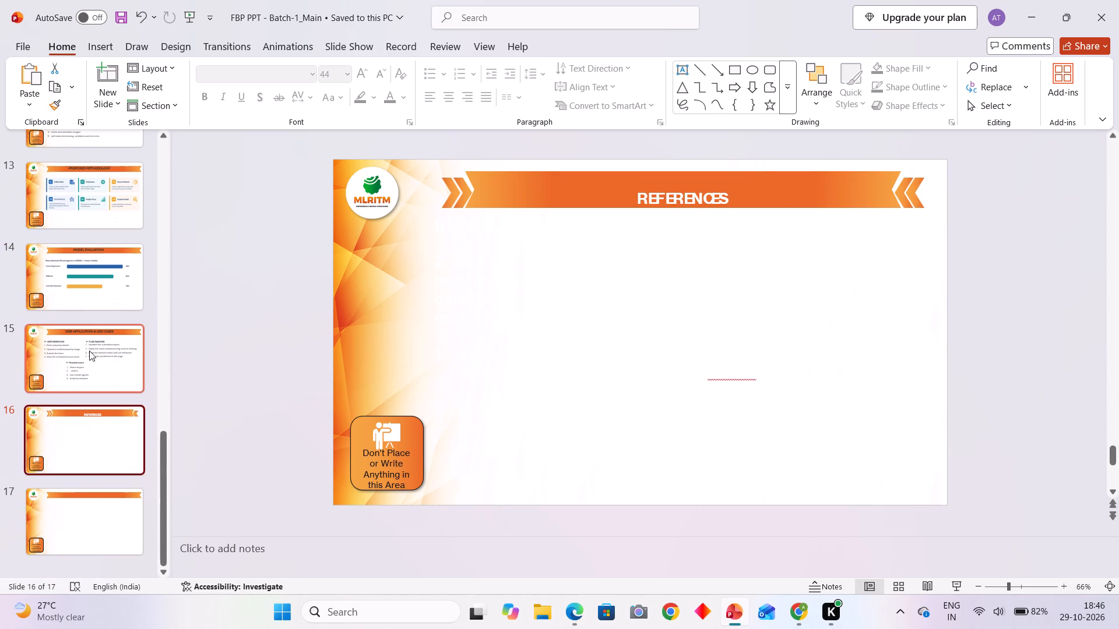
scroll(92, 318, up, 10)
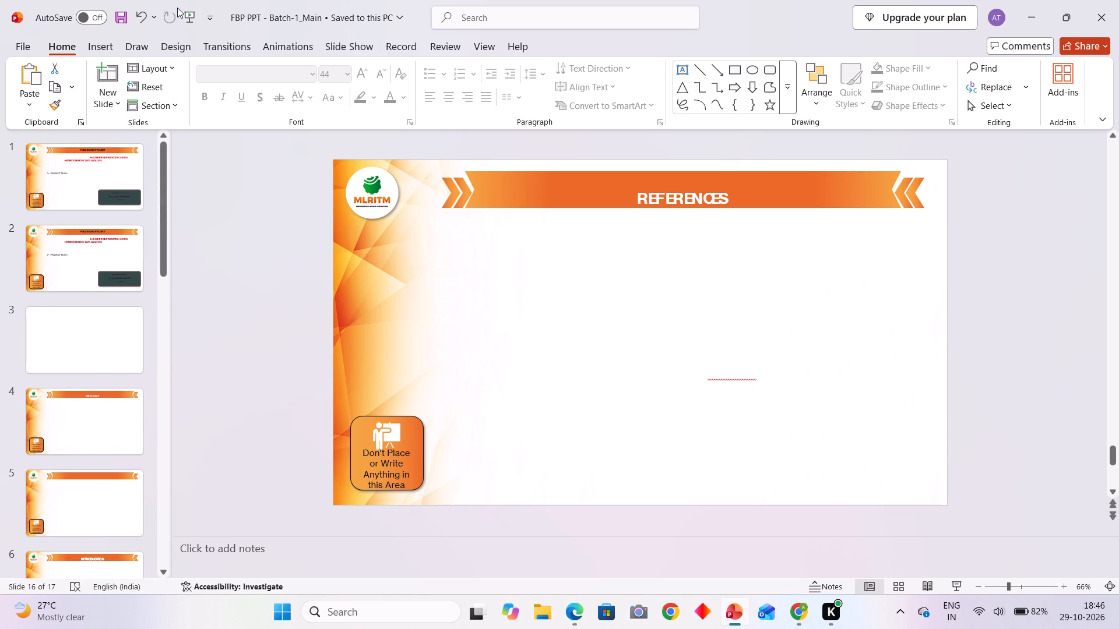
Apply the plain white theme with the blue, orange and green palette to the whole presentation.
click(173, 52)
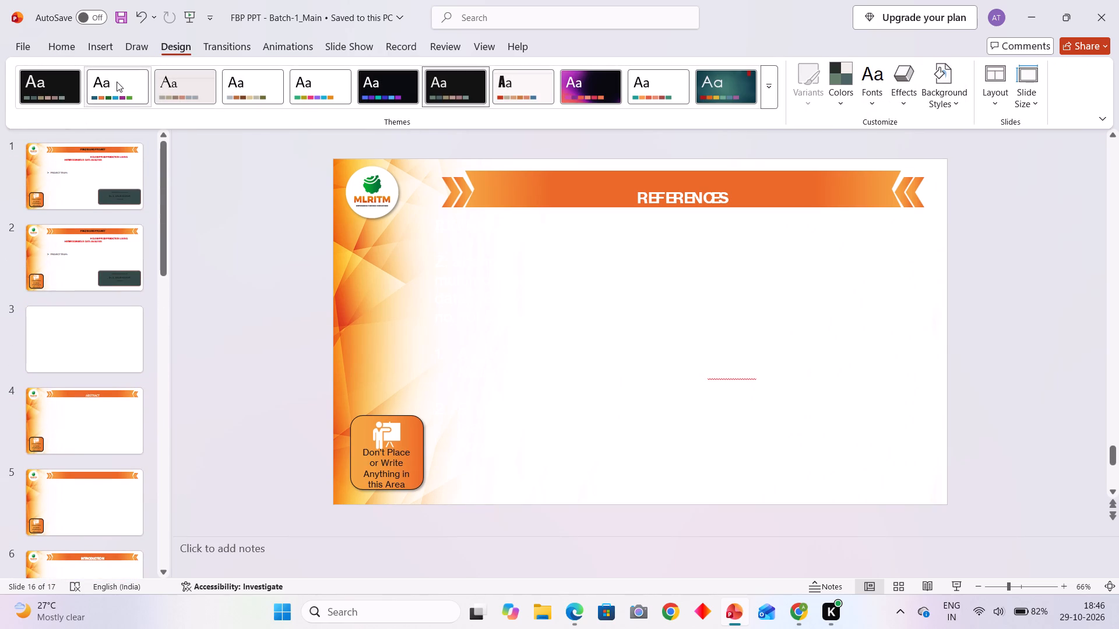
click(117, 82)
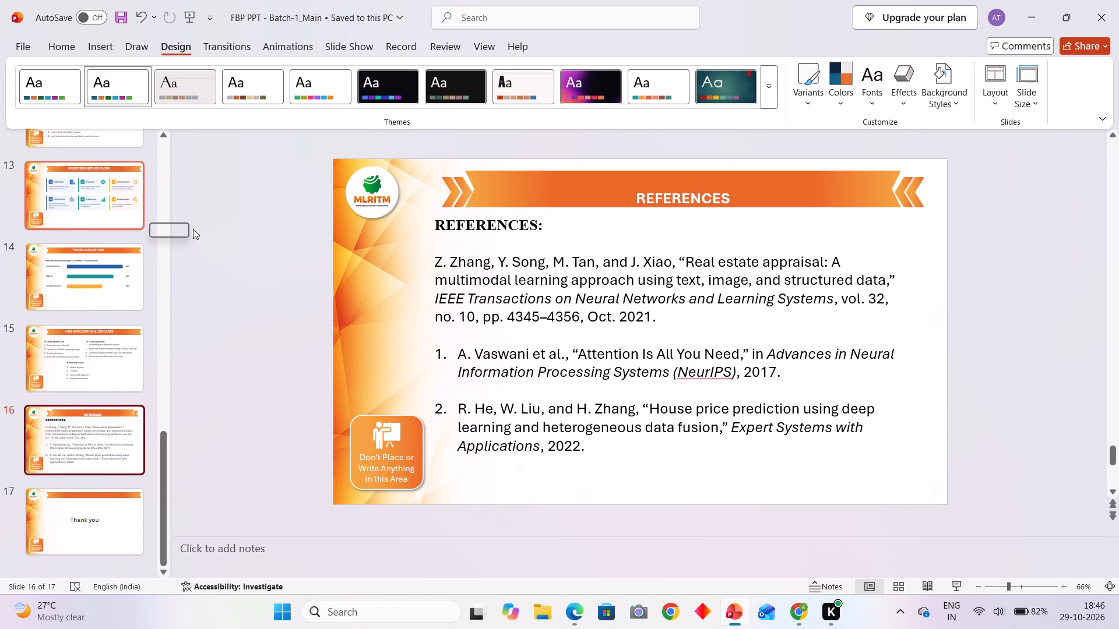
click(264, 229)
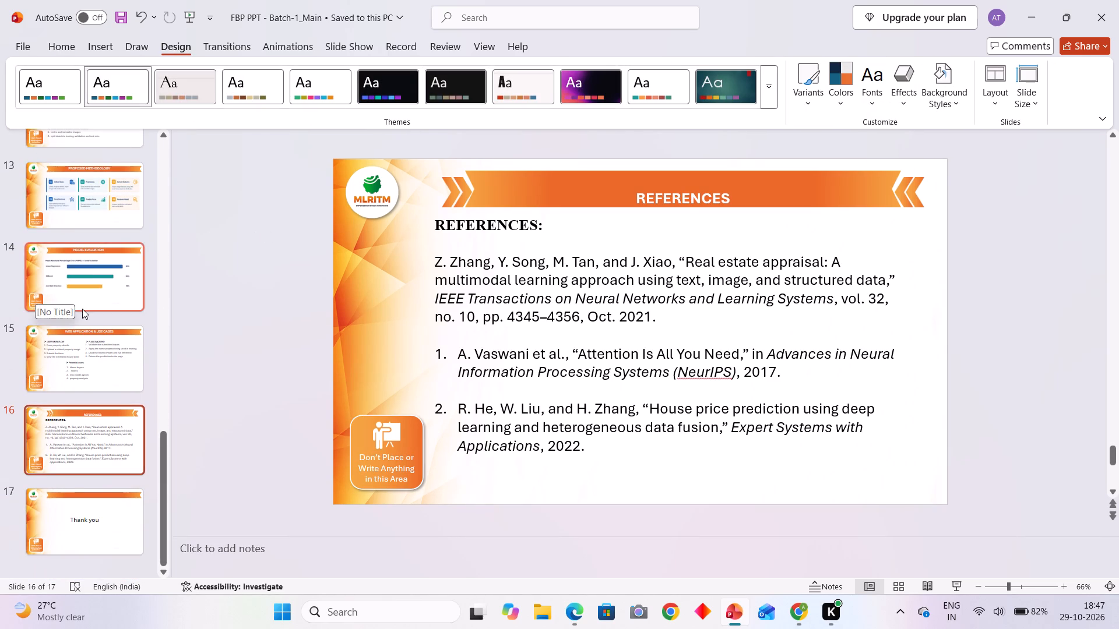
Apply the Shape transition to the References slide.
scroll(82, 309, up, 6)
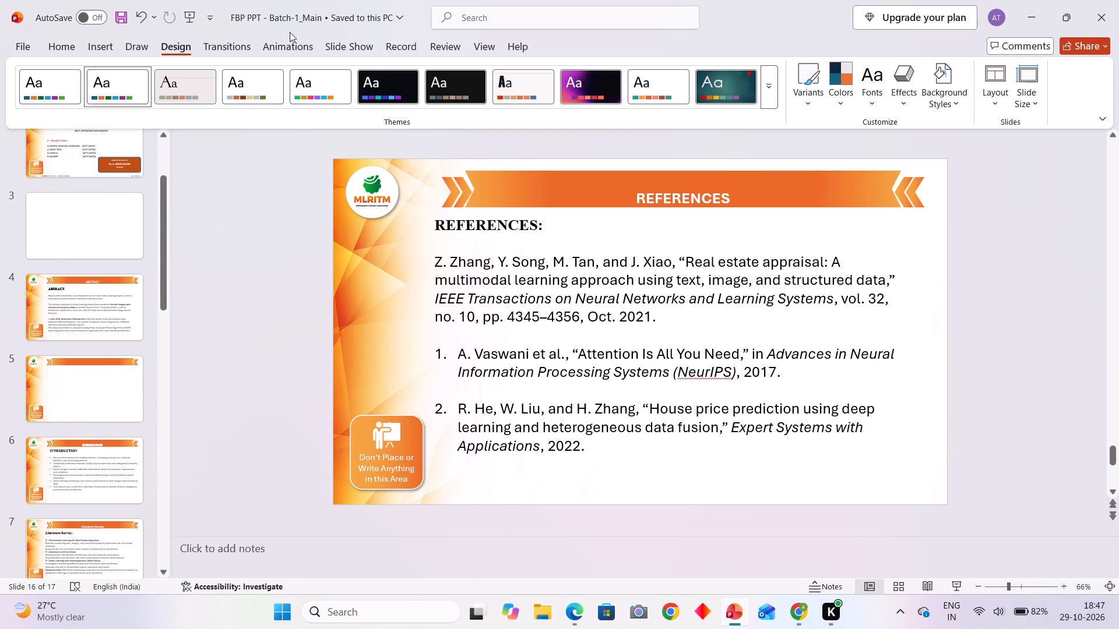
click(247, 40)
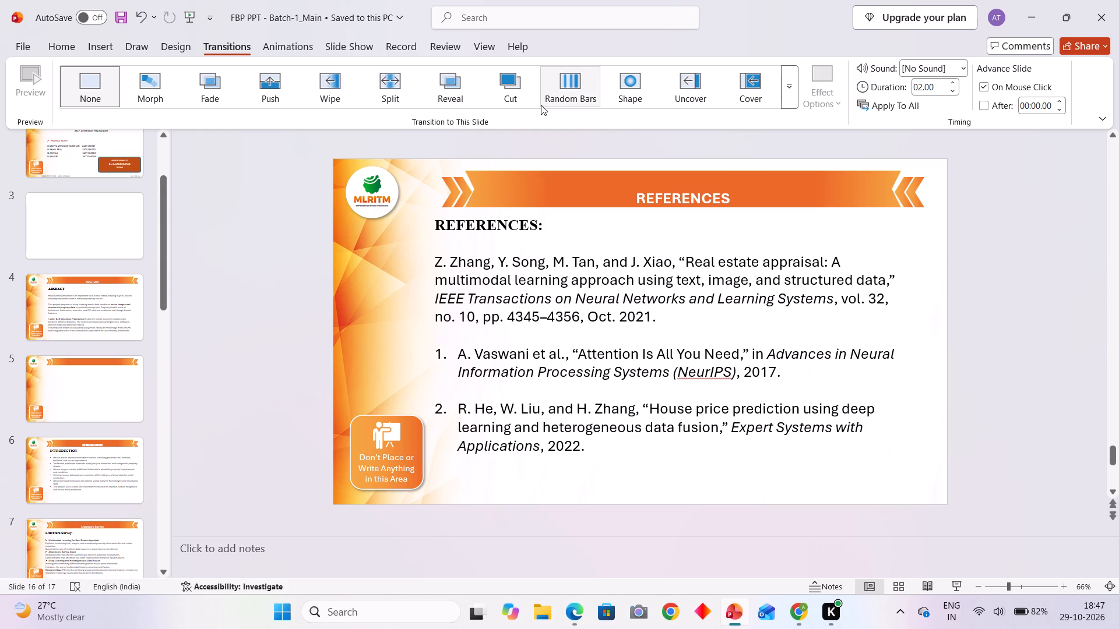
click(637, 101)
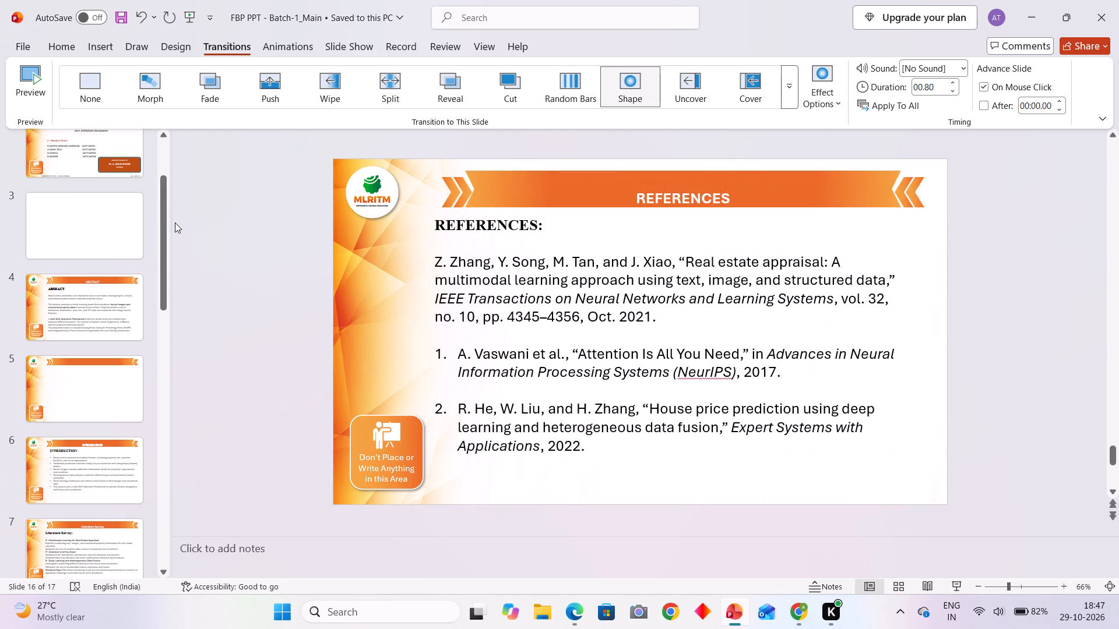
Apply the Shape transition to the Abstract slide.
scroll(64, 235, up, 3)
click(85, 176)
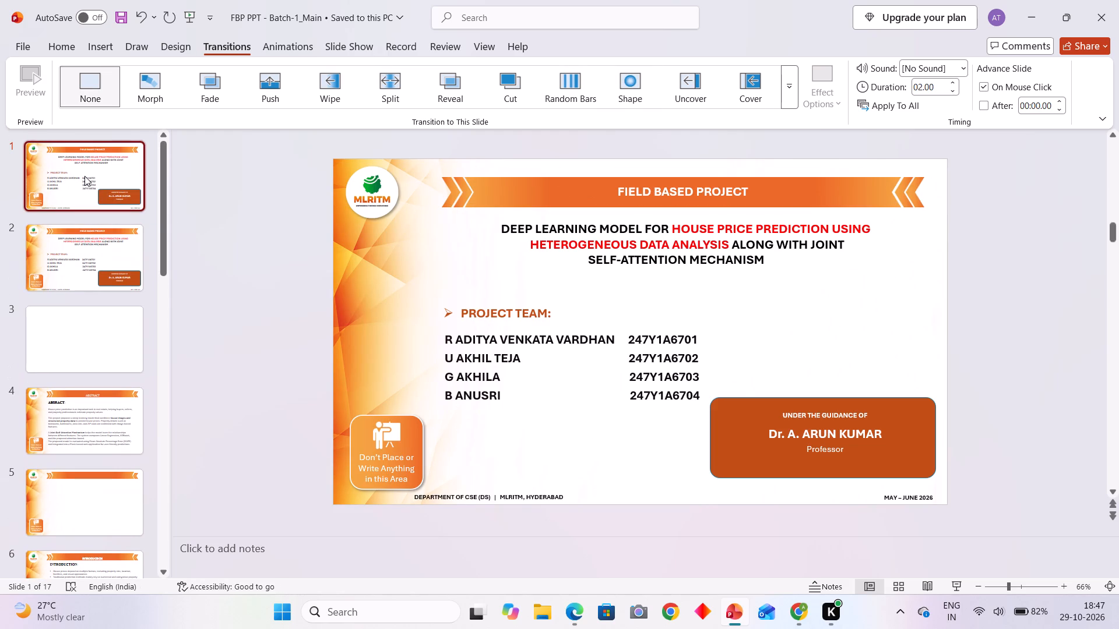
click(77, 233)
click(77, 233)
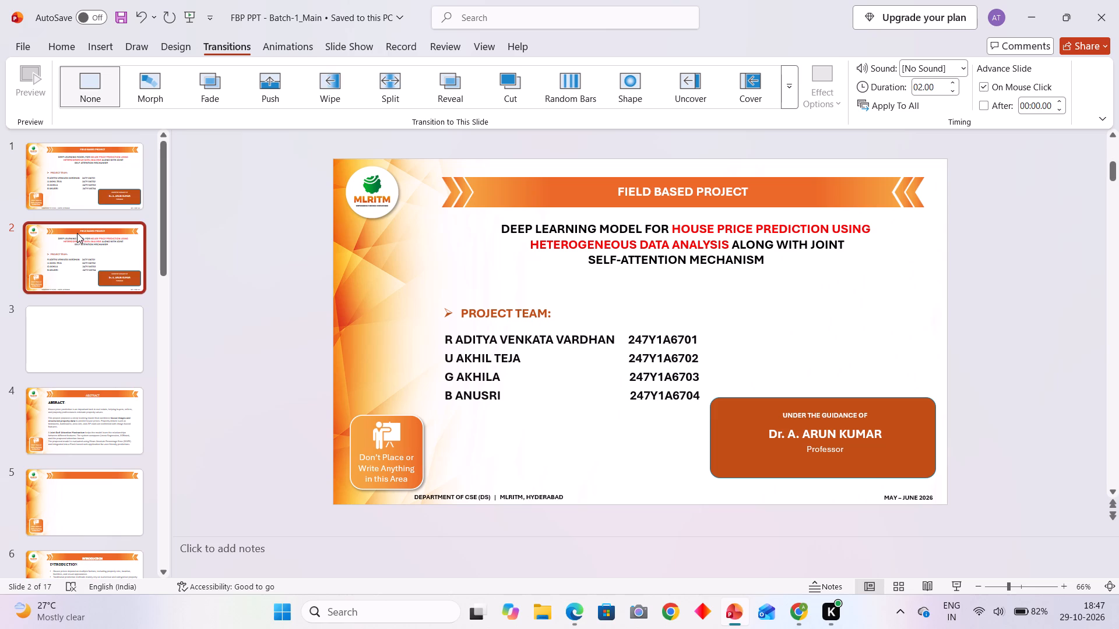
click(89, 403)
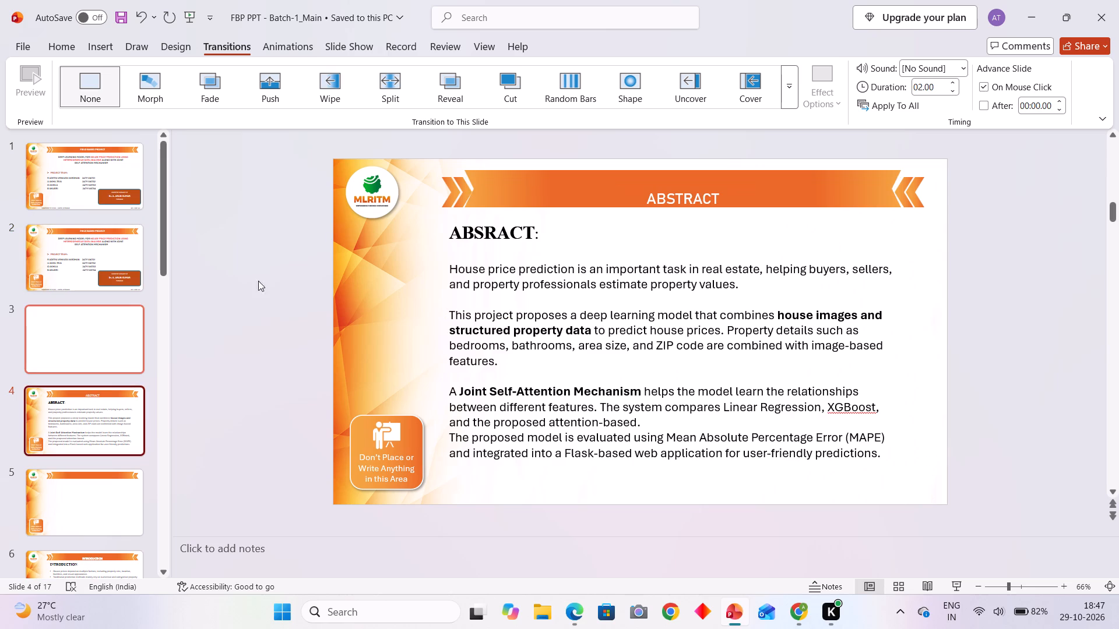
click(620, 82)
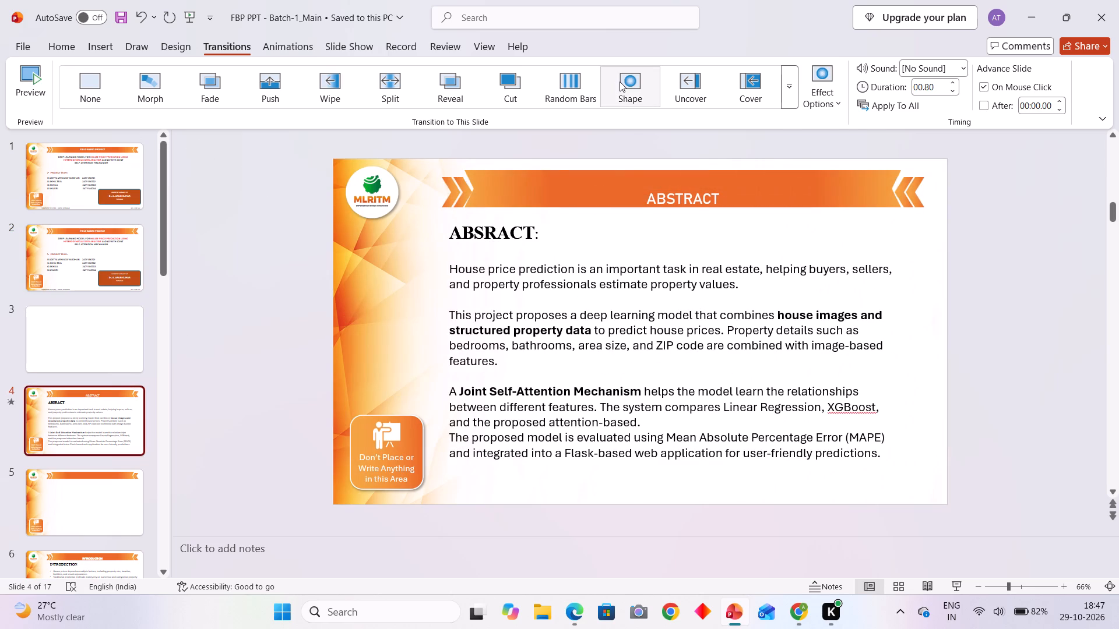
click(620, 82)
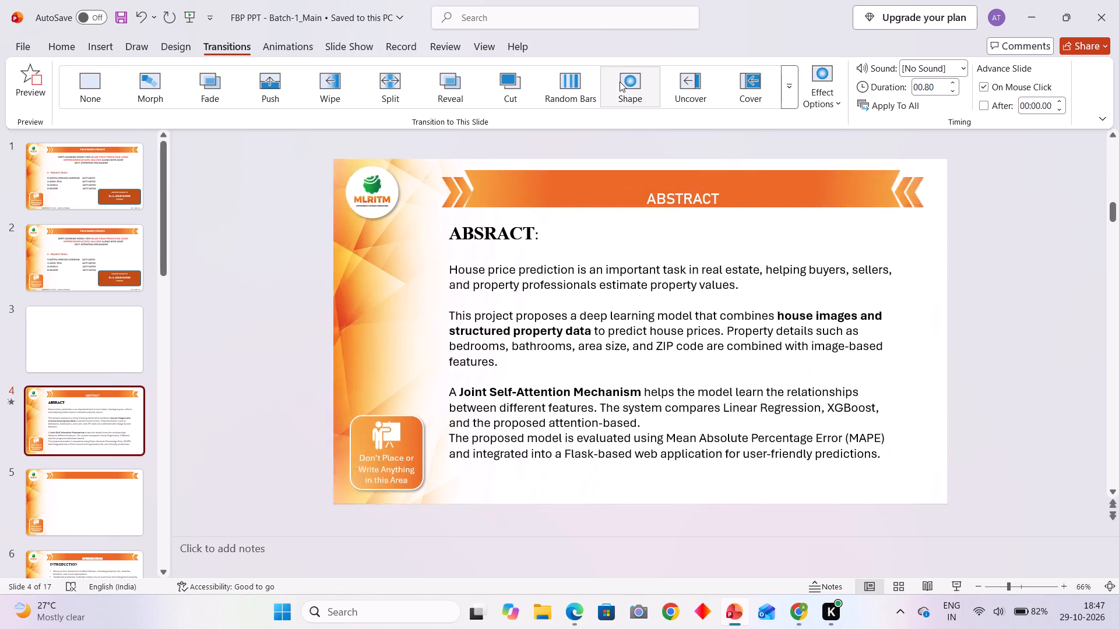
Review the slides from the Literature Survey back to the title slide, checking their contents and transition settings.
click(124, 260)
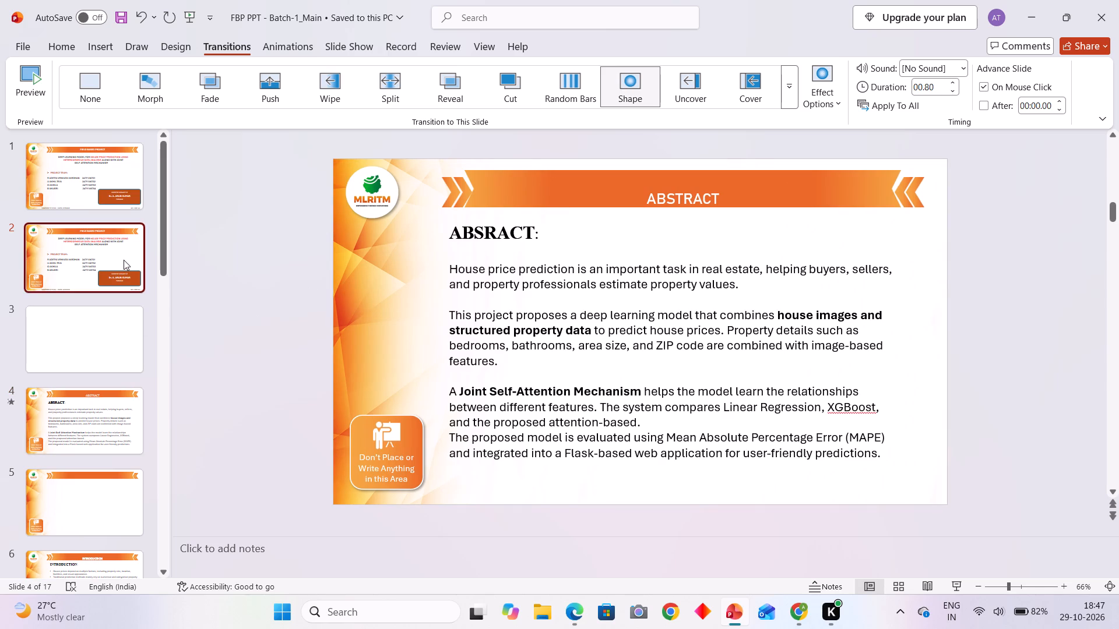
click(106, 190)
click(106, 190)
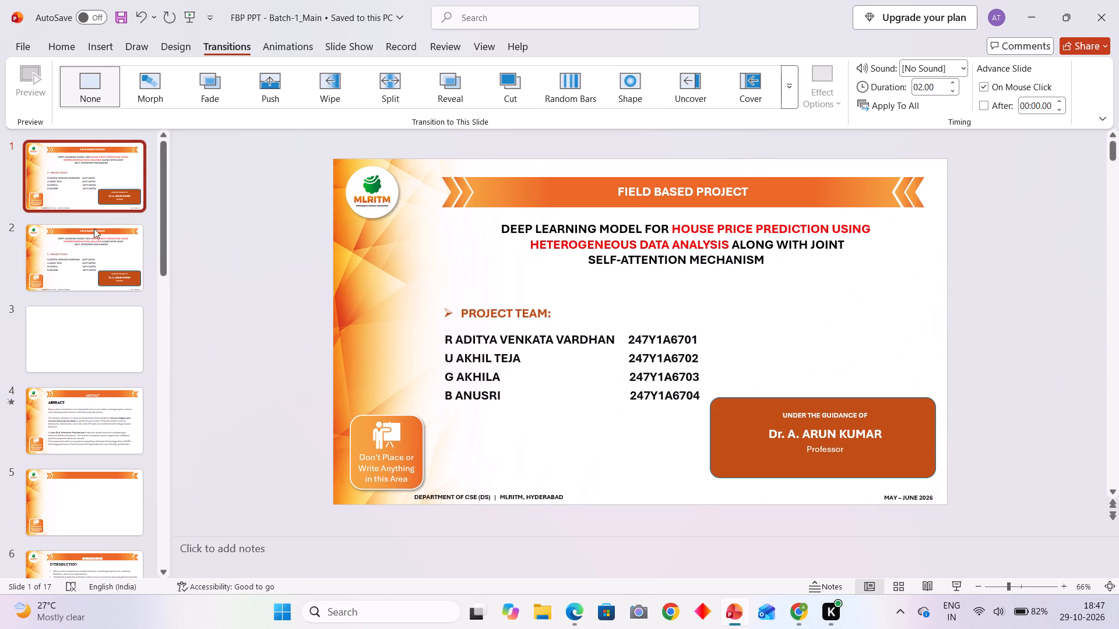
click(54, 445)
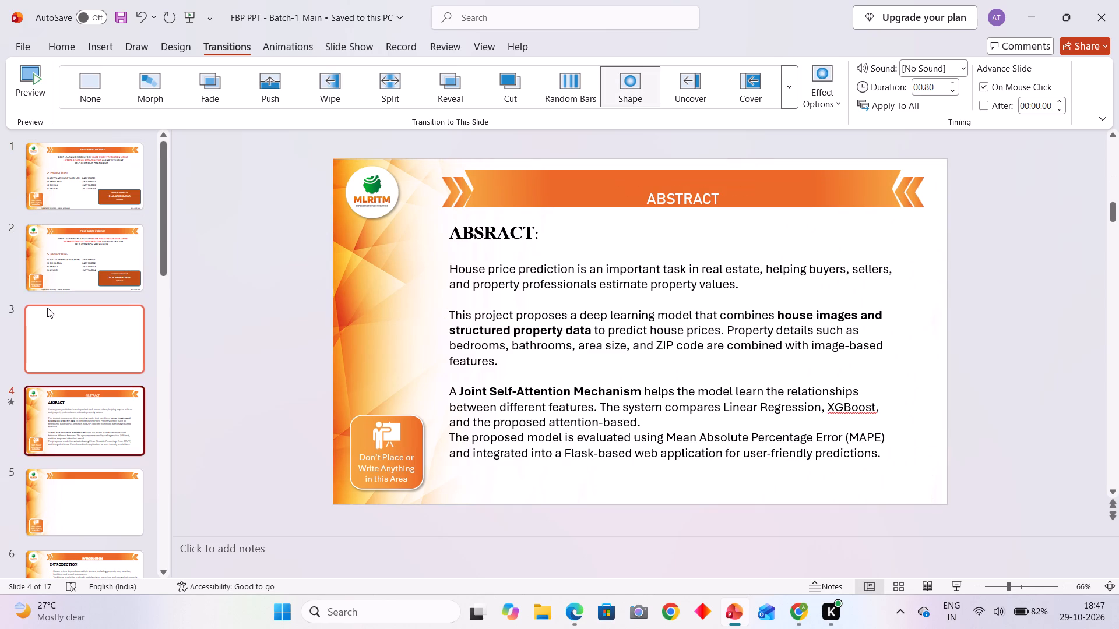
scroll(59, 367, down, 3)
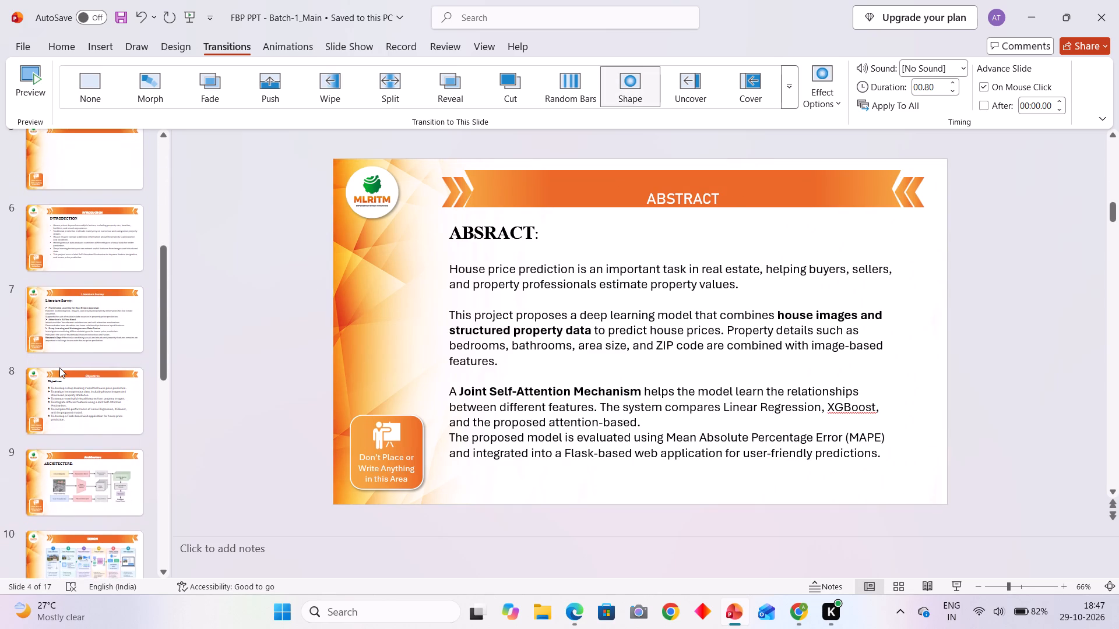
click(59, 367)
click(79, 337)
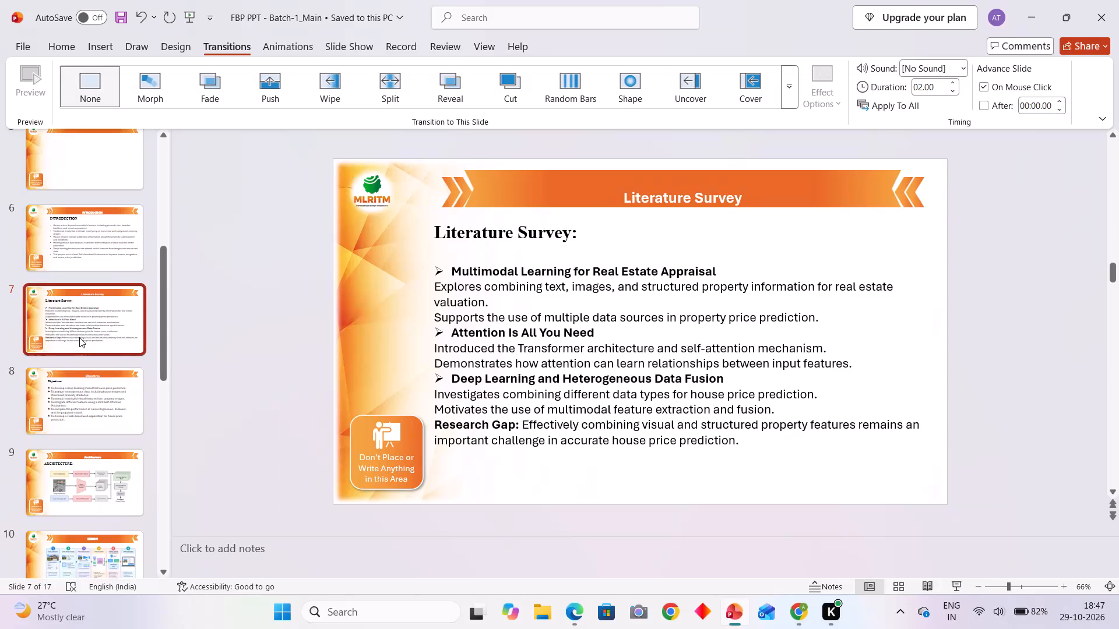
key(Up)
key(Up)
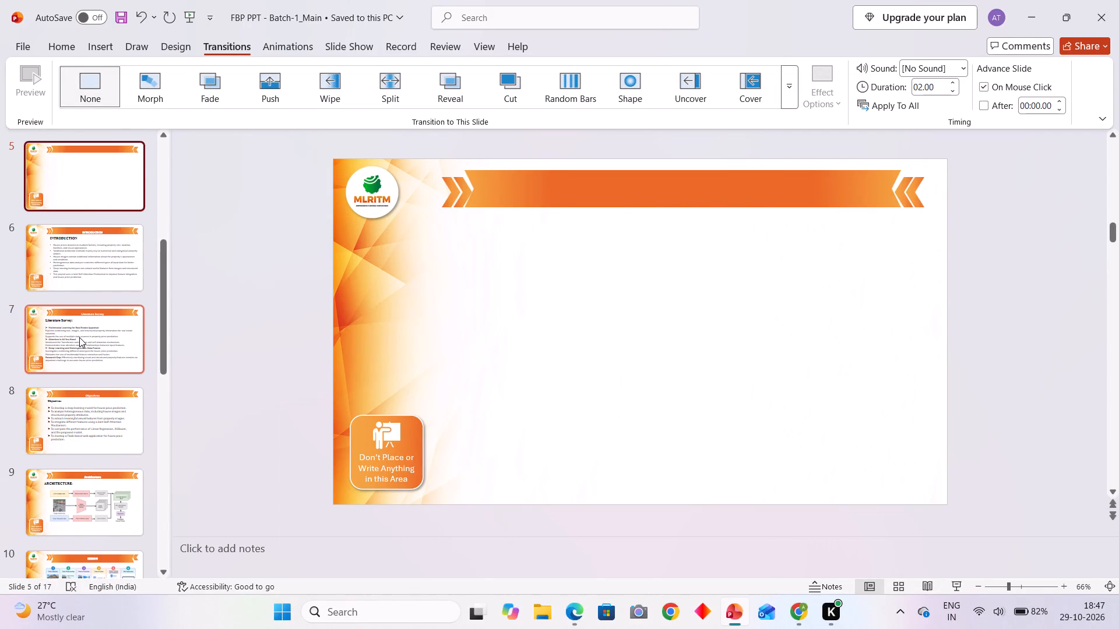
key(Up)
key(Up)
key(Up)
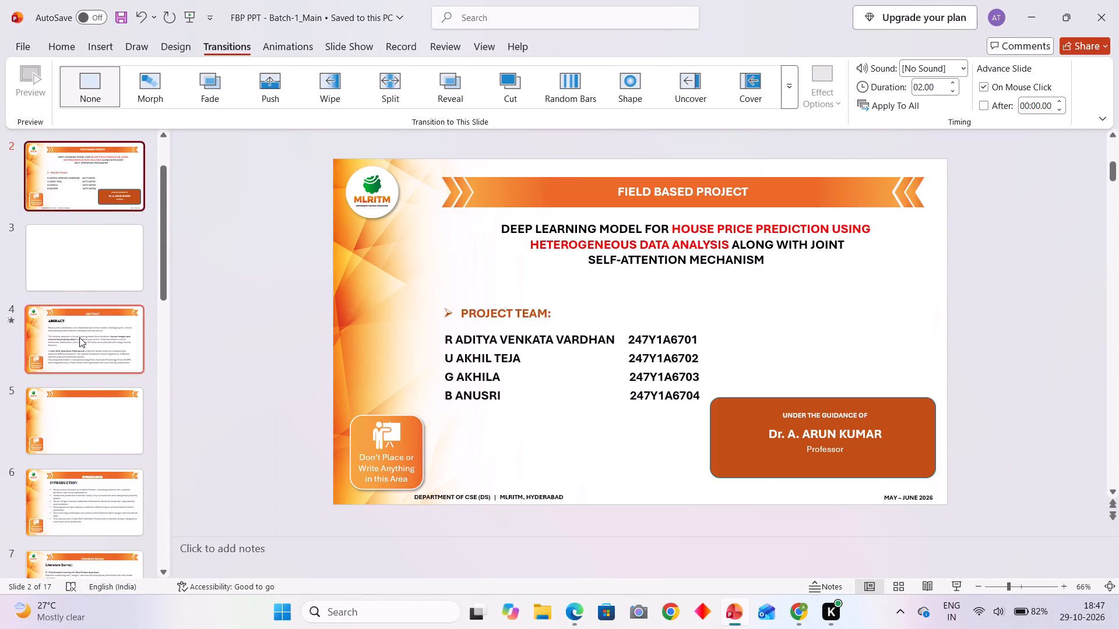
key(Up)
key(Up)
key(Up)
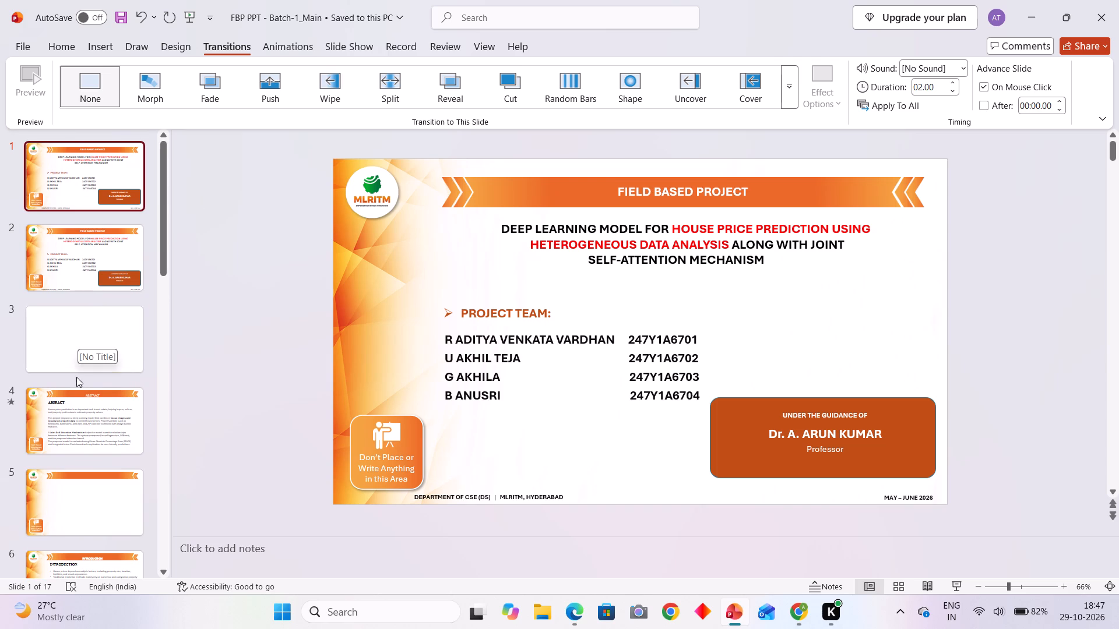
Replay the Shape transition on the Abstract slide.
click(71, 414)
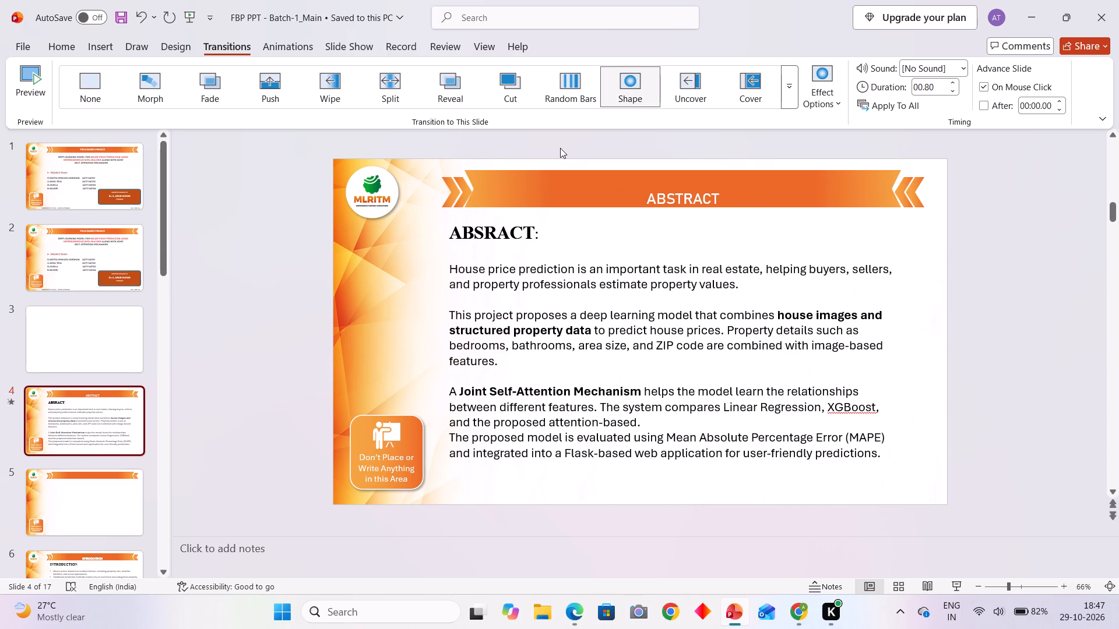
click(641, 69)
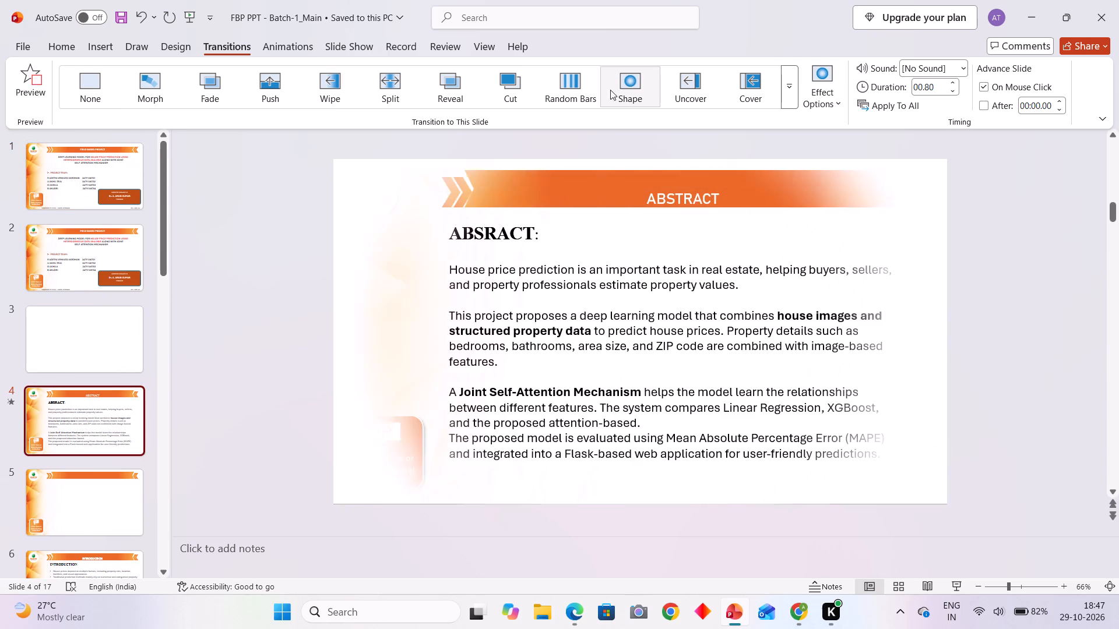
drag(599, 98, 607, 95)
double_click(607, 95)
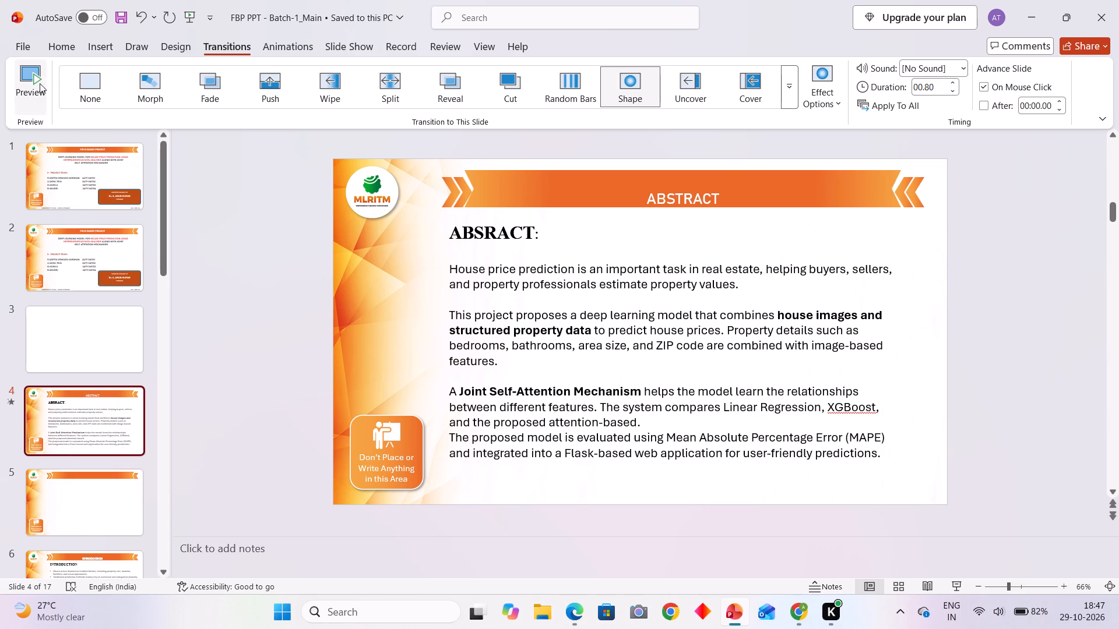
Look through slides 2 to 5, from the repeated title slide to the empty slide after the Abstract.
click(54, 38)
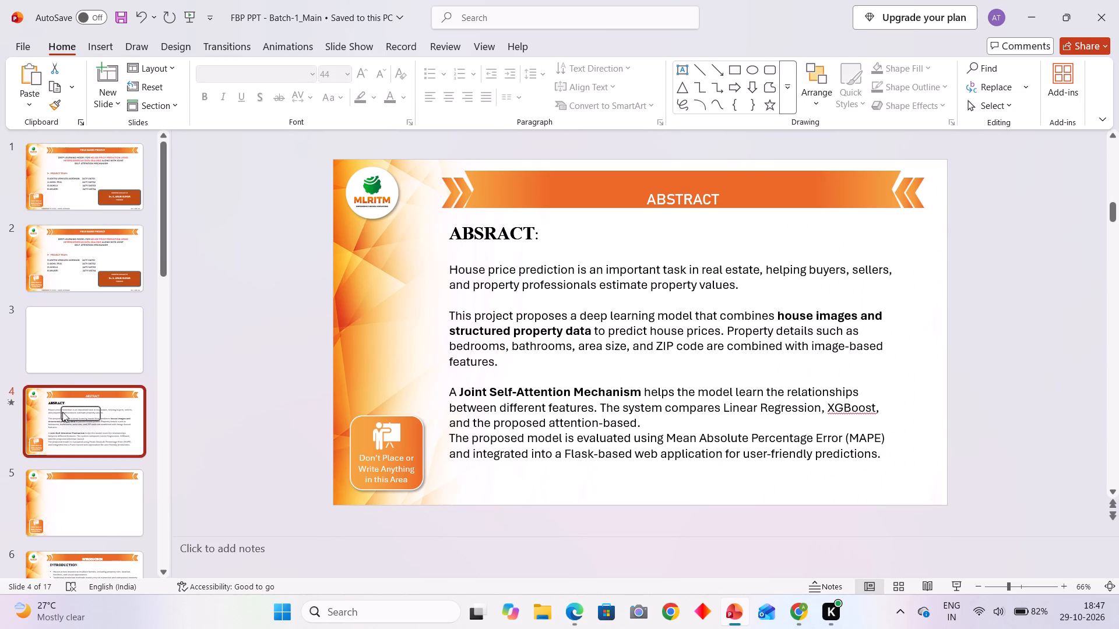
drag(61, 499, 78, 443)
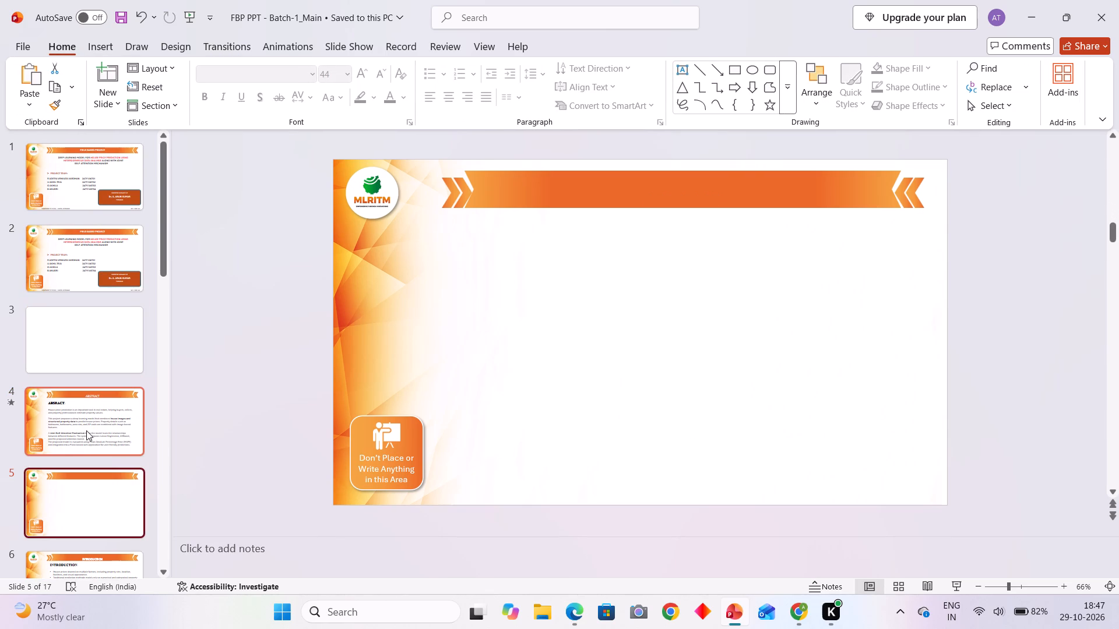
click(86, 430)
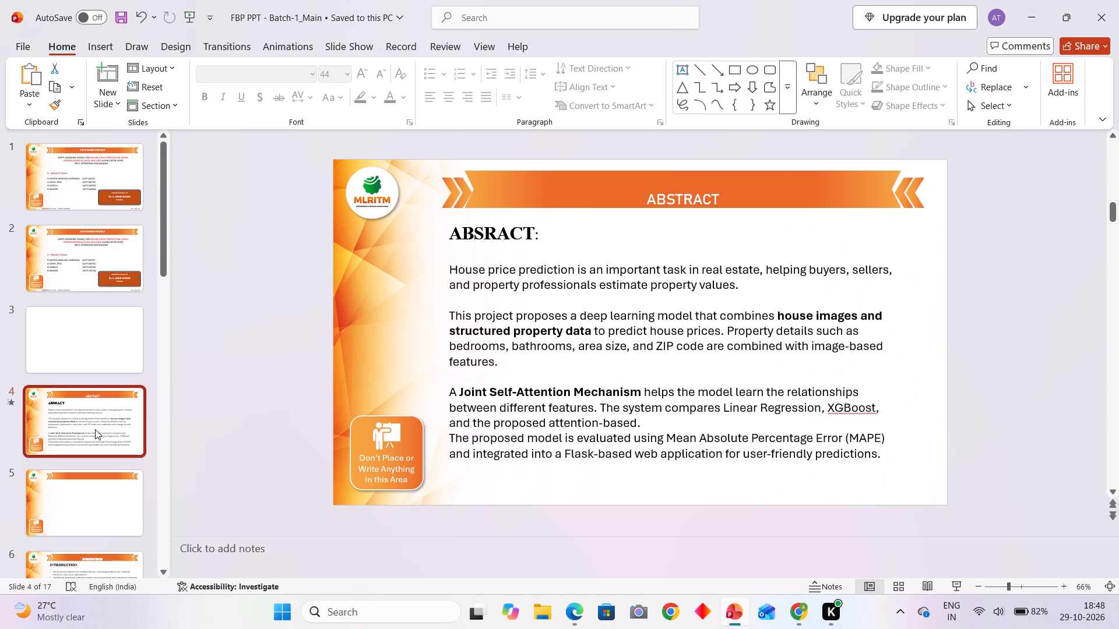
key(Up)
key(Down)
key(Down)
key(Up)
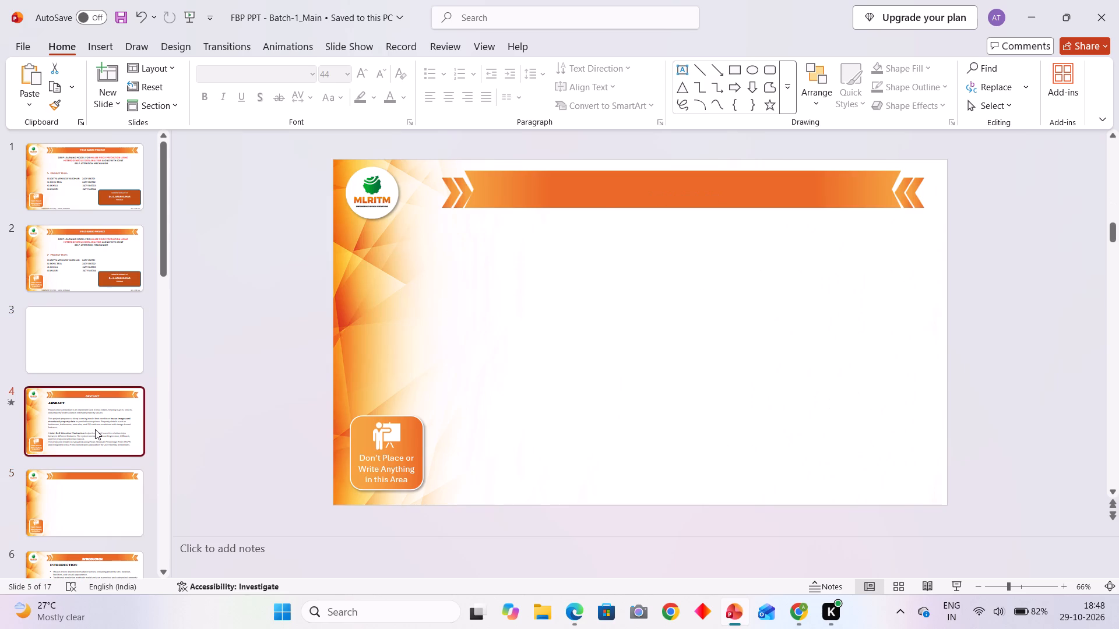
key(Up)
key(Up)
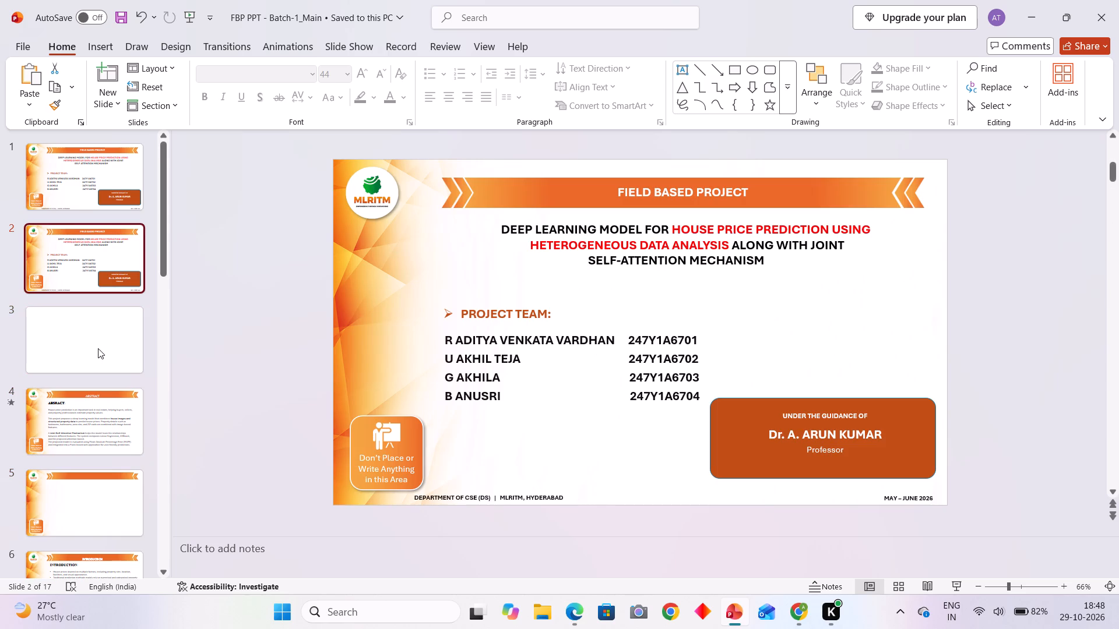
scroll(98, 348, down, 6)
scroll(98, 348, up, 1)
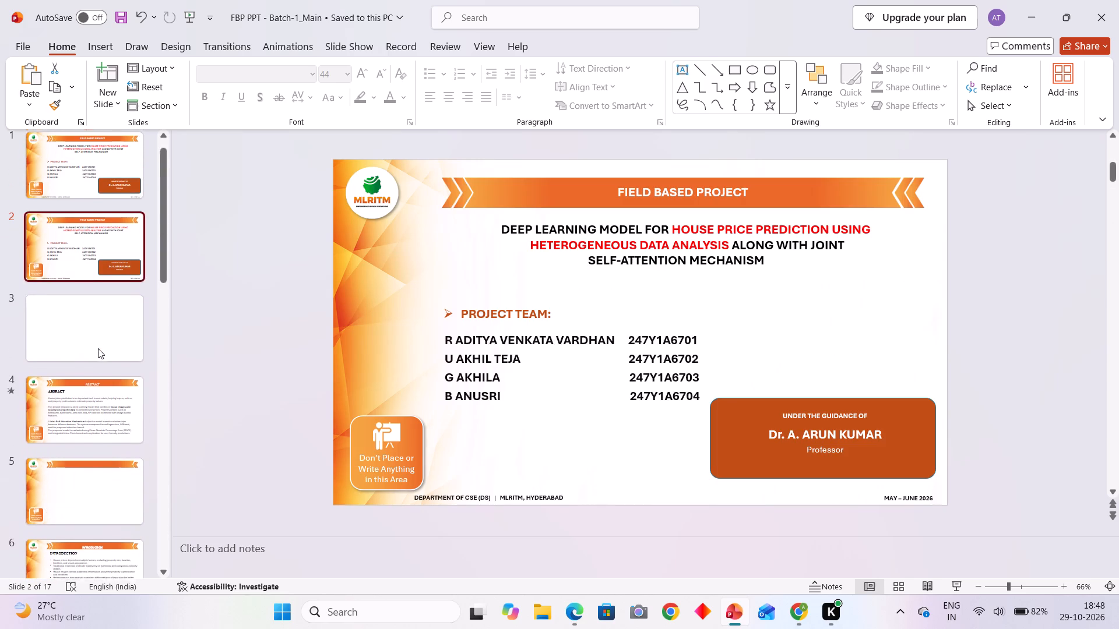
scroll(98, 348, up, 2)
Place the cursor in the blank third slide's title placeholder and check the available slide layouts and fonts.
click(104, 314)
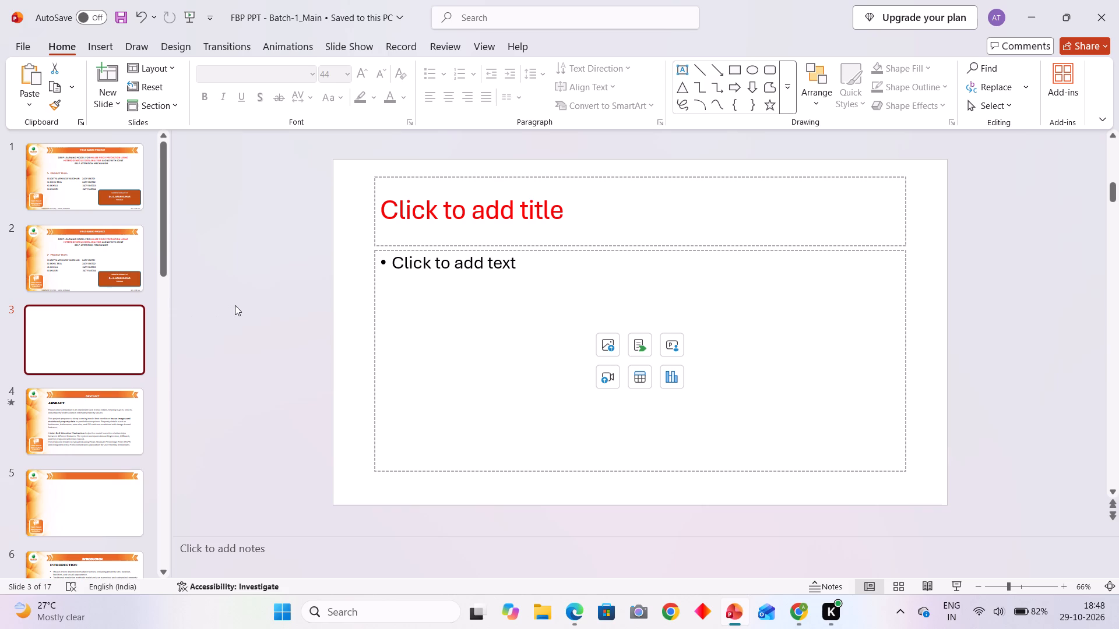
click(572, 207)
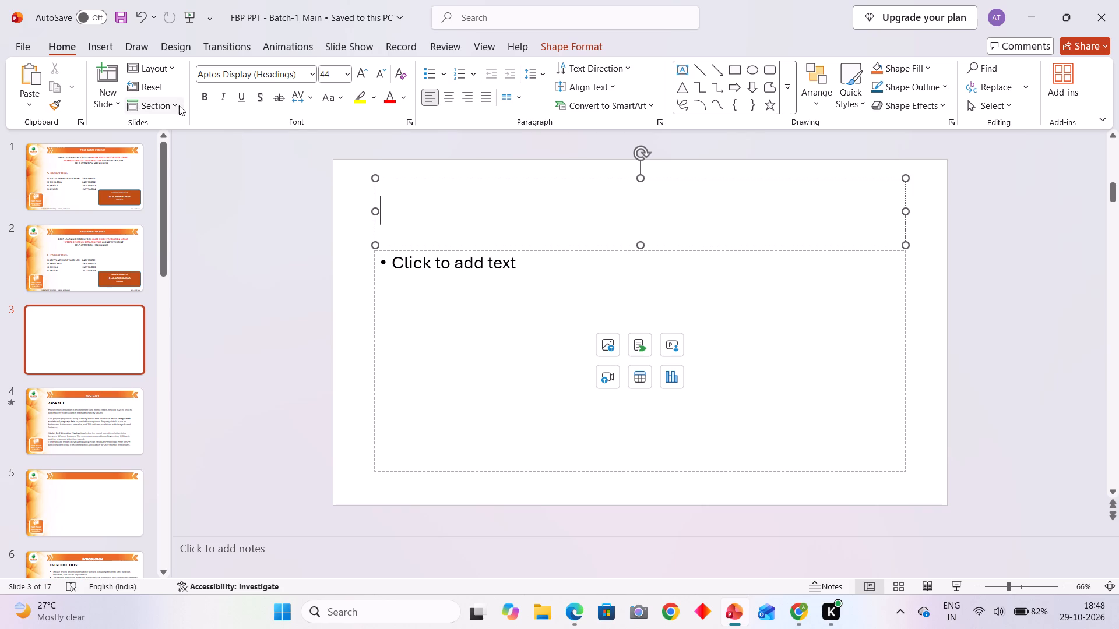
click(172, 70)
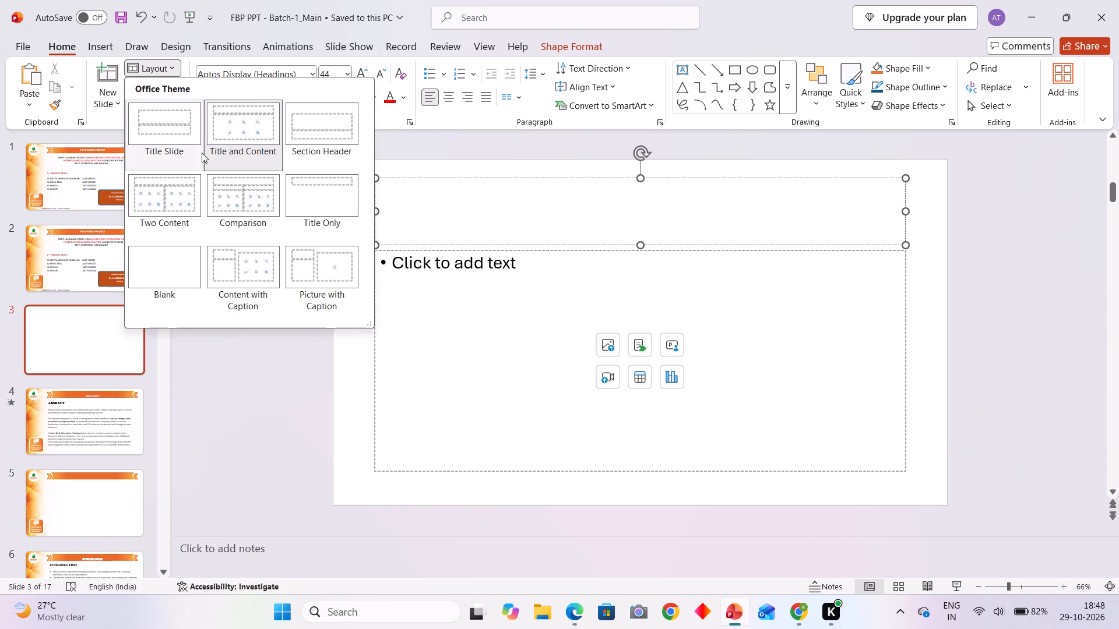
click(226, 391)
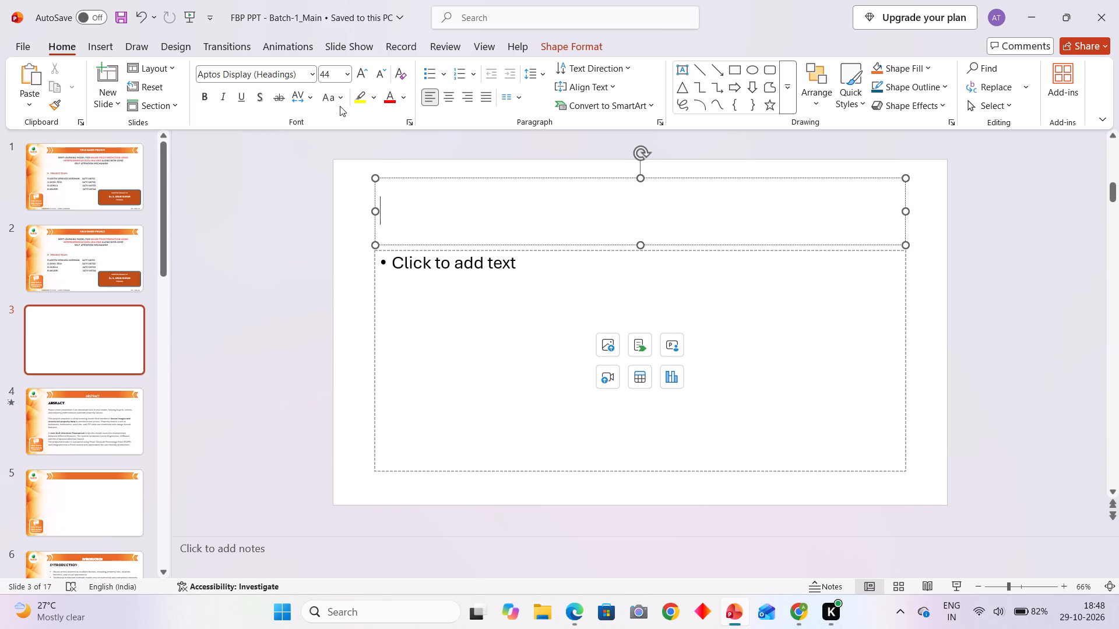
click(309, 76)
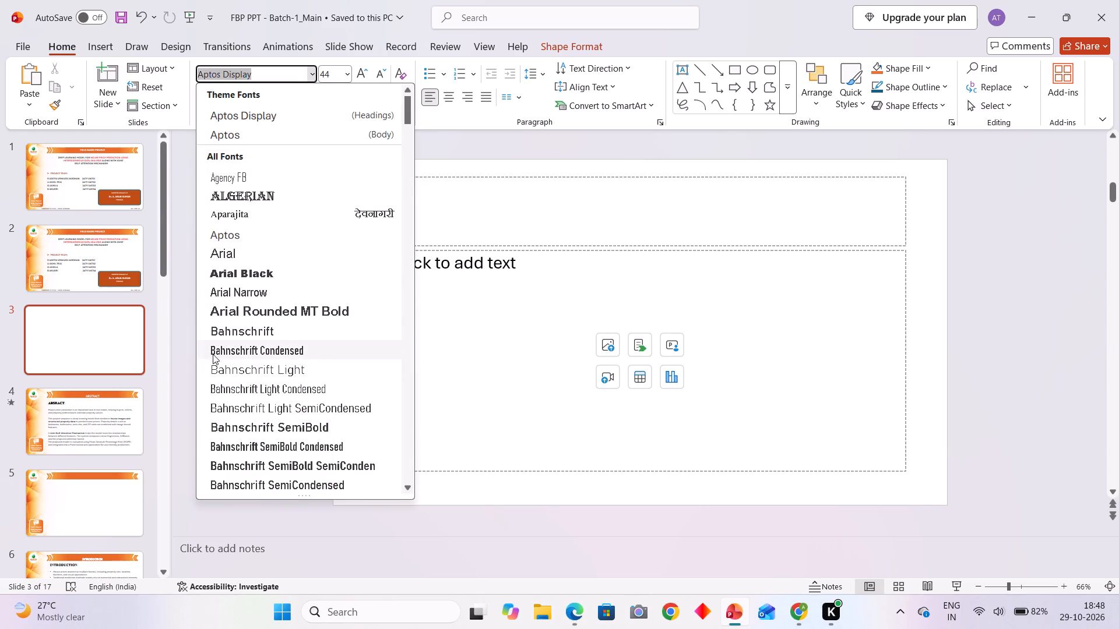
click(191, 261)
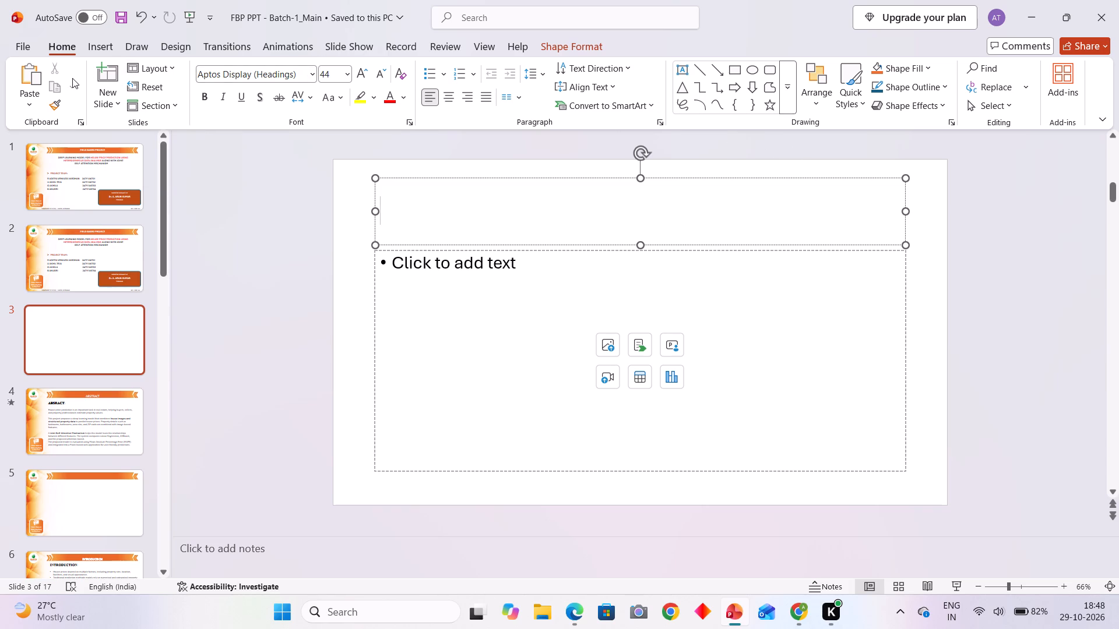
Browse the chart types available for the third slide, including Stock, Box & Whisker, Funnel, Column and Bar, without inserting one.
click(102, 54)
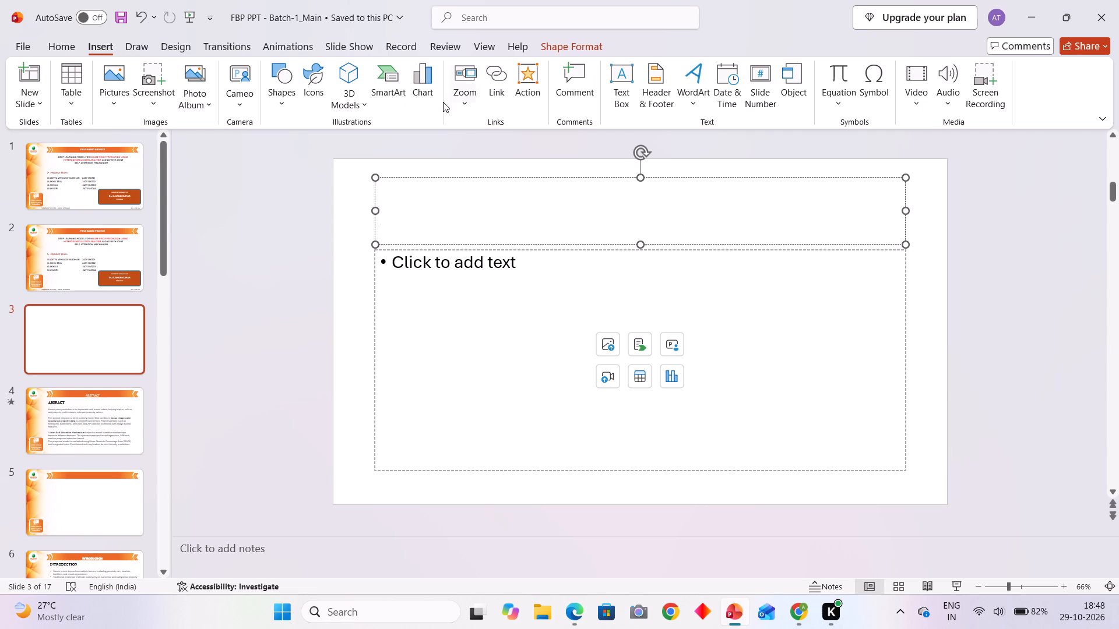
click(424, 92)
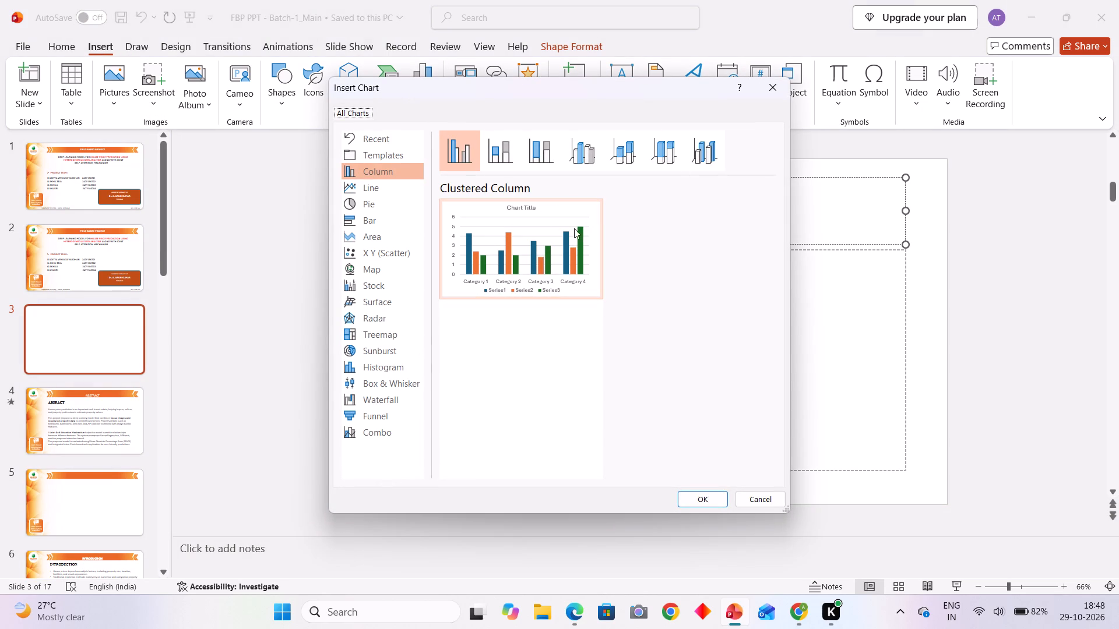
click(371, 345)
drag(377, 318, 381, 308)
drag(381, 308, 394, 274)
click(394, 274)
click(390, 284)
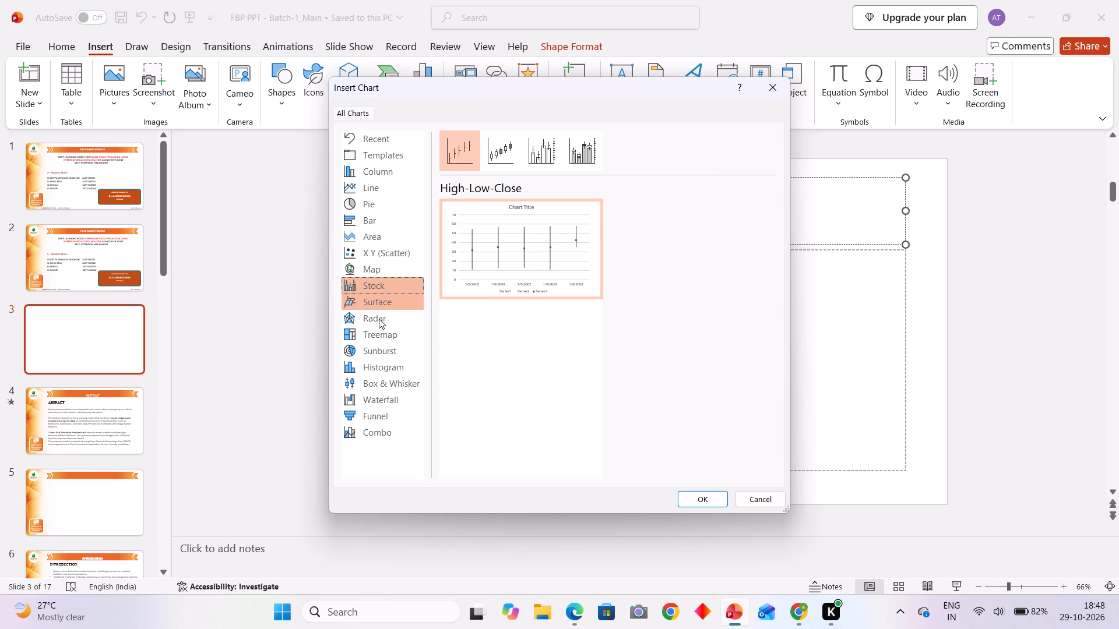
click(382, 363)
click(383, 389)
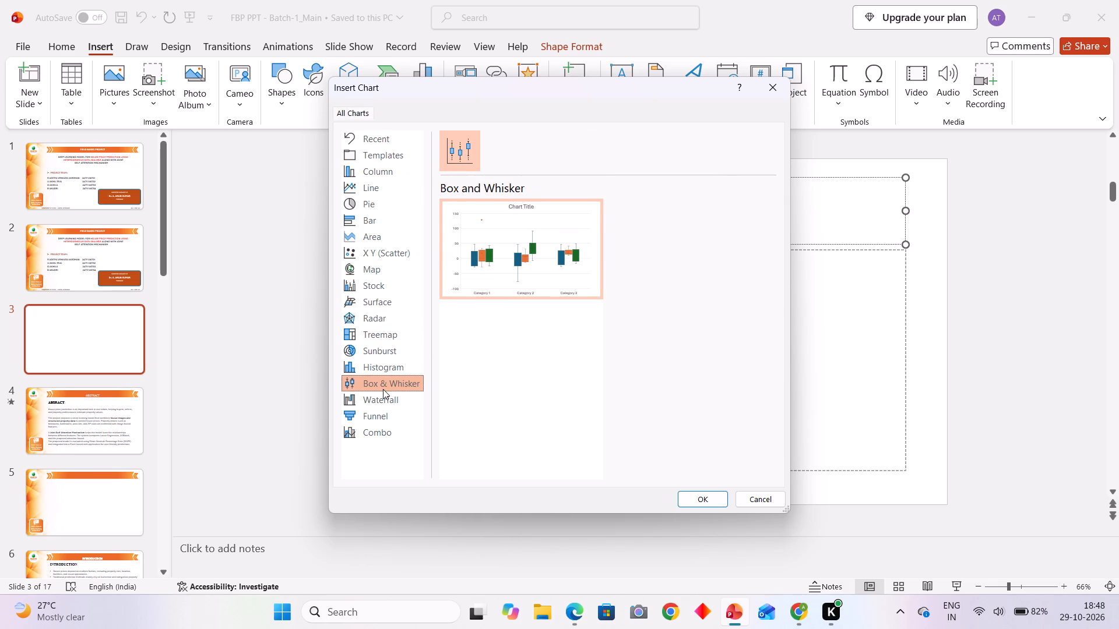
click(383, 410)
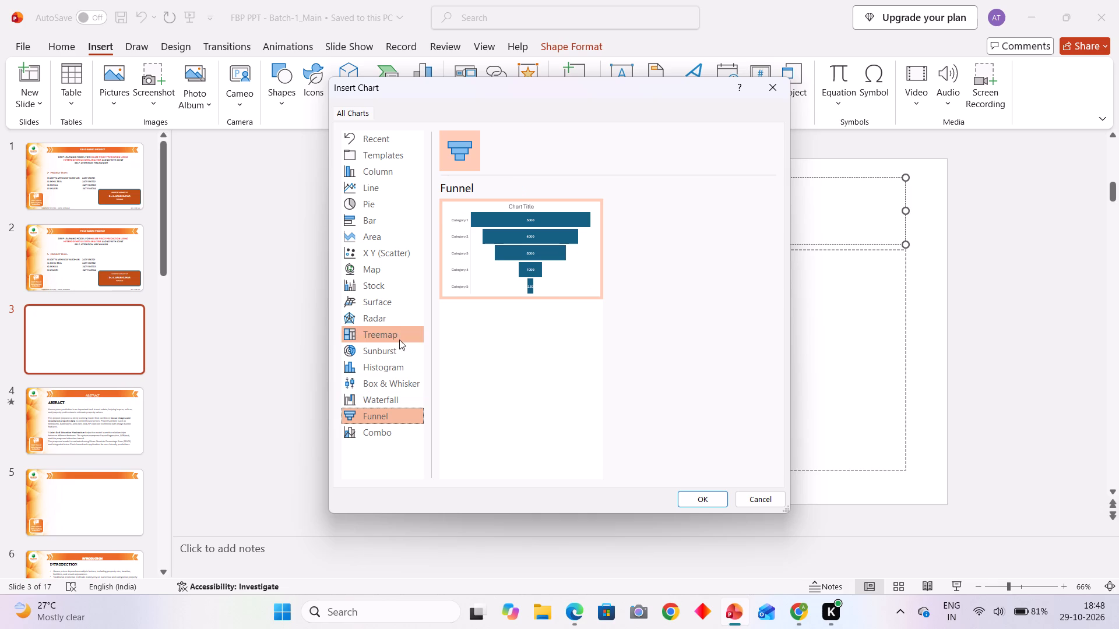
click(416, 176)
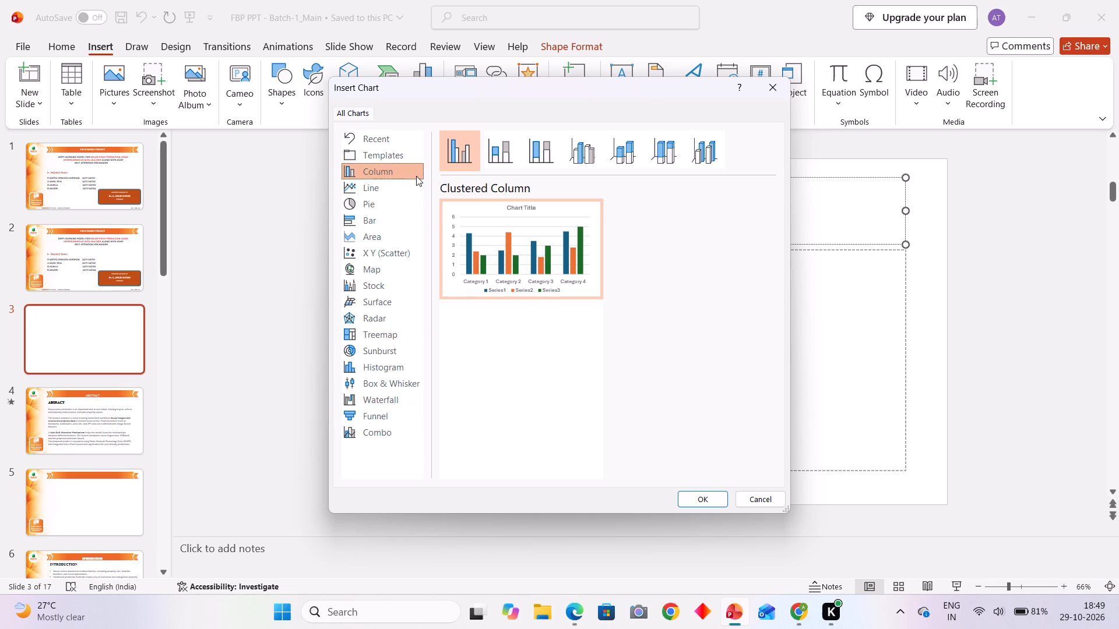
drag(416, 162, 414, 146)
drag(412, 138, 390, 246)
click(390, 246)
click(388, 216)
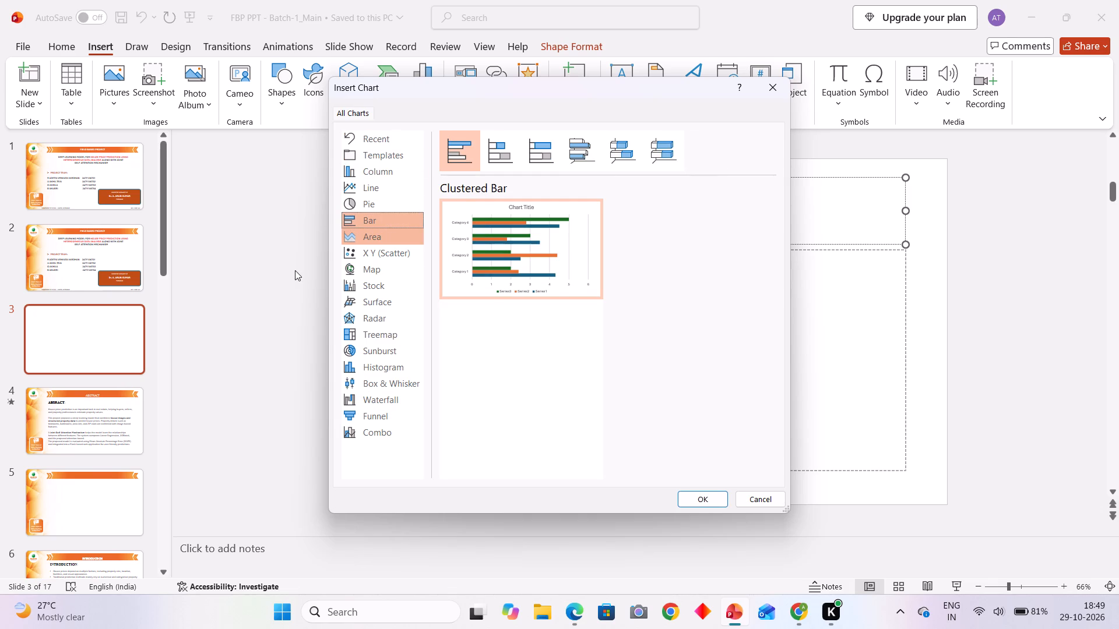
click(360, 424)
click(372, 411)
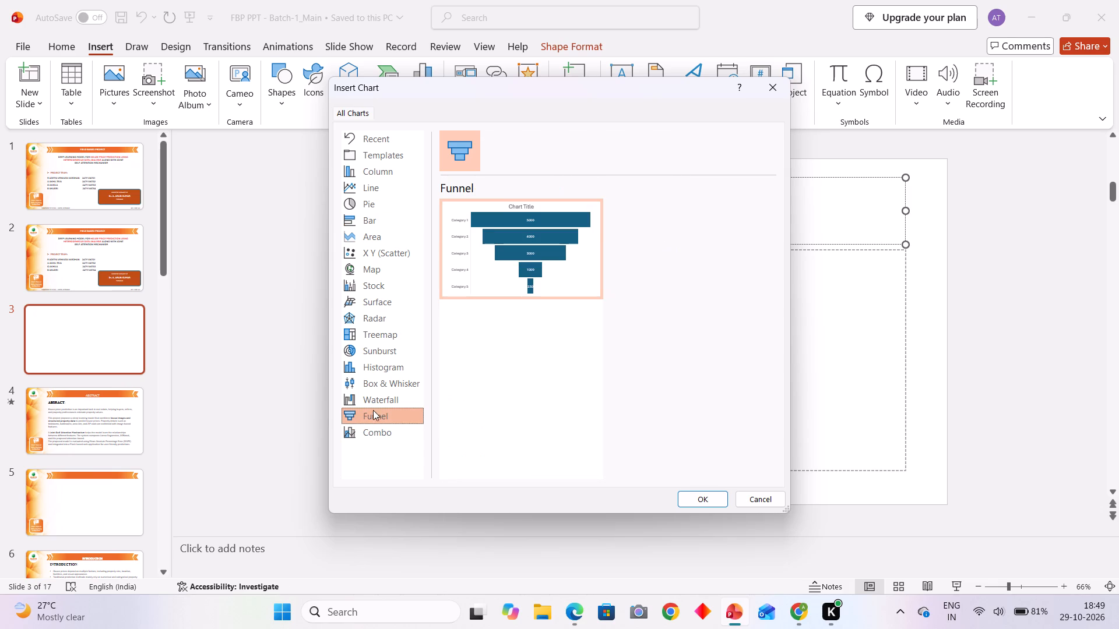
drag(380, 402, 387, 391)
click(389, 387)
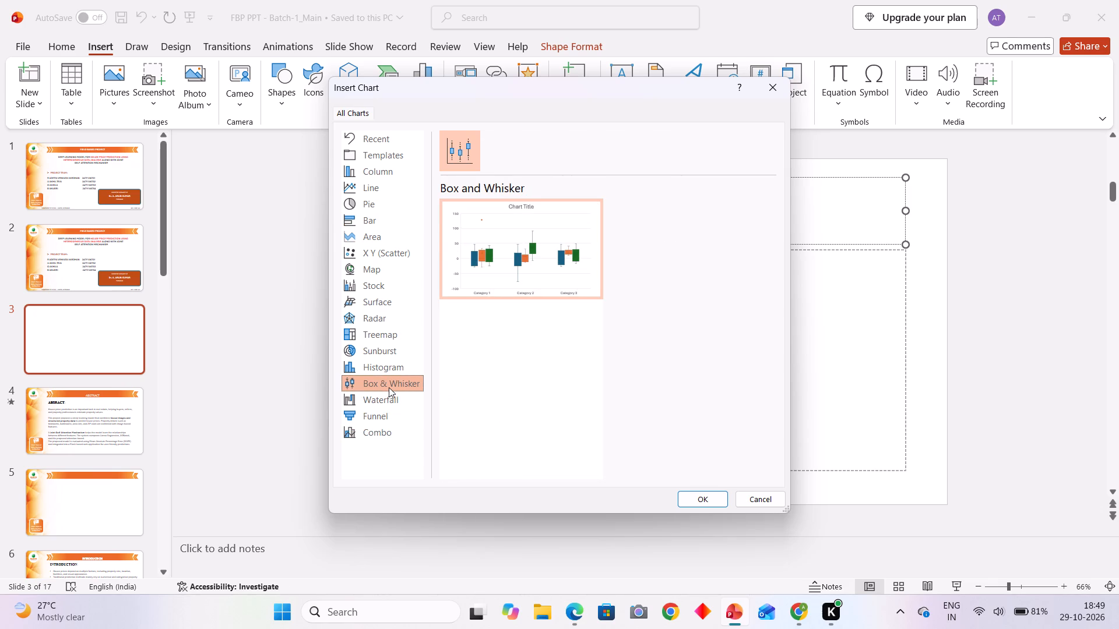
ctrl+scroll(387, 306, down, 1)
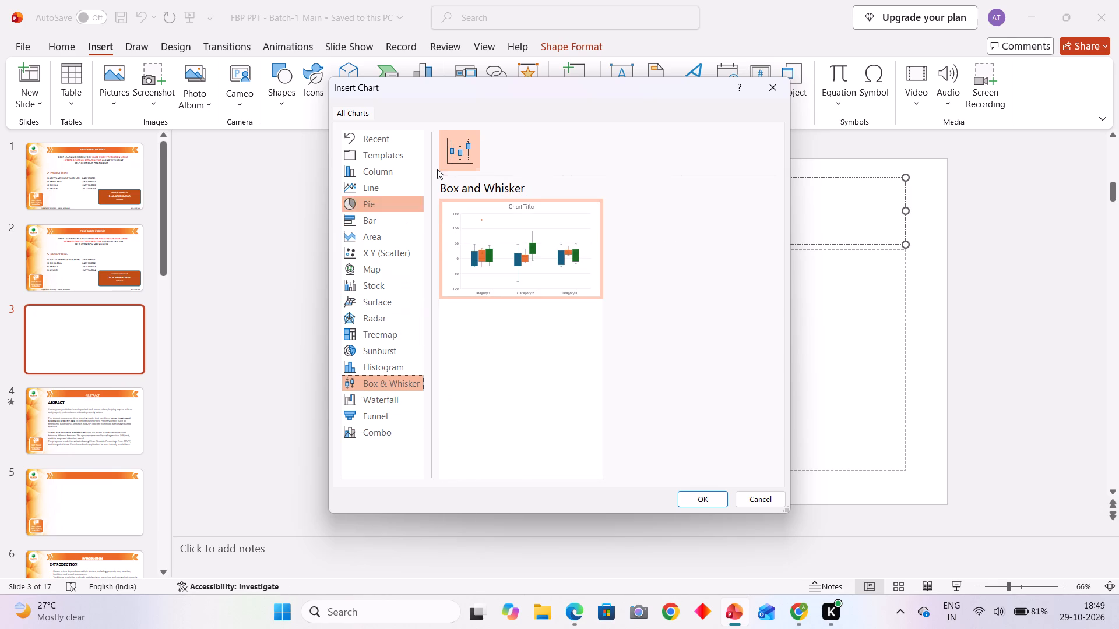
click(781, 85)
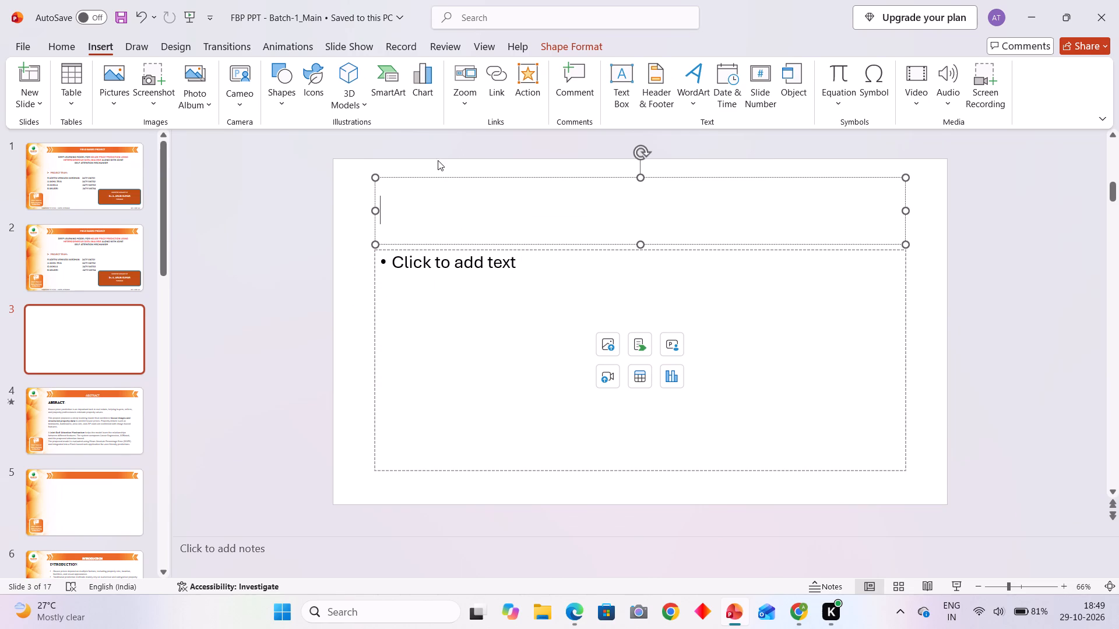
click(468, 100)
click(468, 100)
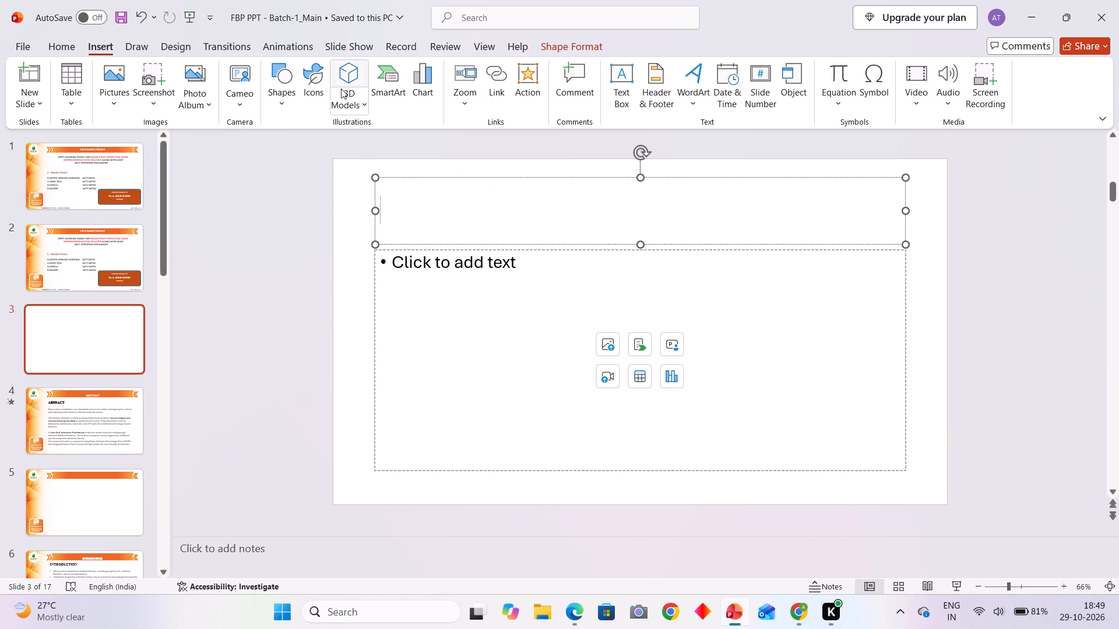
Insert the animated heart cross-section from the All Animated Models category of the online 3D models on the third slide.
click(337, 86)
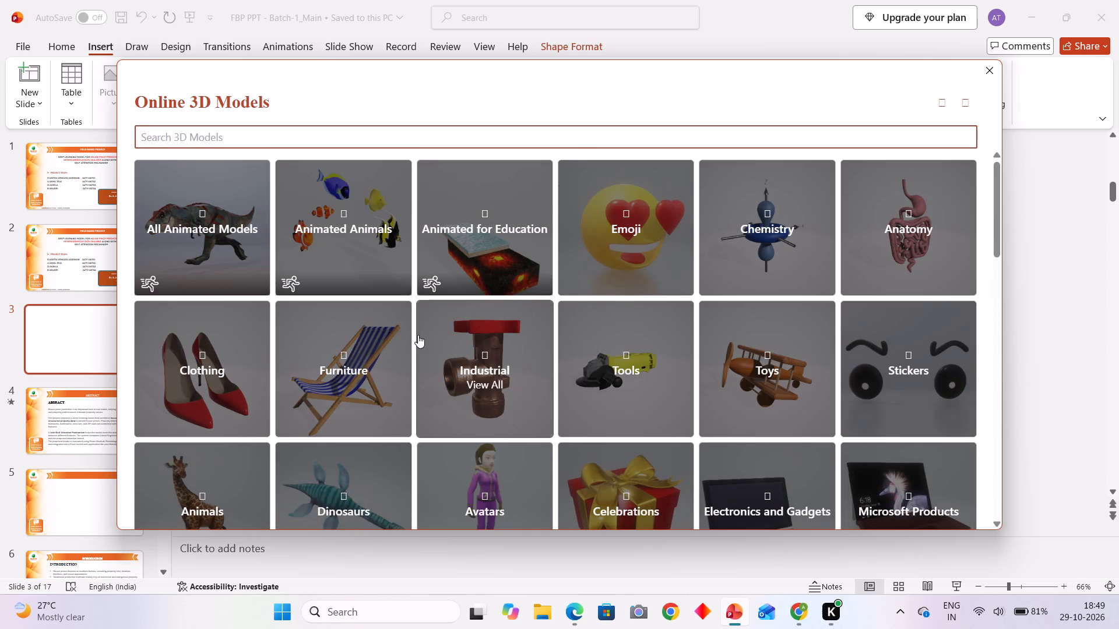
scroll(434, 344, down, 6)
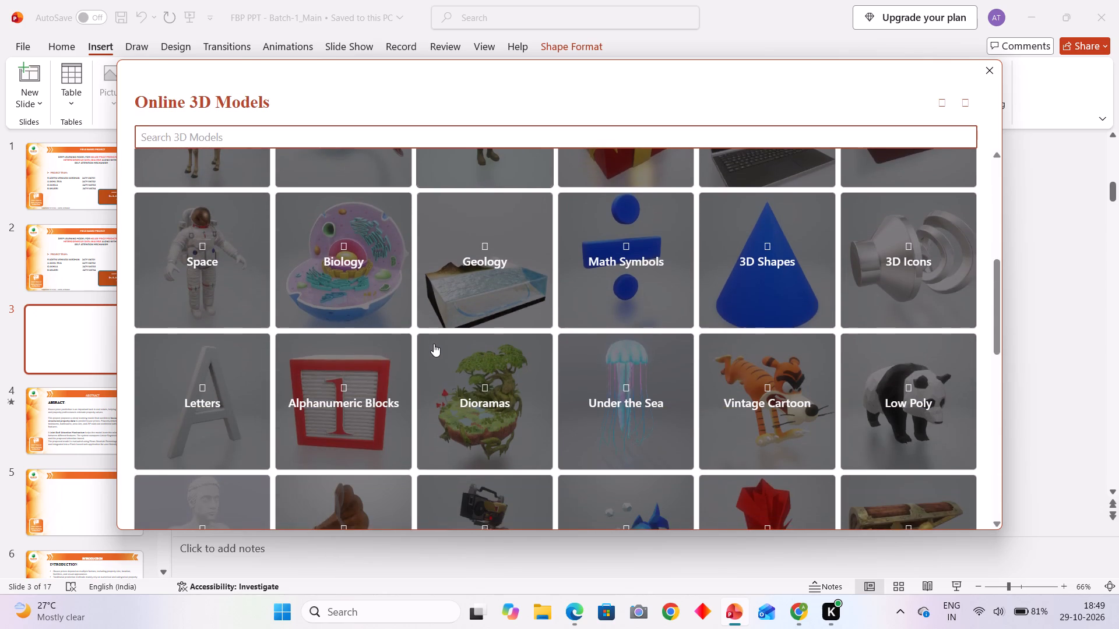
scroll(434, 344, down, 6)
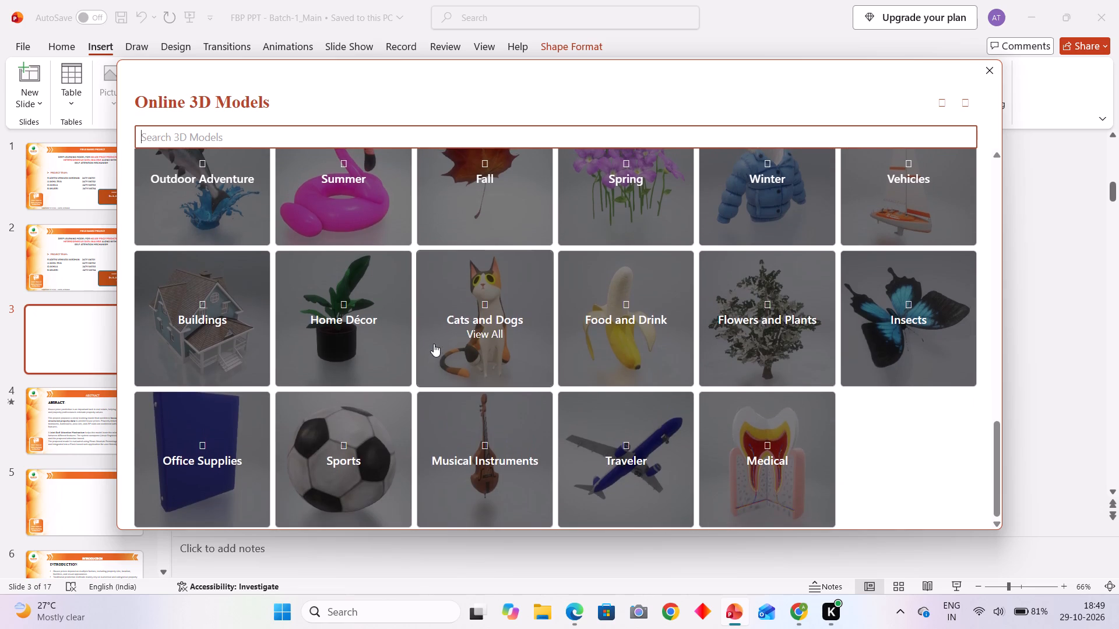
scroll(434, 344, up, 9)
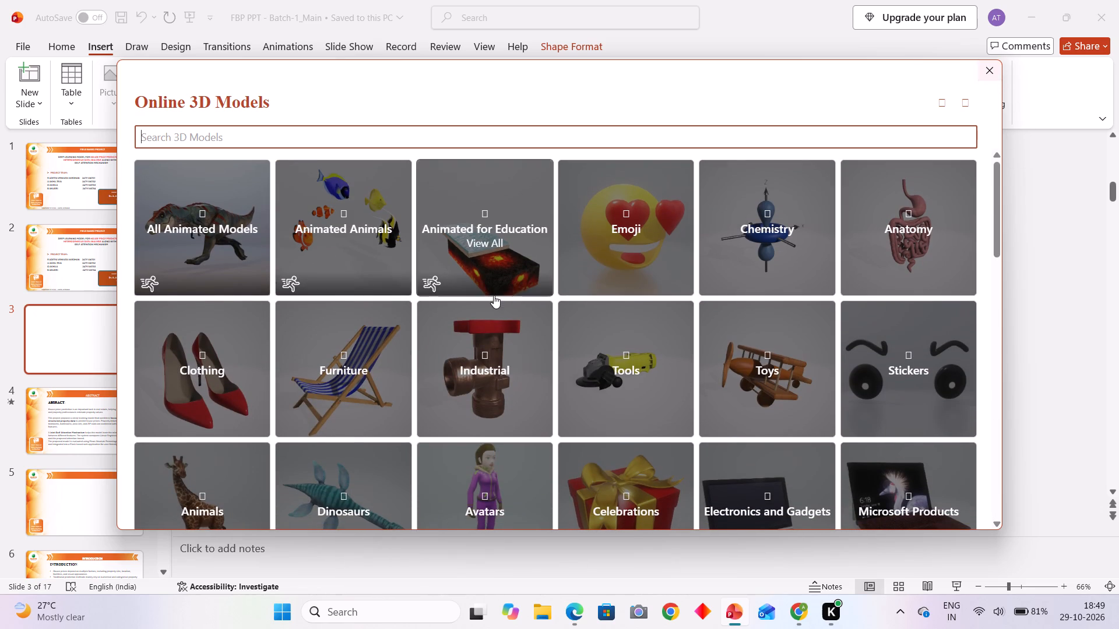
click(203, 243)
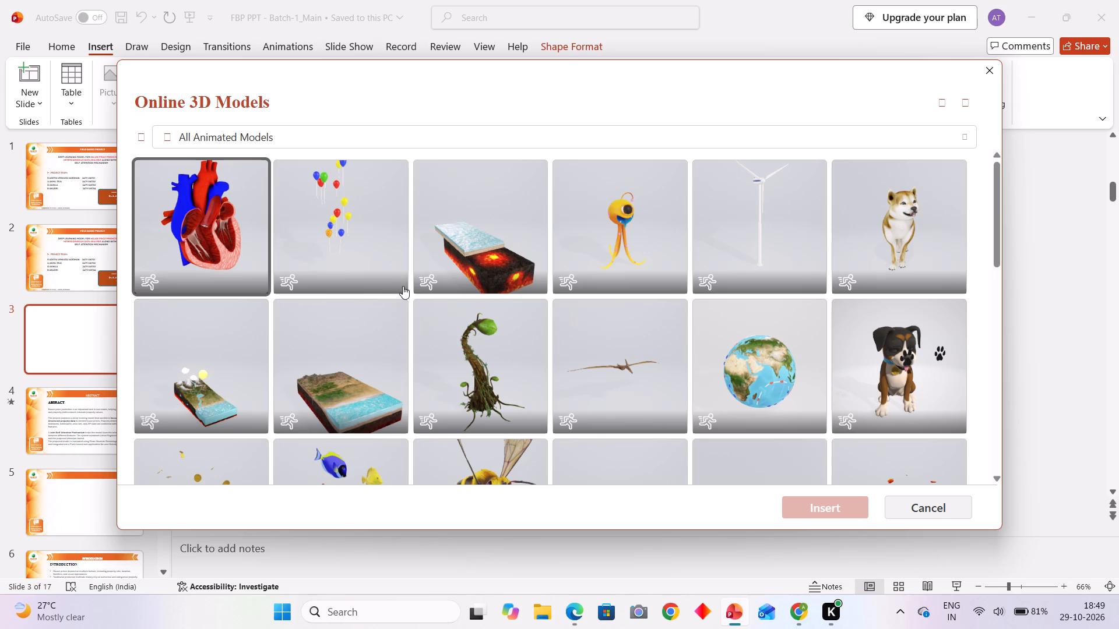
click(213, 244)
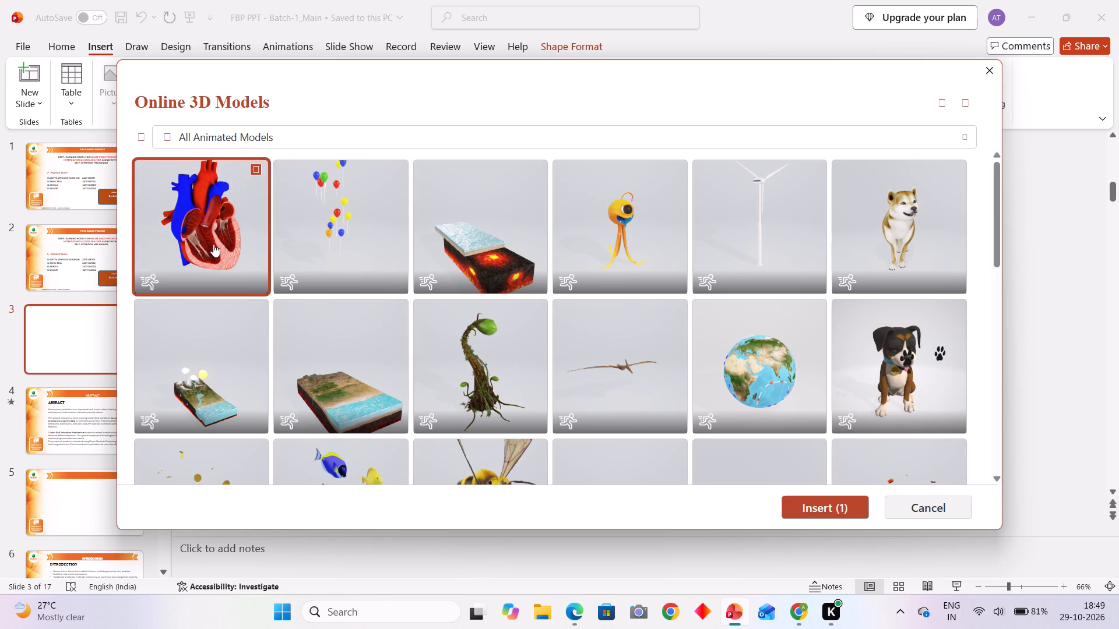
click(835, 511)
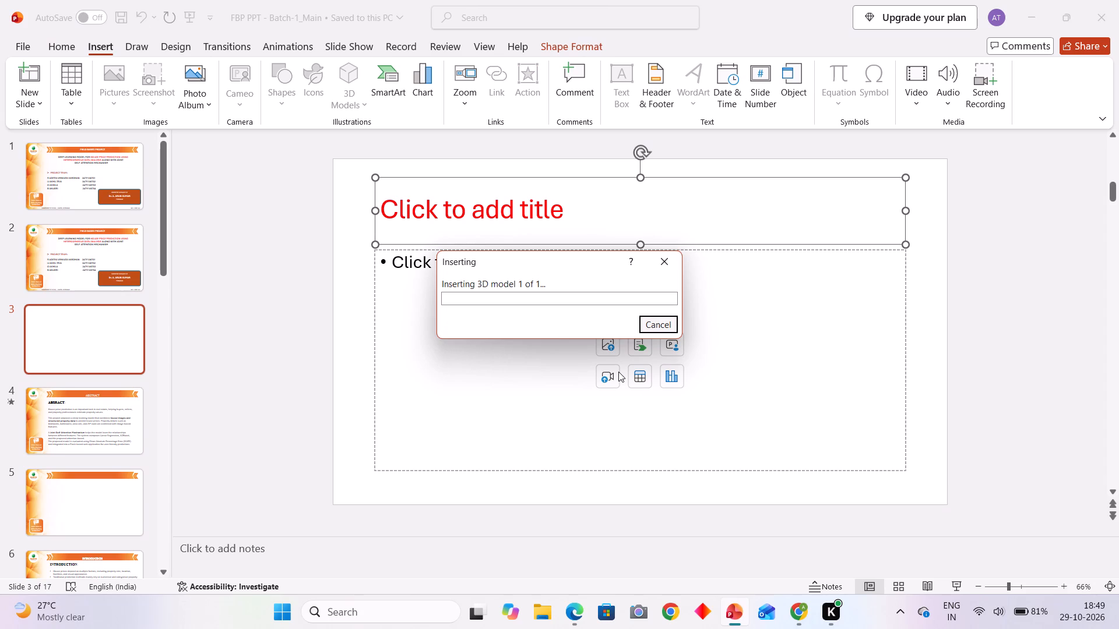
click(604, 298)
click(122, 260)
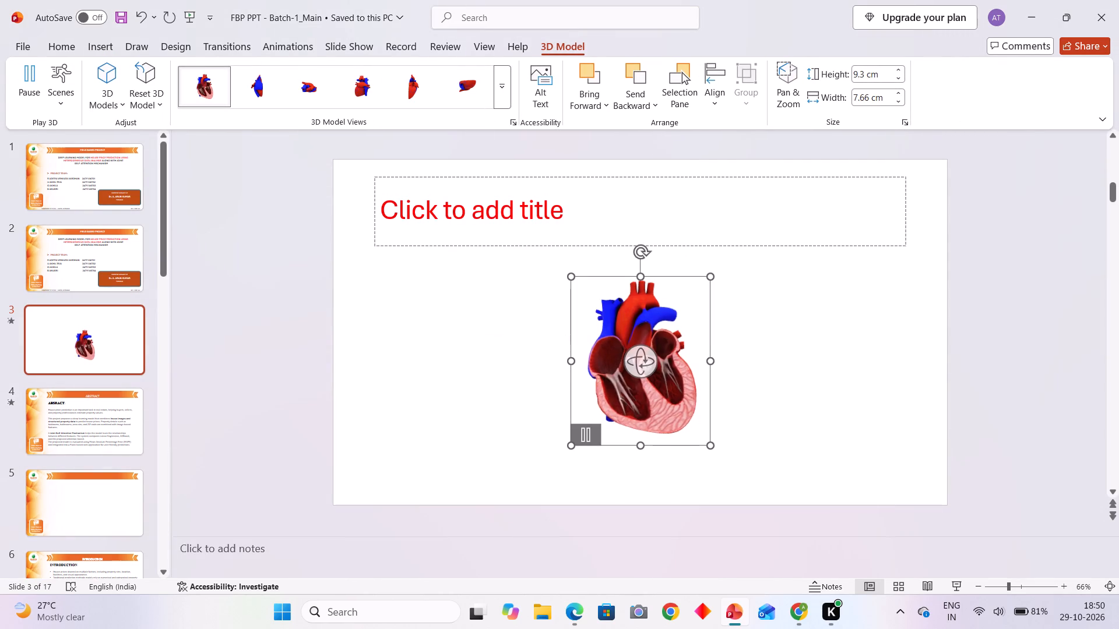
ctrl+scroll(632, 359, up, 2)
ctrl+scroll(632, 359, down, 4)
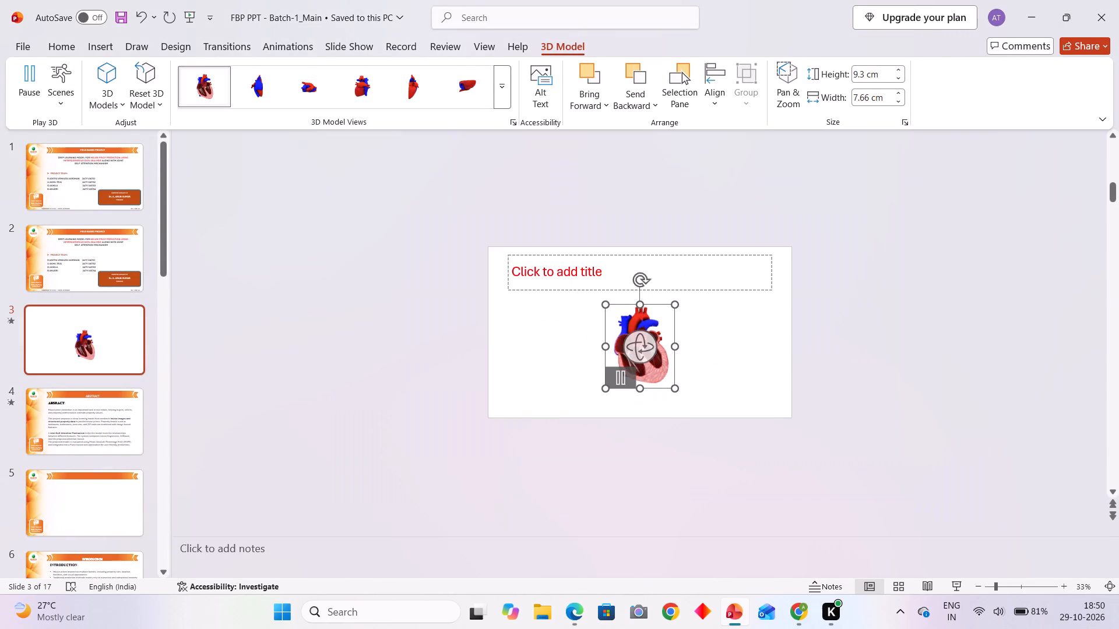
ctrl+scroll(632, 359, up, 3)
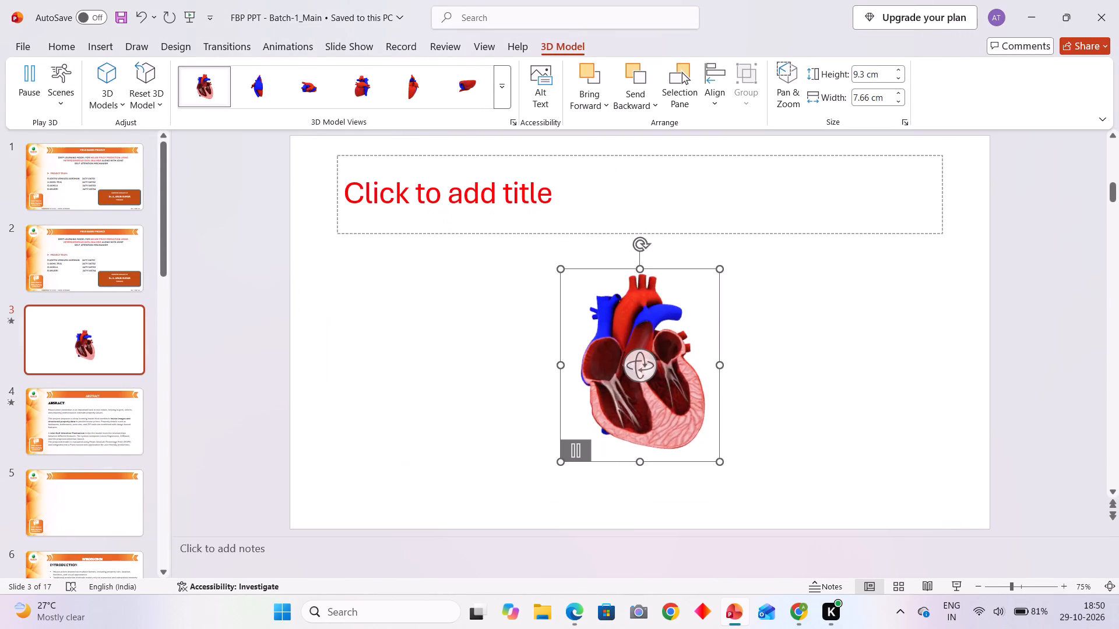
Rotate the 3D heart model on the third slide to a slightly turned front view.
ctrl+scroll(632, 359, down, 1)
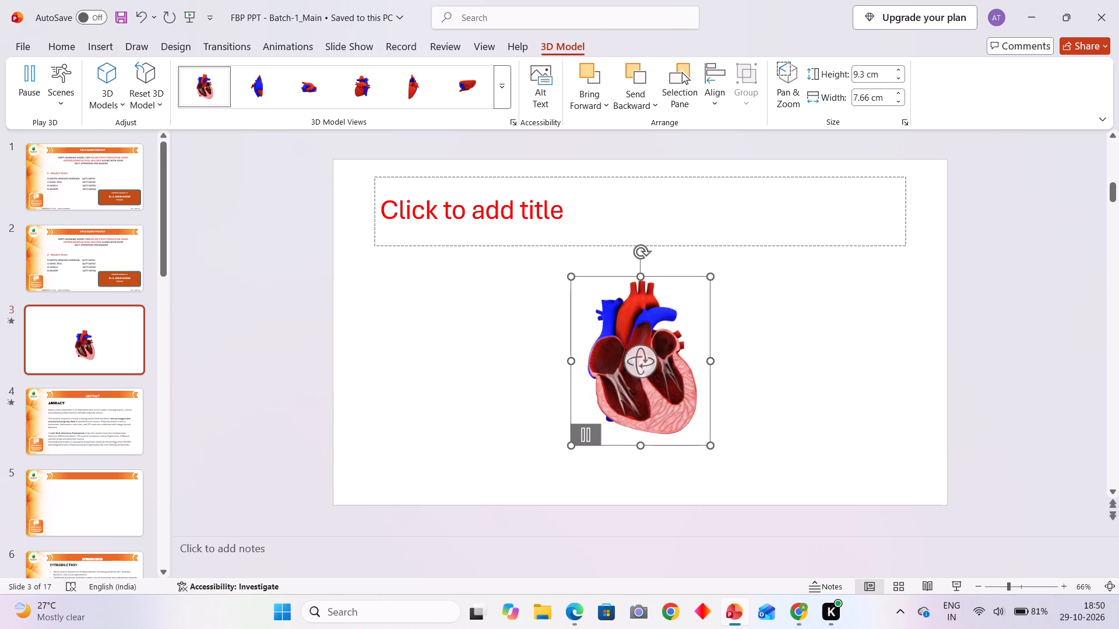
click(635, 365)
drag(635, 365, 580, 374)
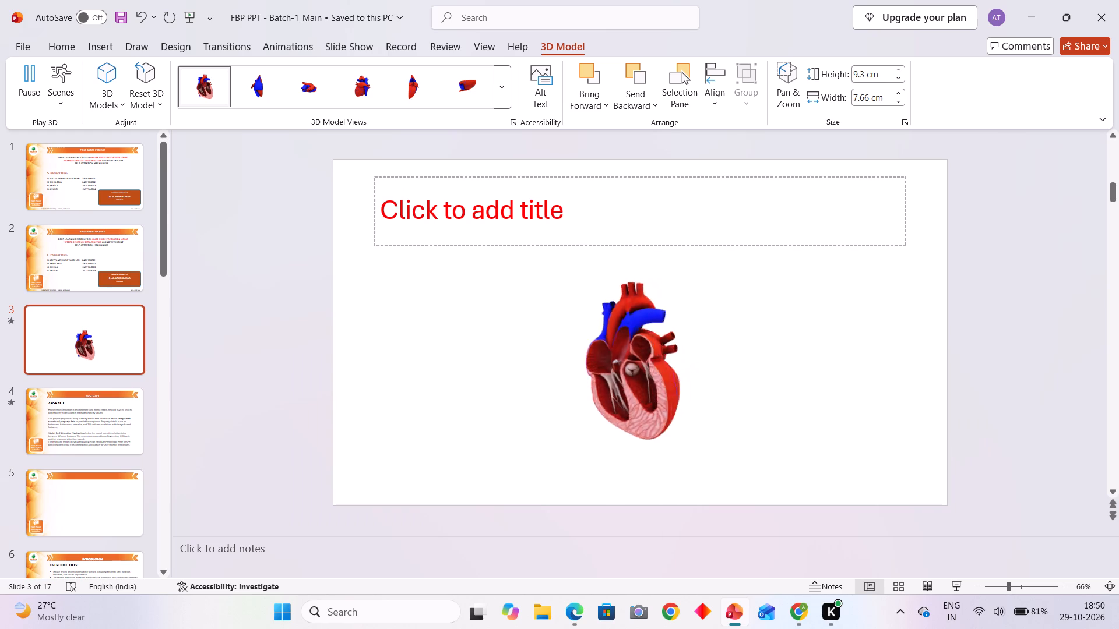
drag(580, 374, 687, 342)
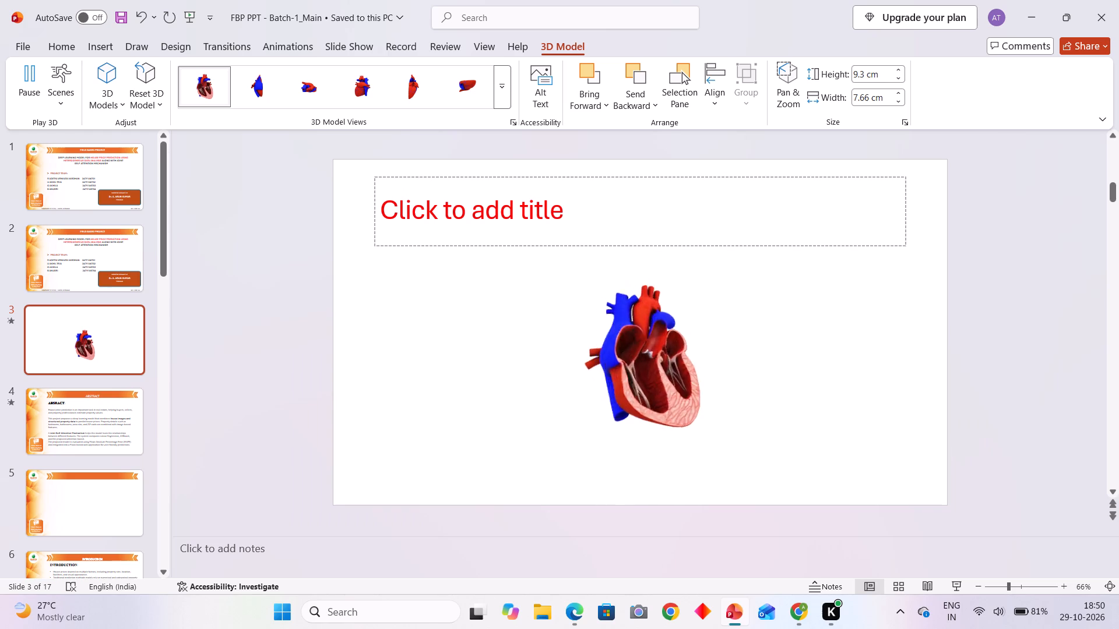
drag(687, 342, 599, 381)
click(599, 381)
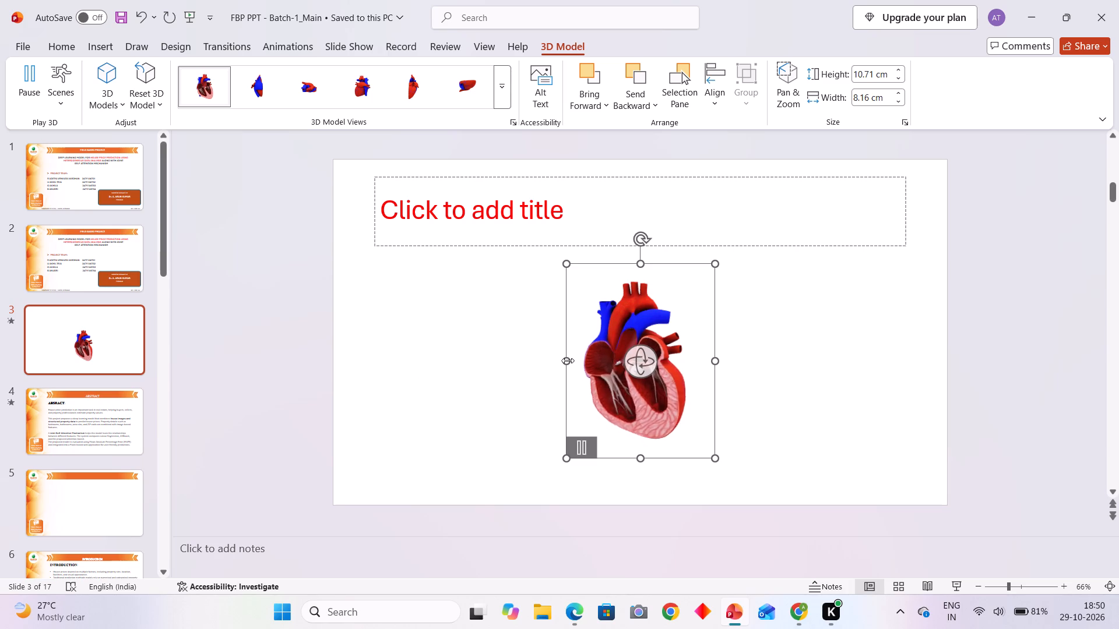
Enlarge the heart model's frame to about 13.95 cm high and 19.55 cm wide below the title area.
drag(568, 361, 525, 362)
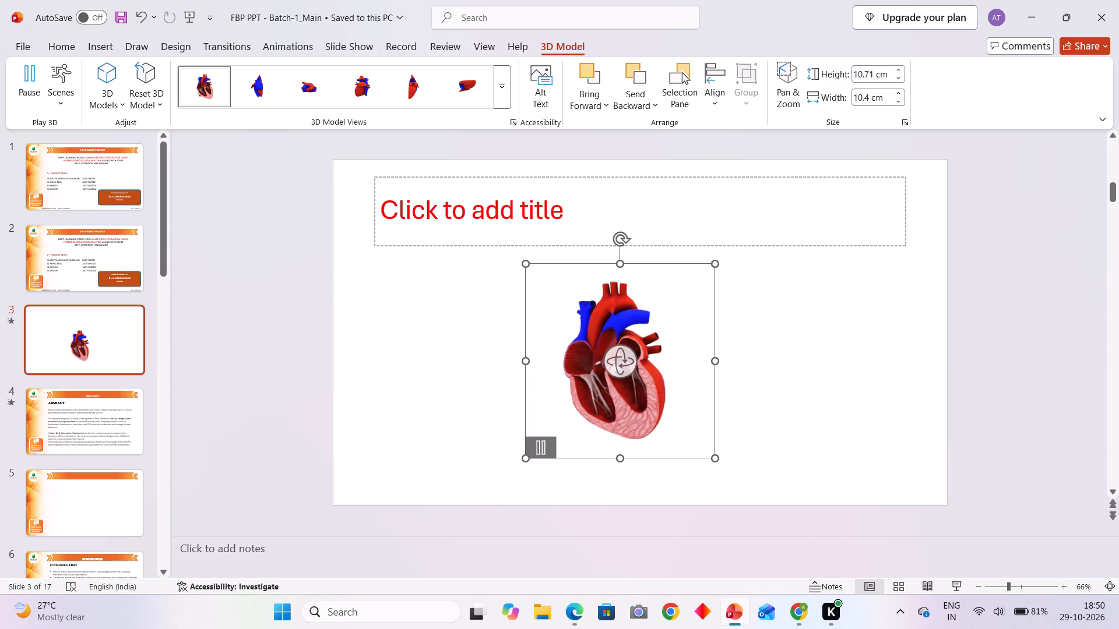
drag(622, 458, 624, 499)
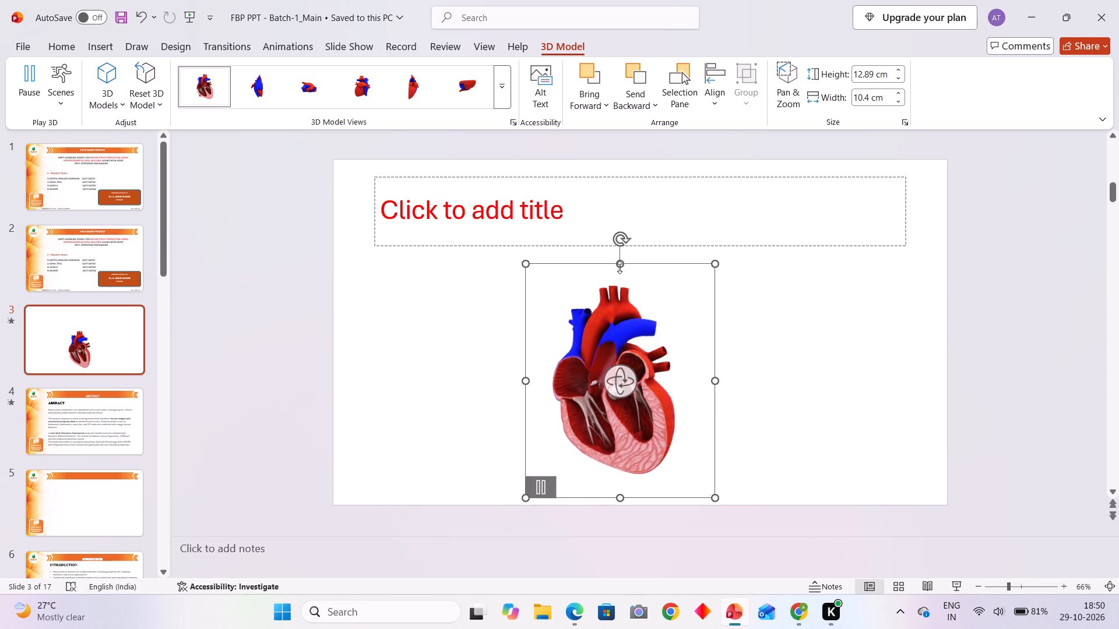
drag(617, 267, 622, 250)
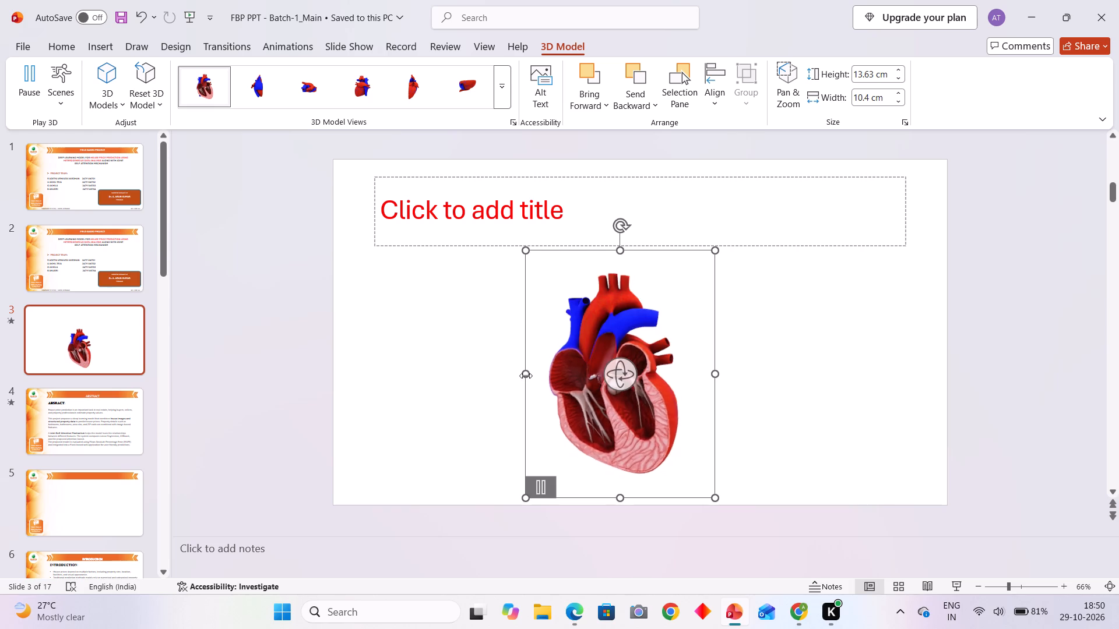
drag(526, 376, 503, 377)
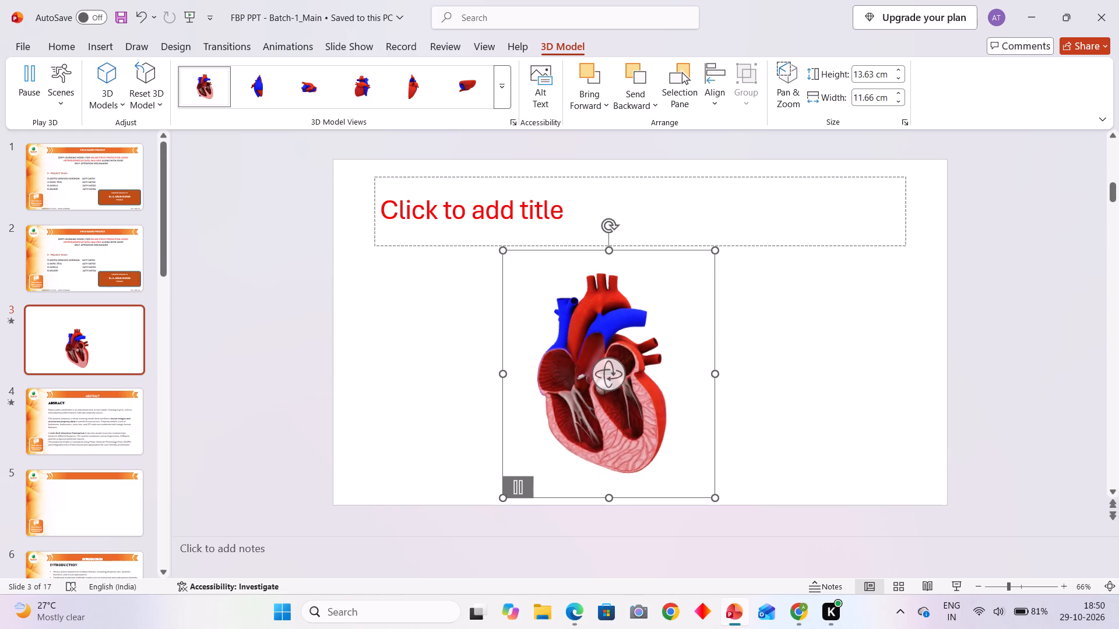
drag(715, 374, 811, 381)
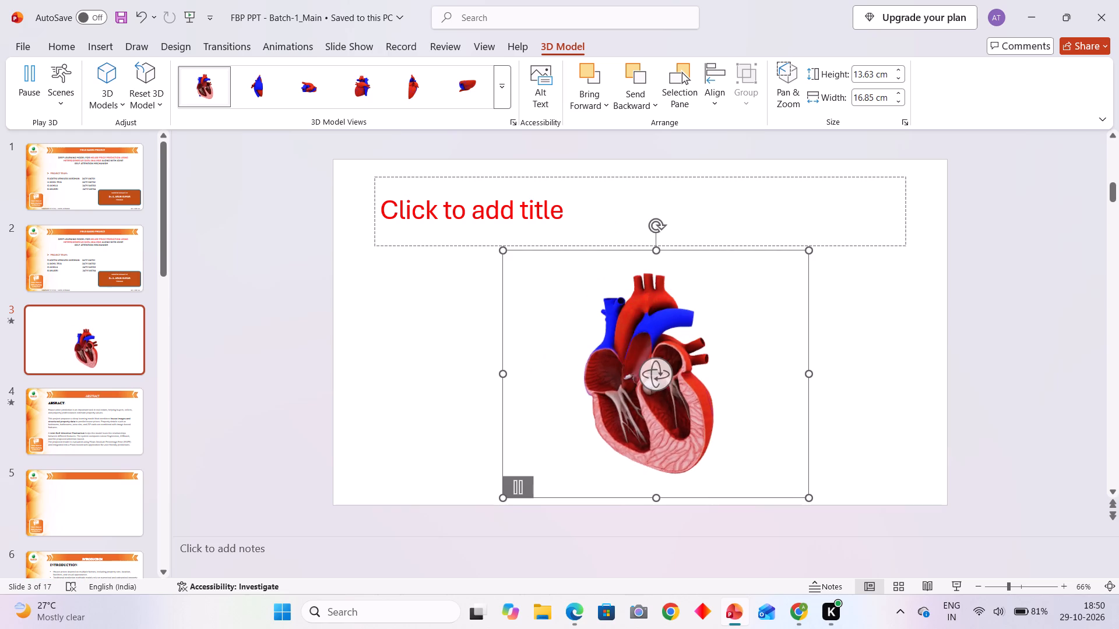
drag(504, 374, 453, 381)
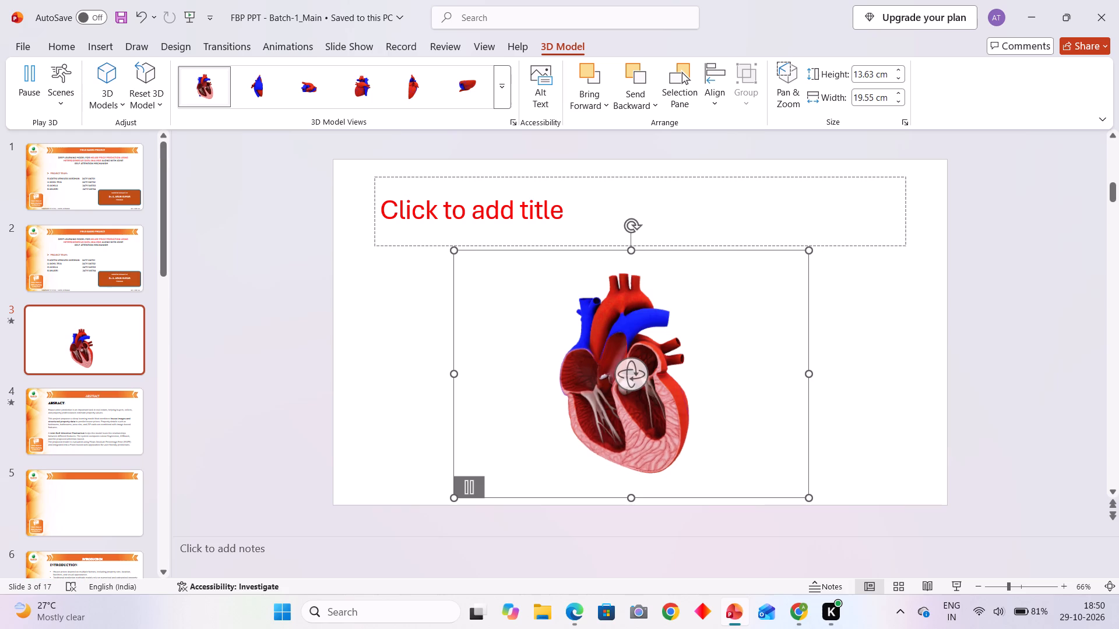
drag(635, 252, 633, 243)
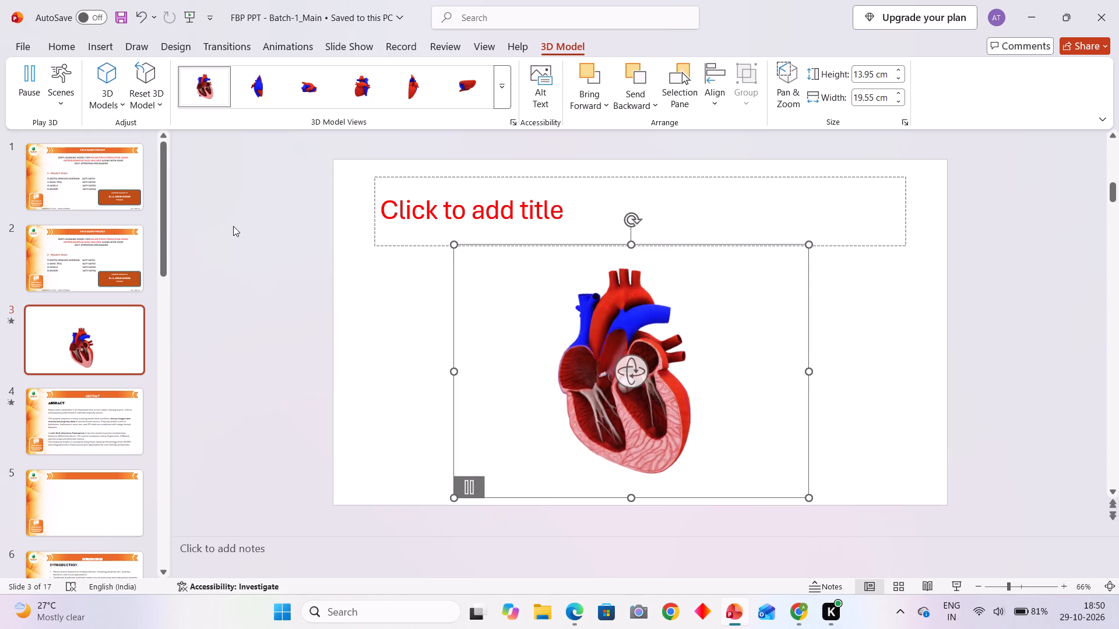
click(120, 247)
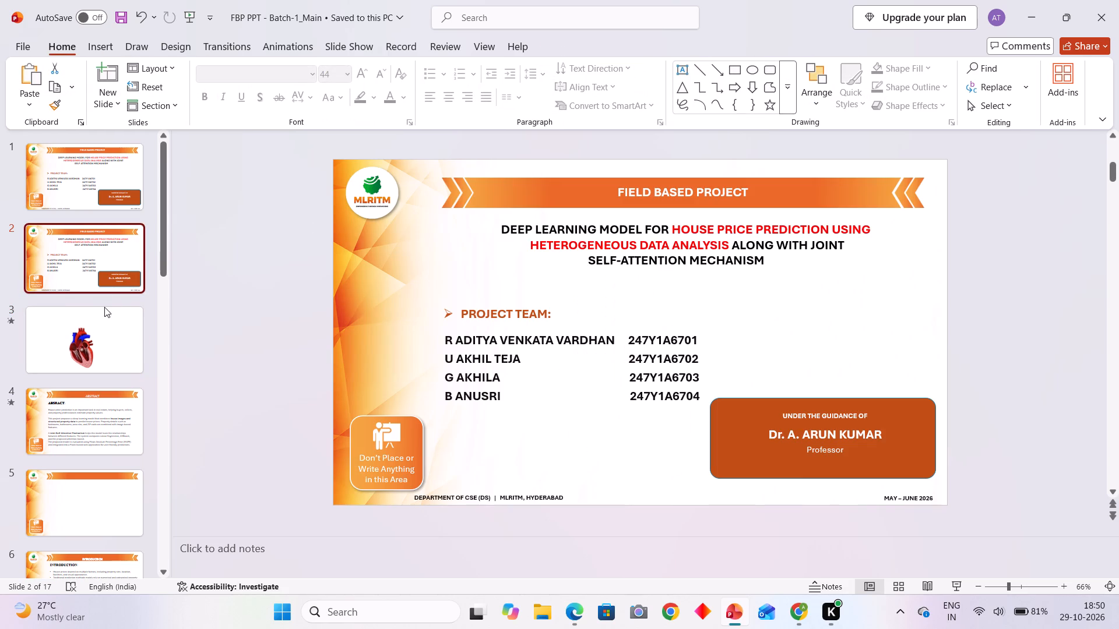
key(Down)
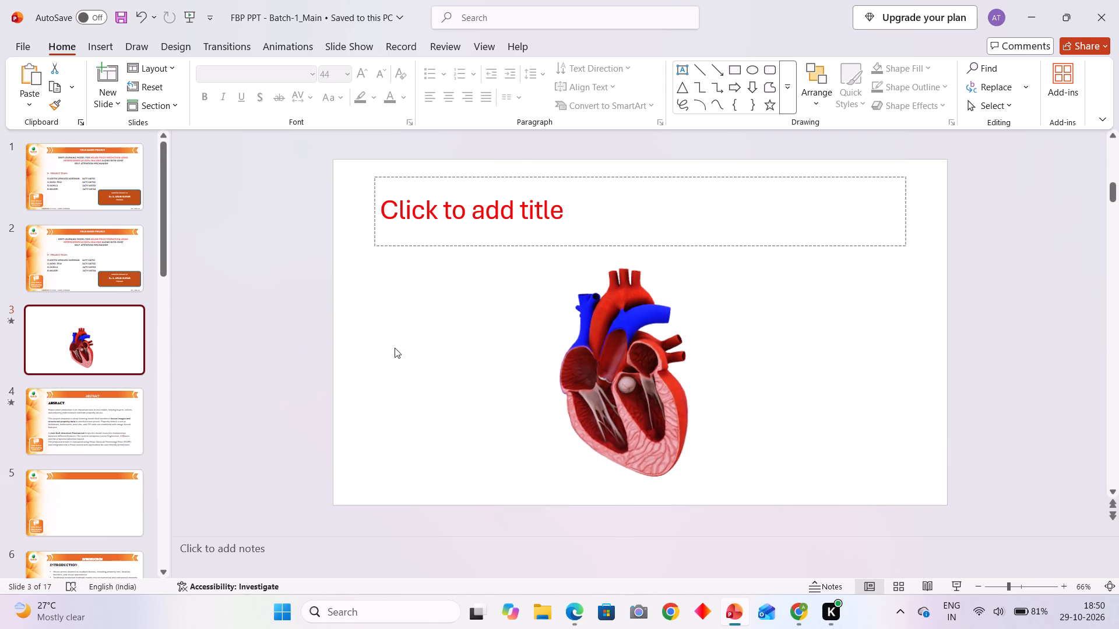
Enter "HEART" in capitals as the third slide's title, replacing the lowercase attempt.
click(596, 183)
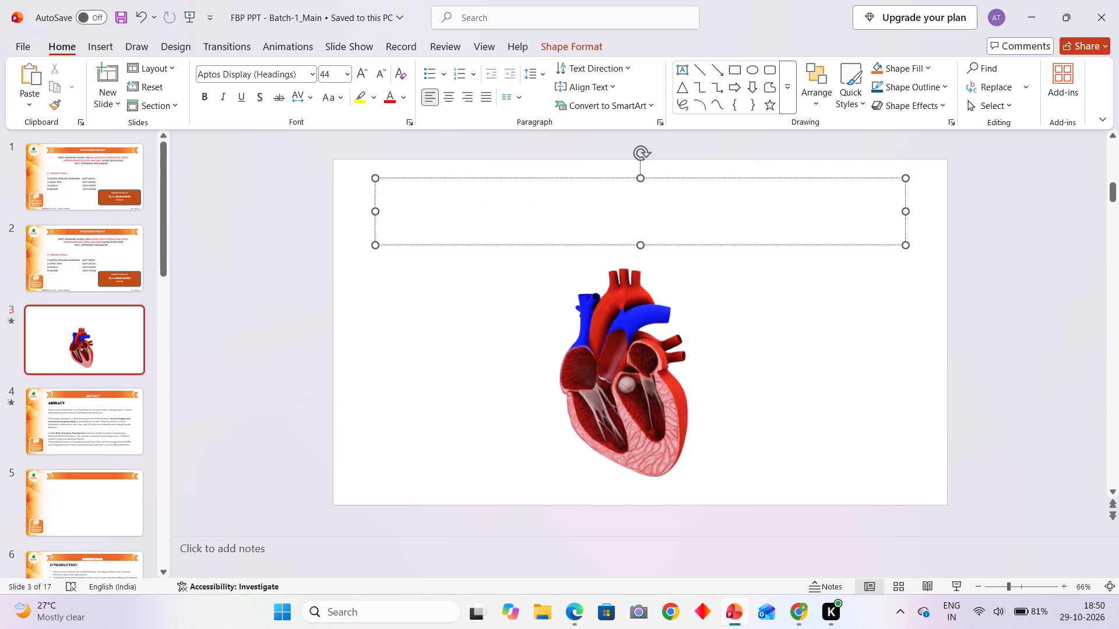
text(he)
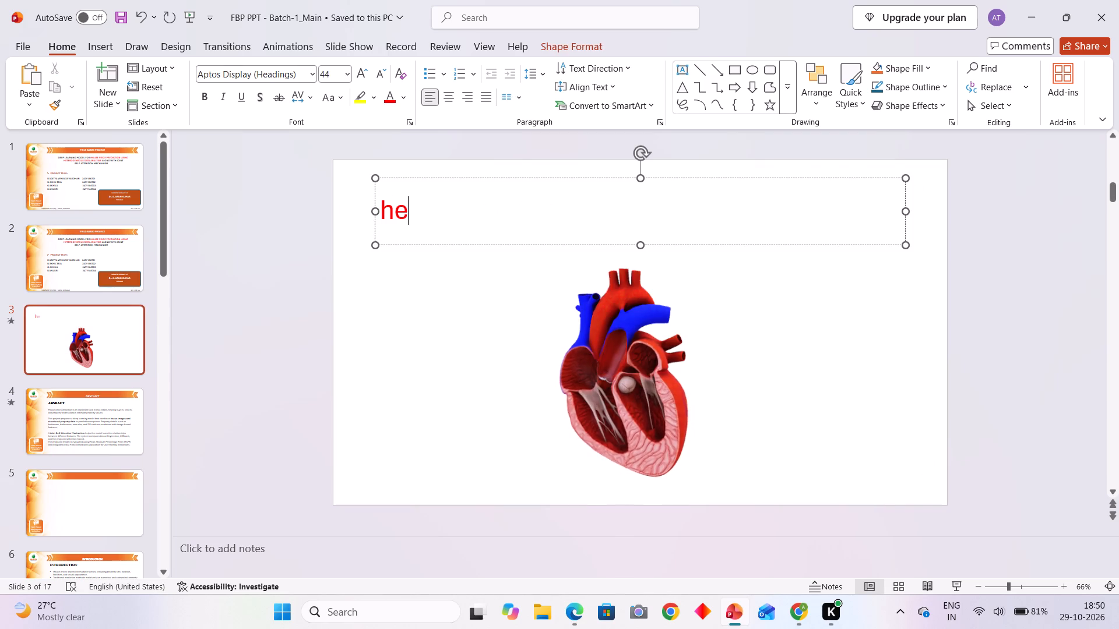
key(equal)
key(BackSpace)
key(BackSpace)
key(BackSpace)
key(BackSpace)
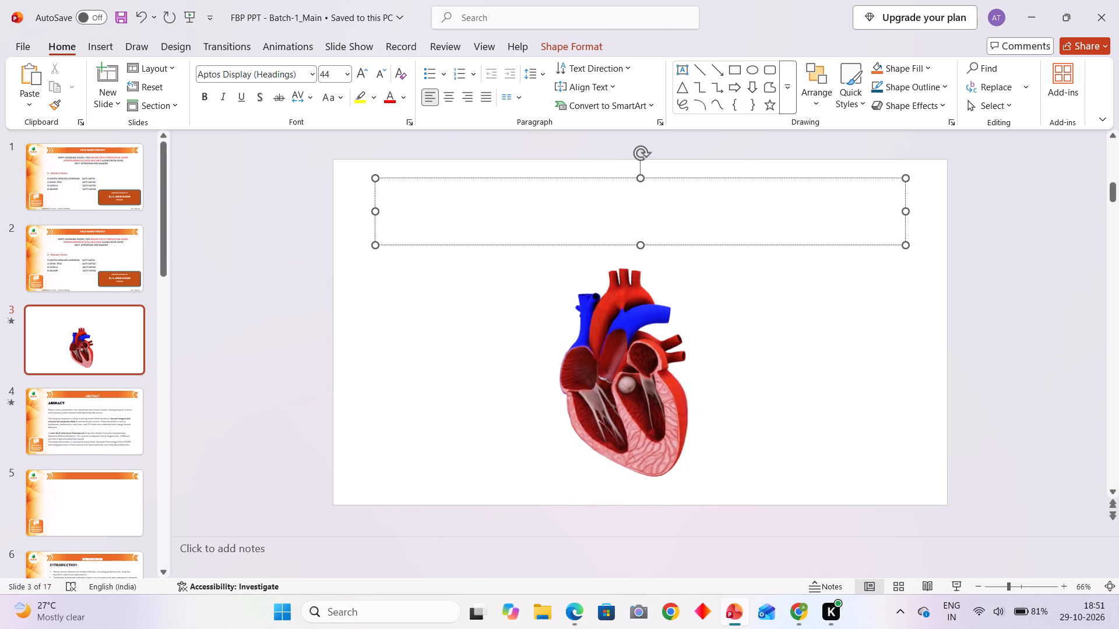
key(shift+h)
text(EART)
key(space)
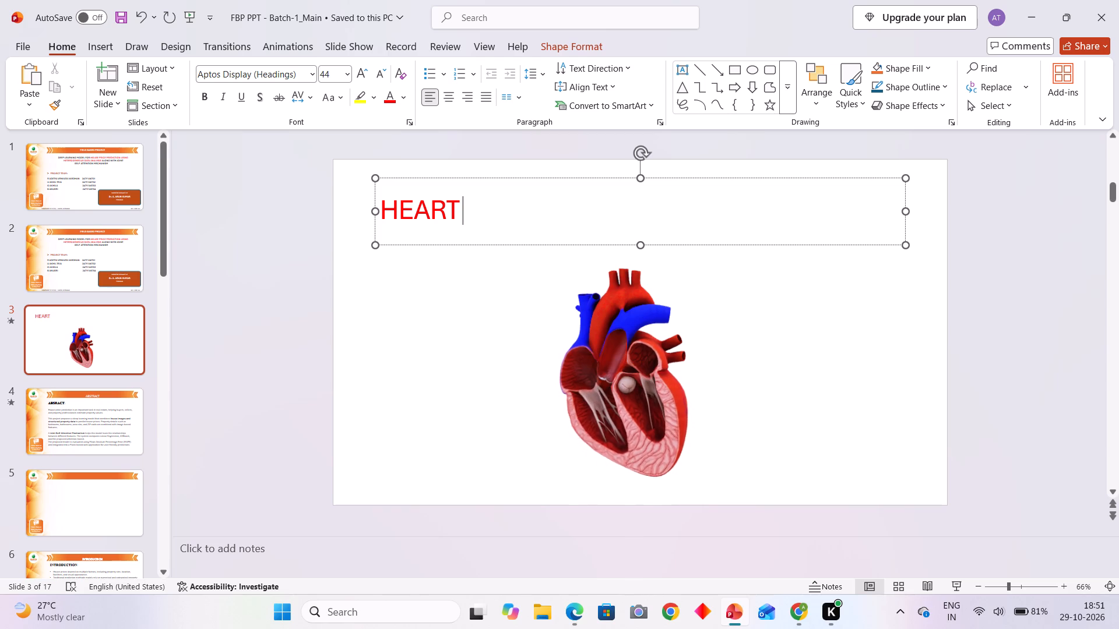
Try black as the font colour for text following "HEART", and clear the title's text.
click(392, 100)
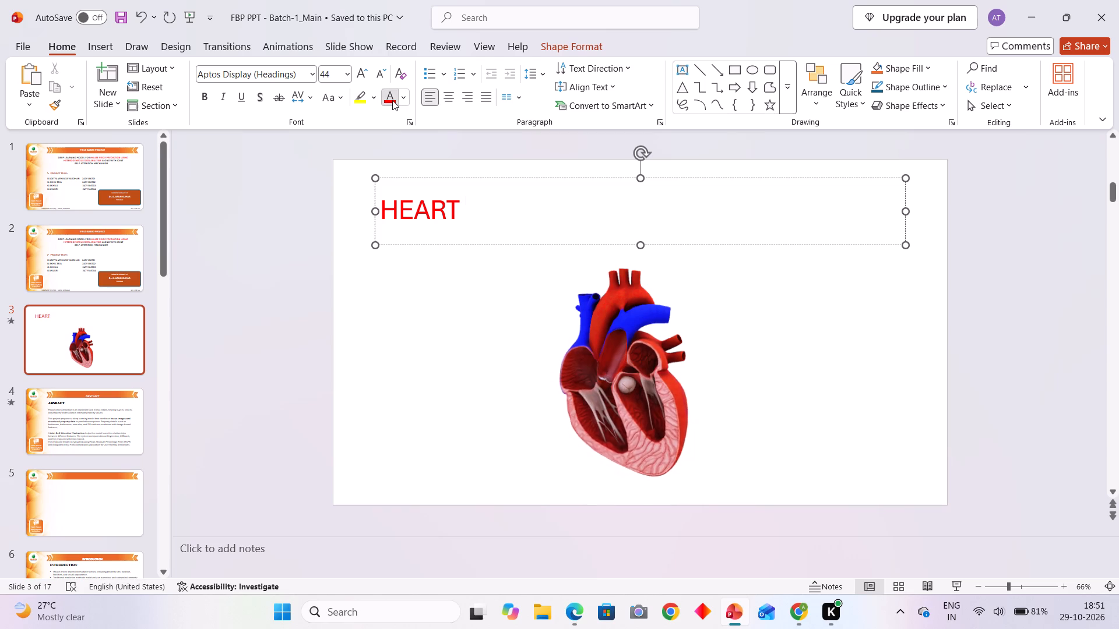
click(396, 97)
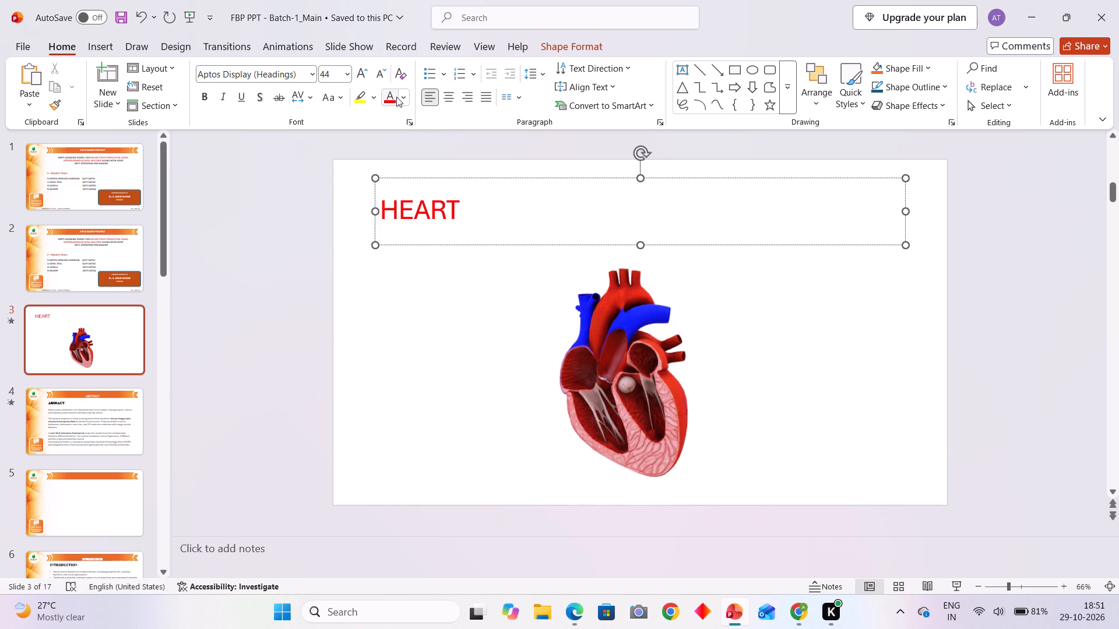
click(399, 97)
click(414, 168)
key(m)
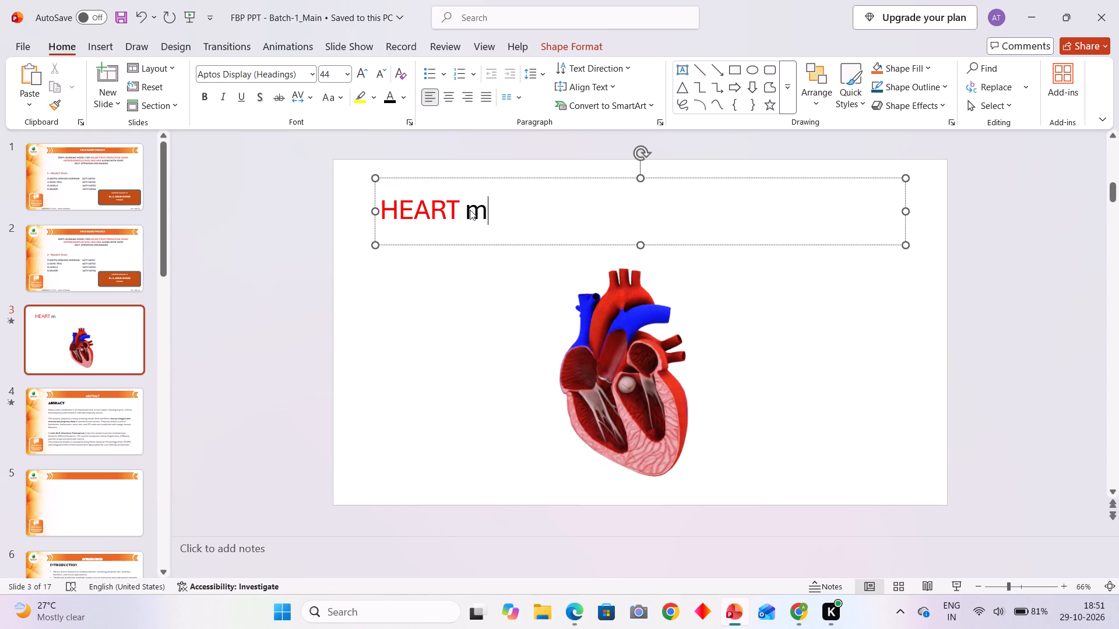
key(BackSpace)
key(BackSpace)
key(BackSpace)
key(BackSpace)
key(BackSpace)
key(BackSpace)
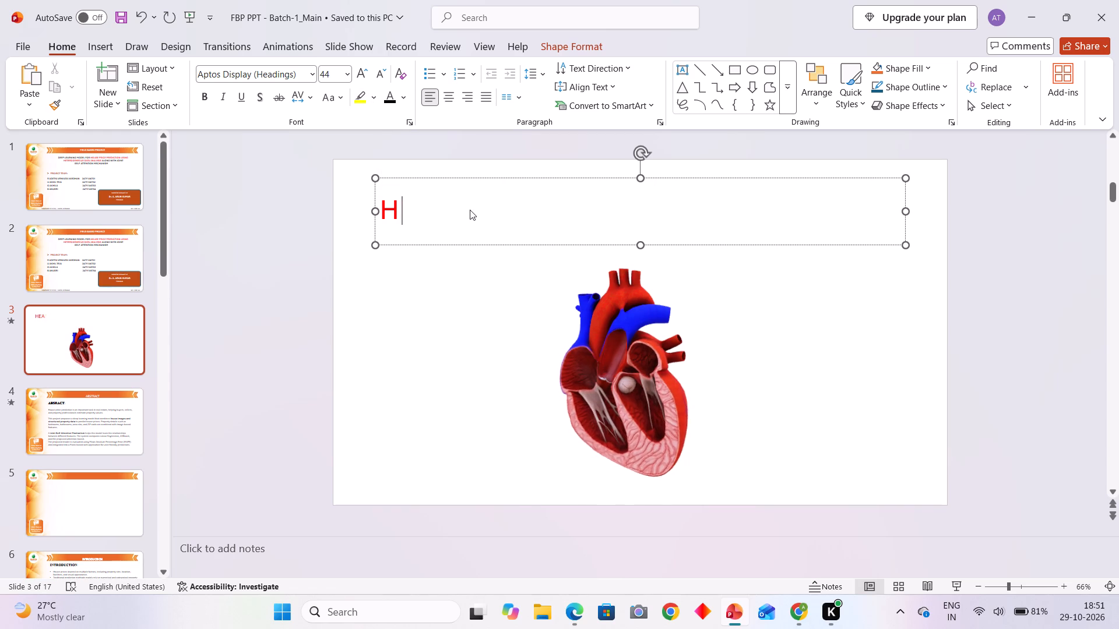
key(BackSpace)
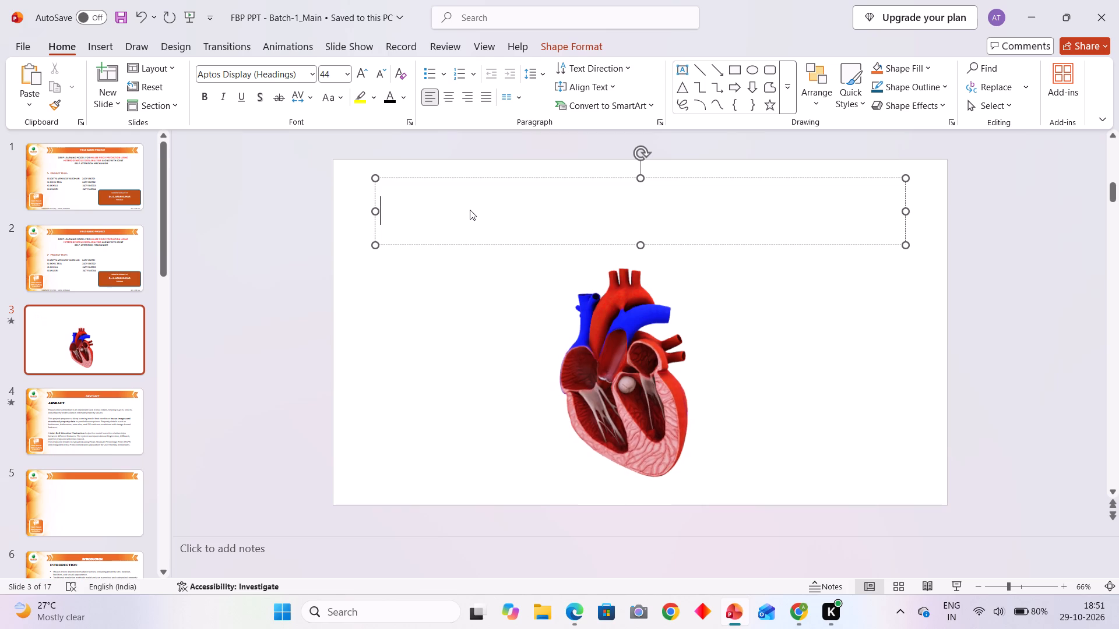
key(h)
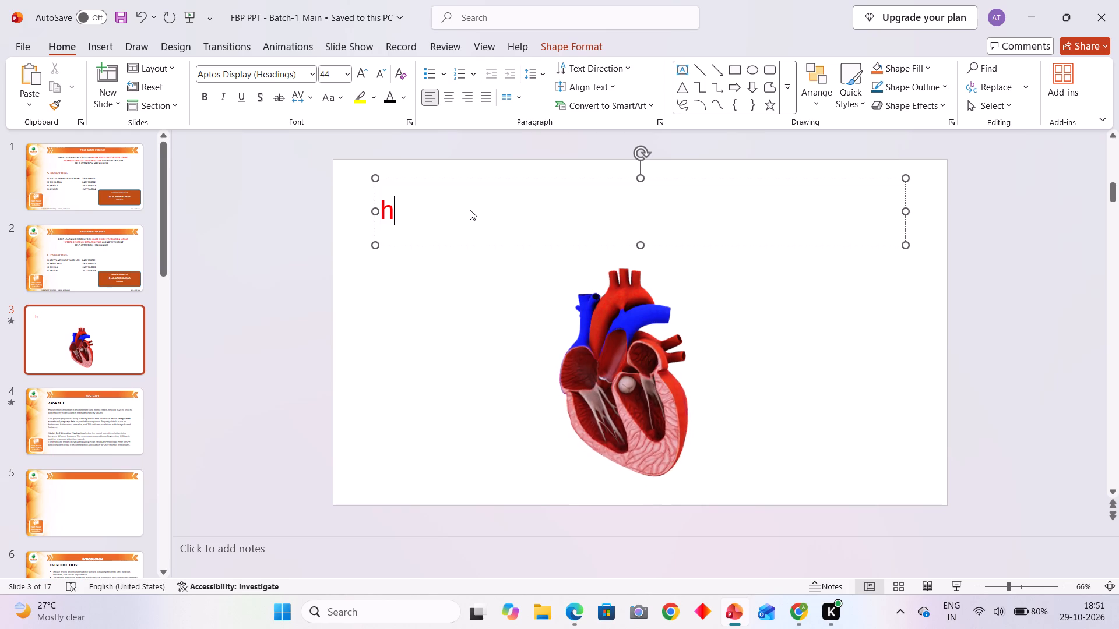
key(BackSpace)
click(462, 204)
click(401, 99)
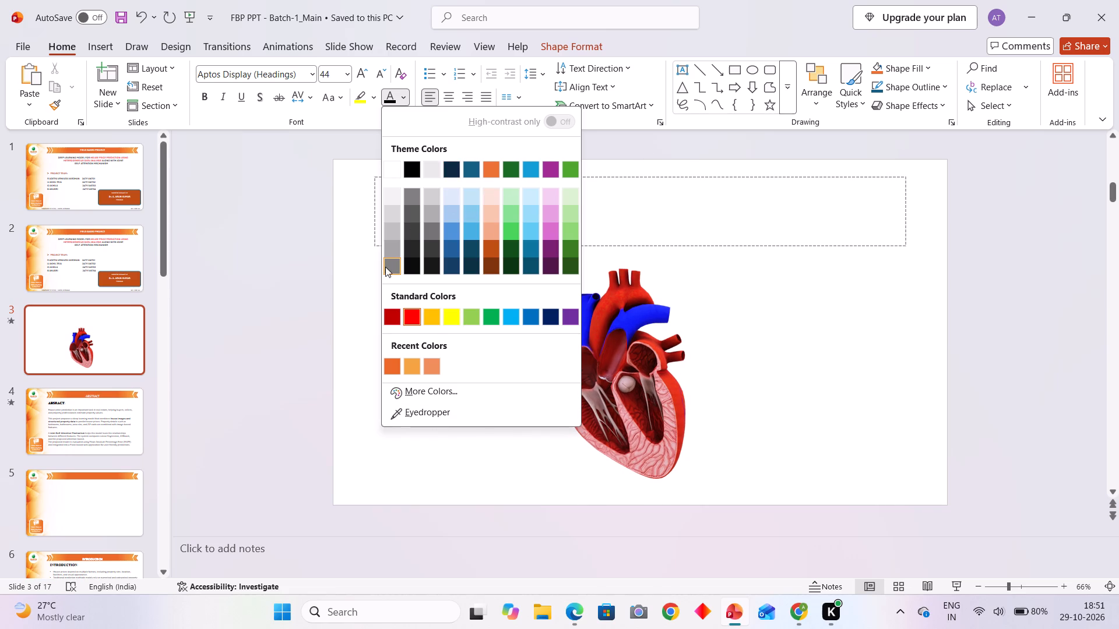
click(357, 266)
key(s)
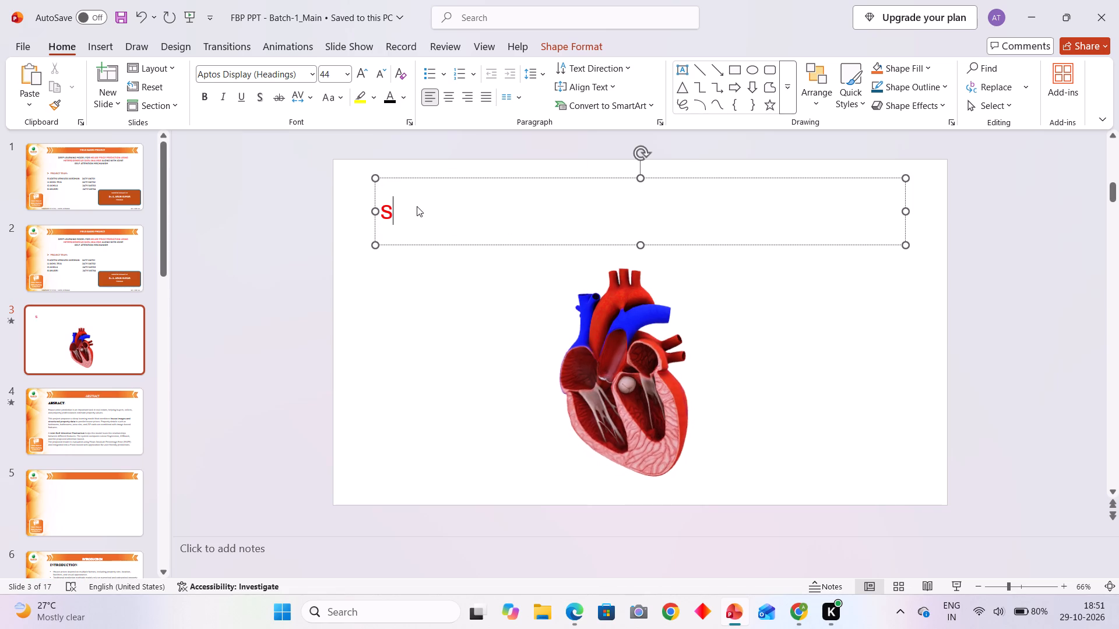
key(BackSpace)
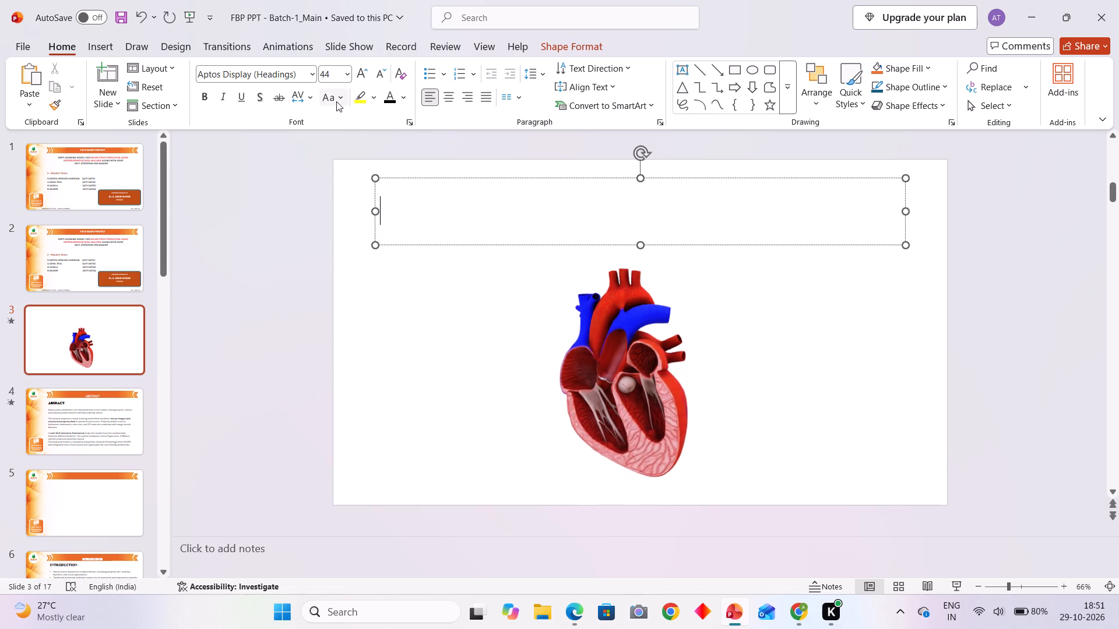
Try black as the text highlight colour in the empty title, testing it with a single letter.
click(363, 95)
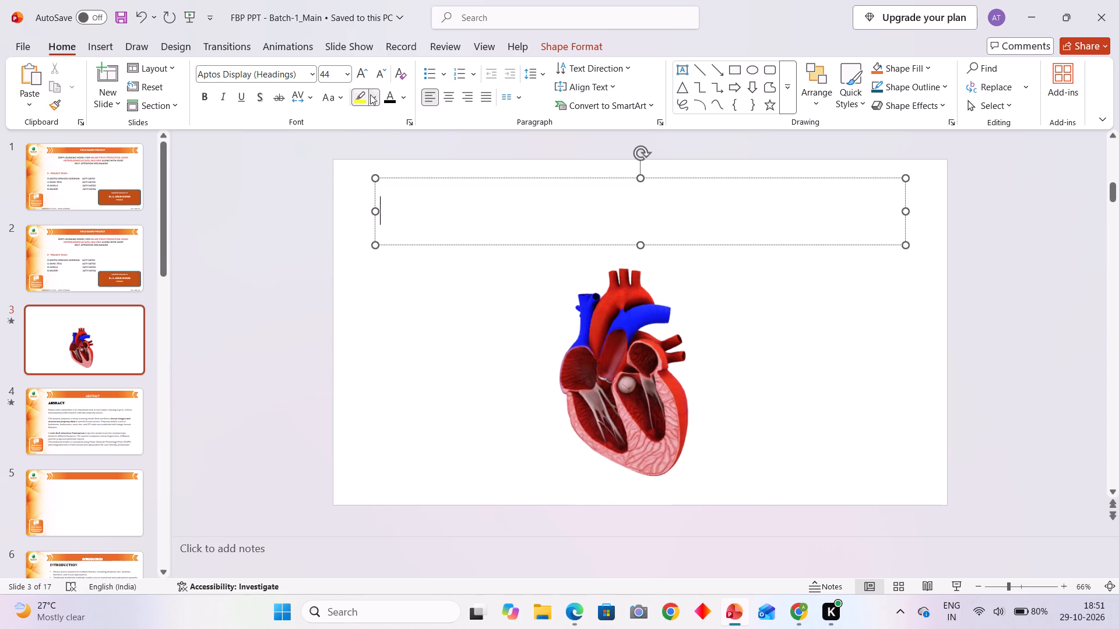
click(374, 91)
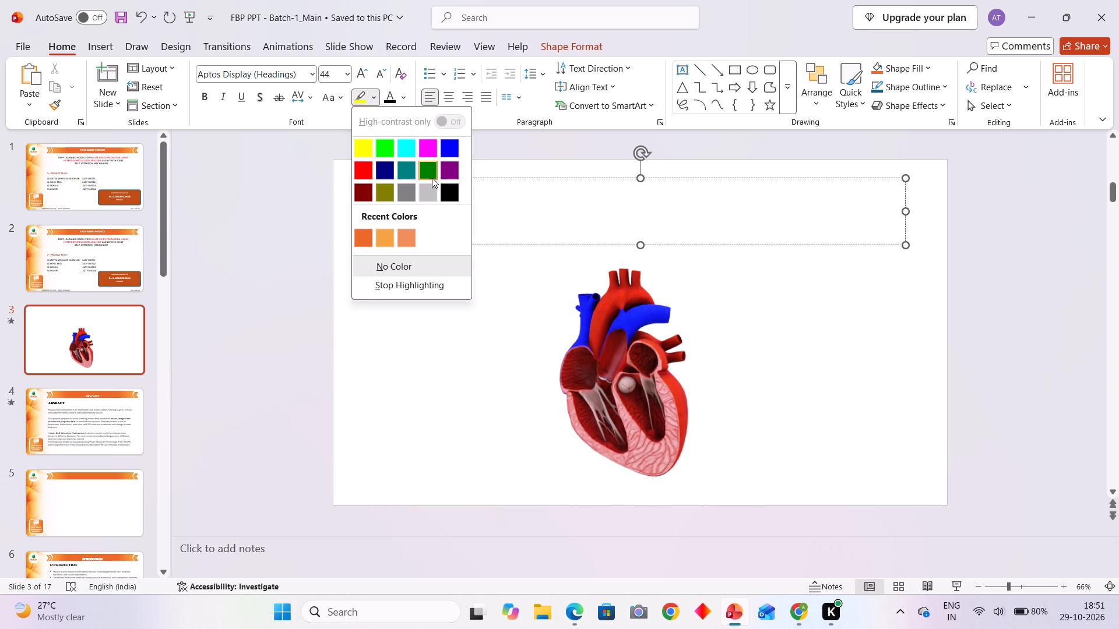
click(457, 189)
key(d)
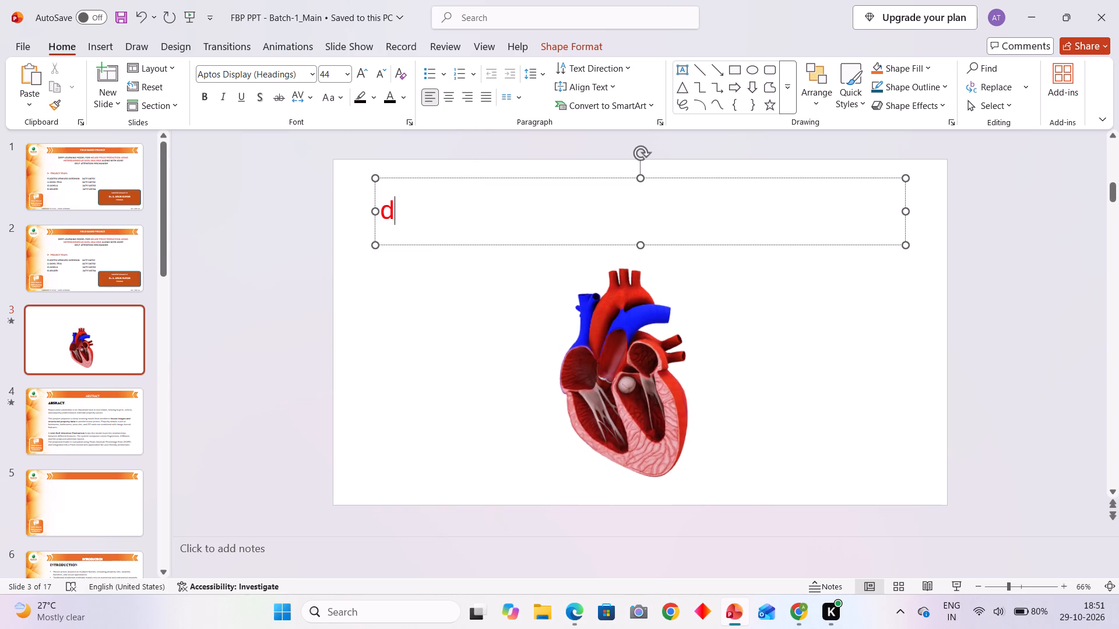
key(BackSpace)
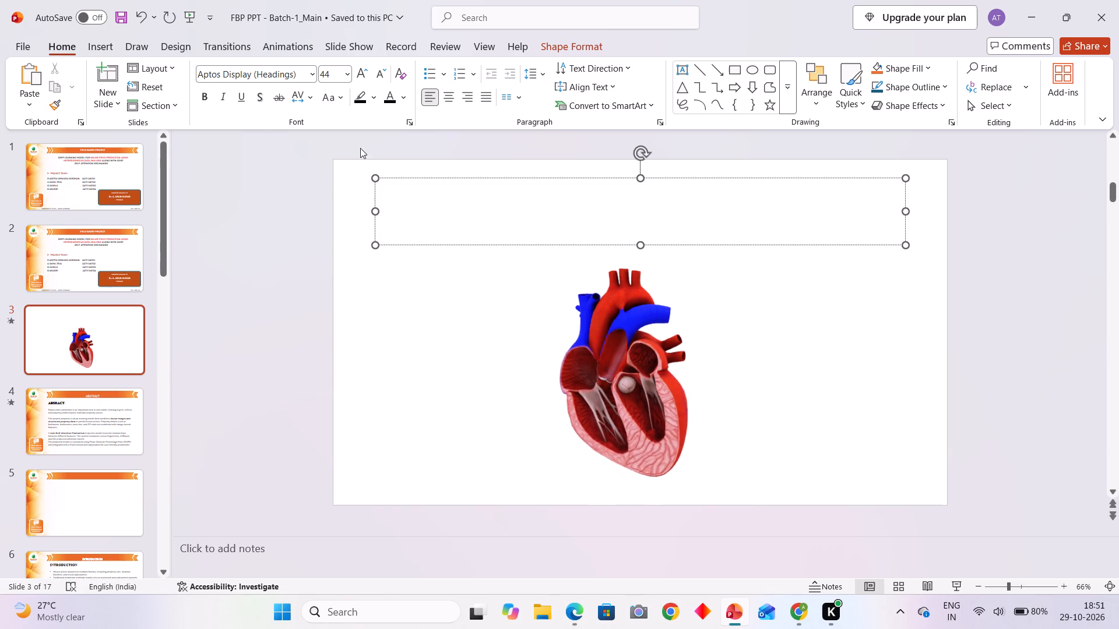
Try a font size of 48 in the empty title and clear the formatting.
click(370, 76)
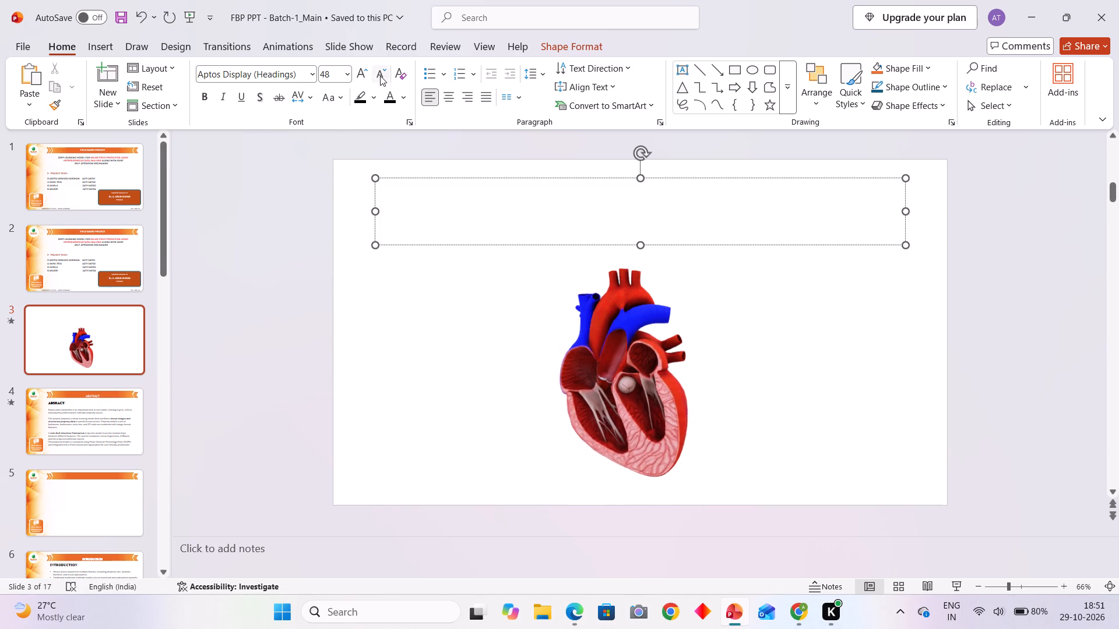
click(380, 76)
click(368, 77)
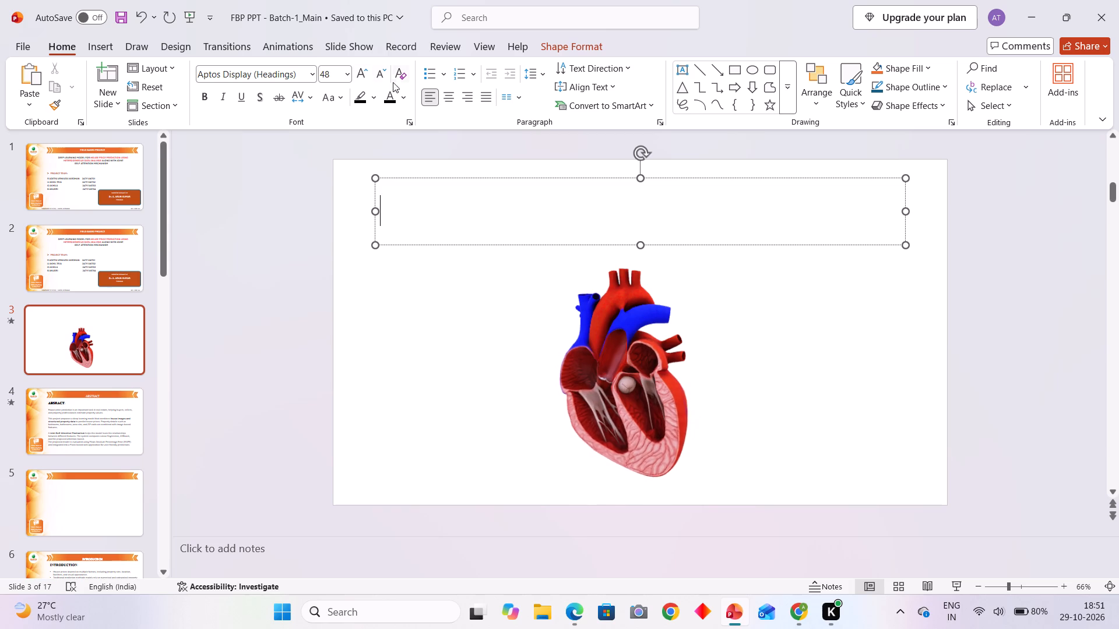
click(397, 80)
Increase the font size of the third slide's empty title to 48.
click(360, 79)
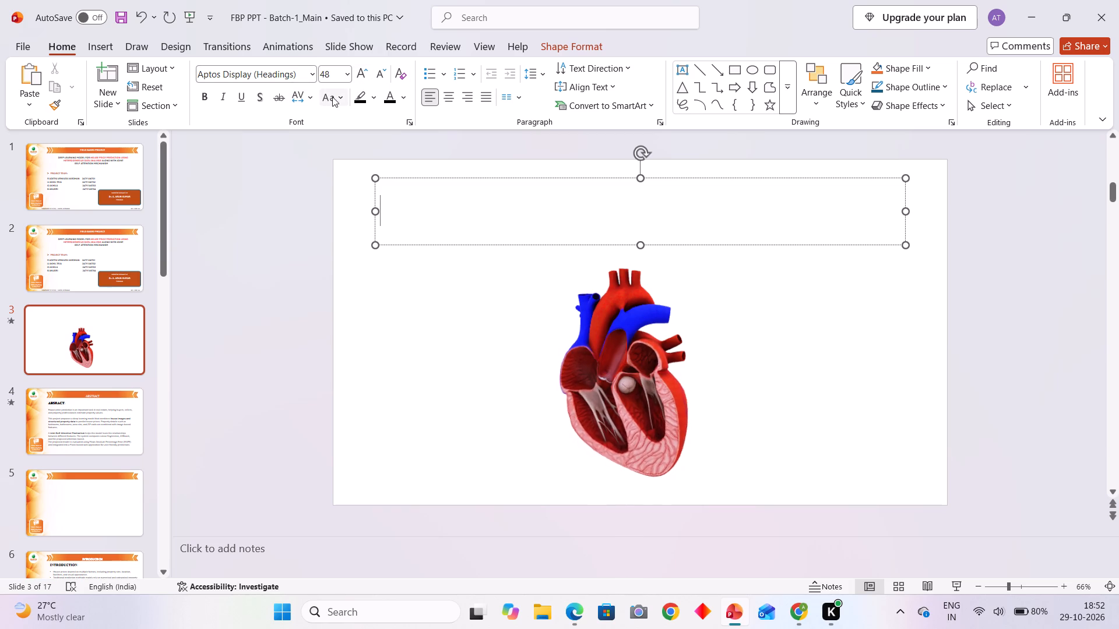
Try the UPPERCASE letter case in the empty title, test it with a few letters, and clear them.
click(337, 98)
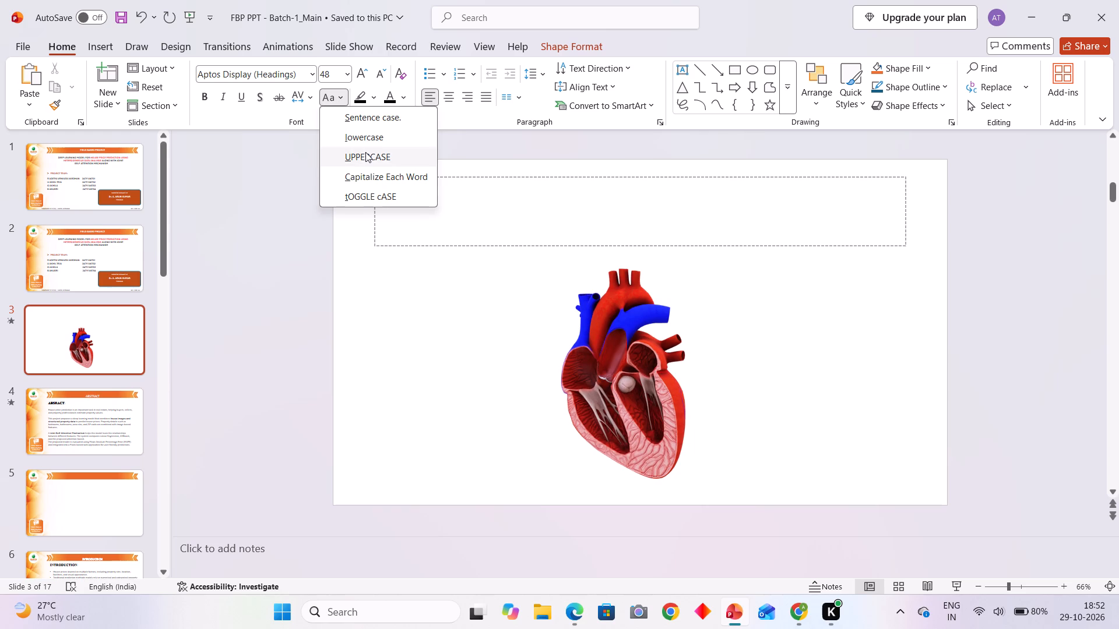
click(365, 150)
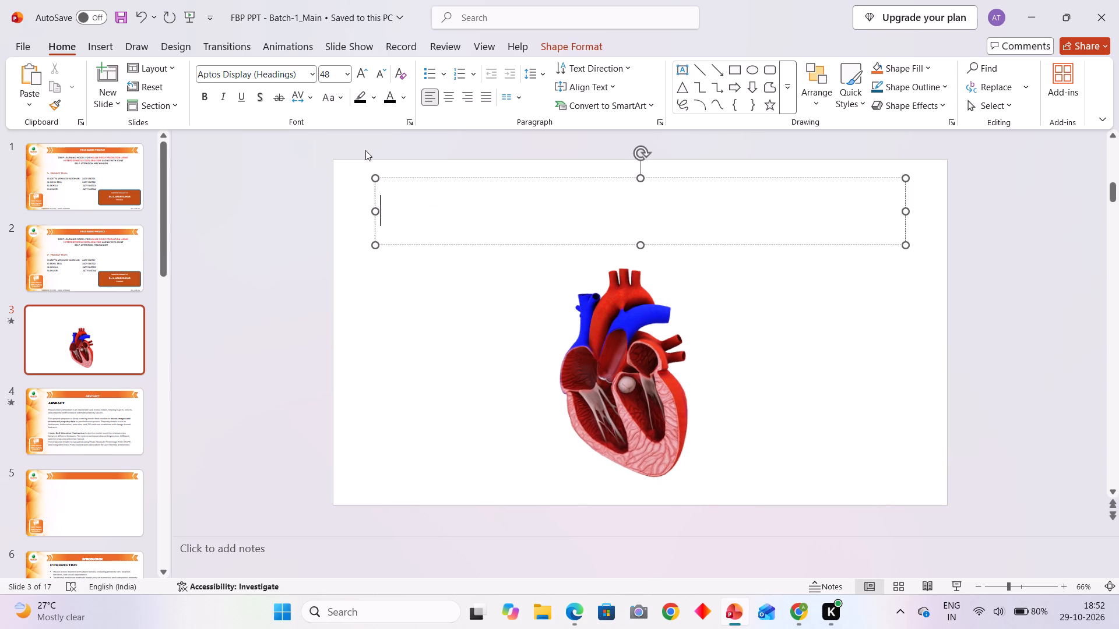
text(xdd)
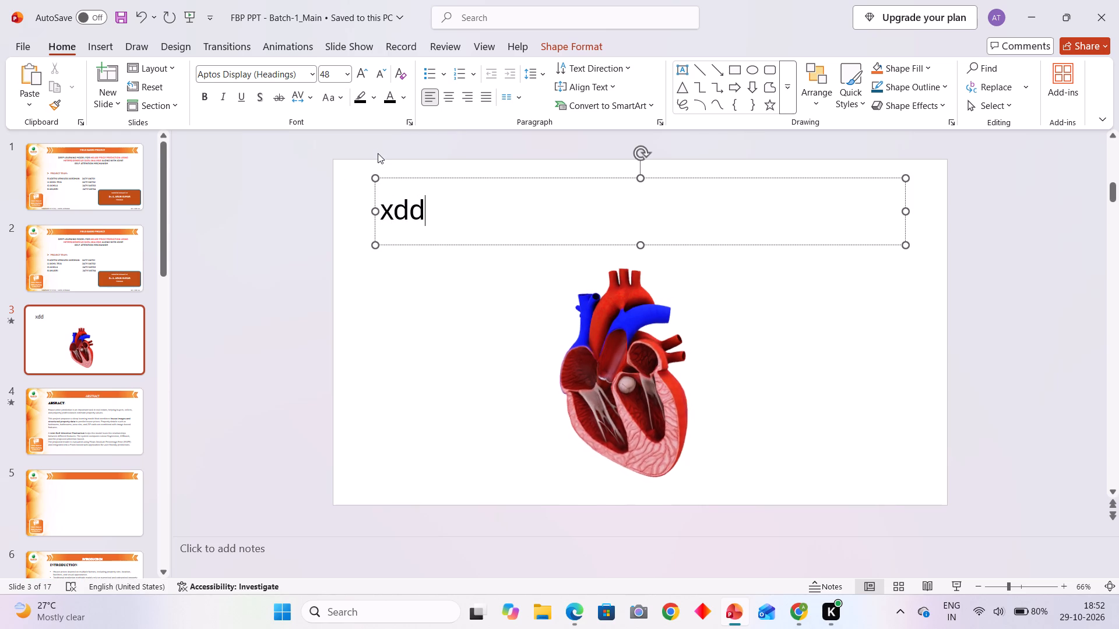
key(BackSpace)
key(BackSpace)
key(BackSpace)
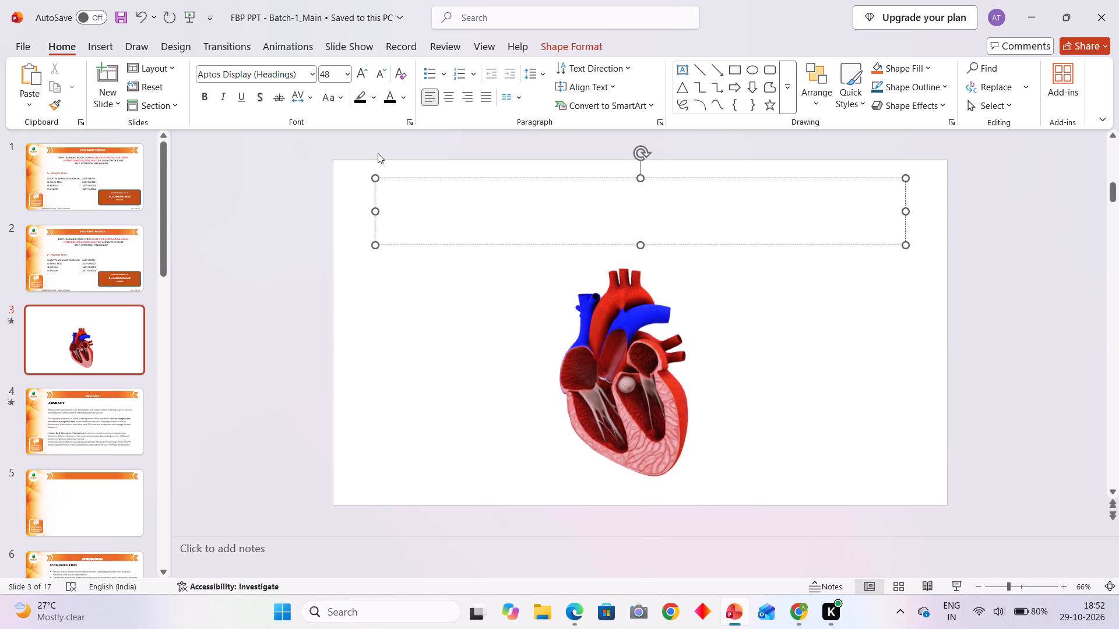
Enter the third slide's title text, starting with "Heart structure of h".
text(heart)
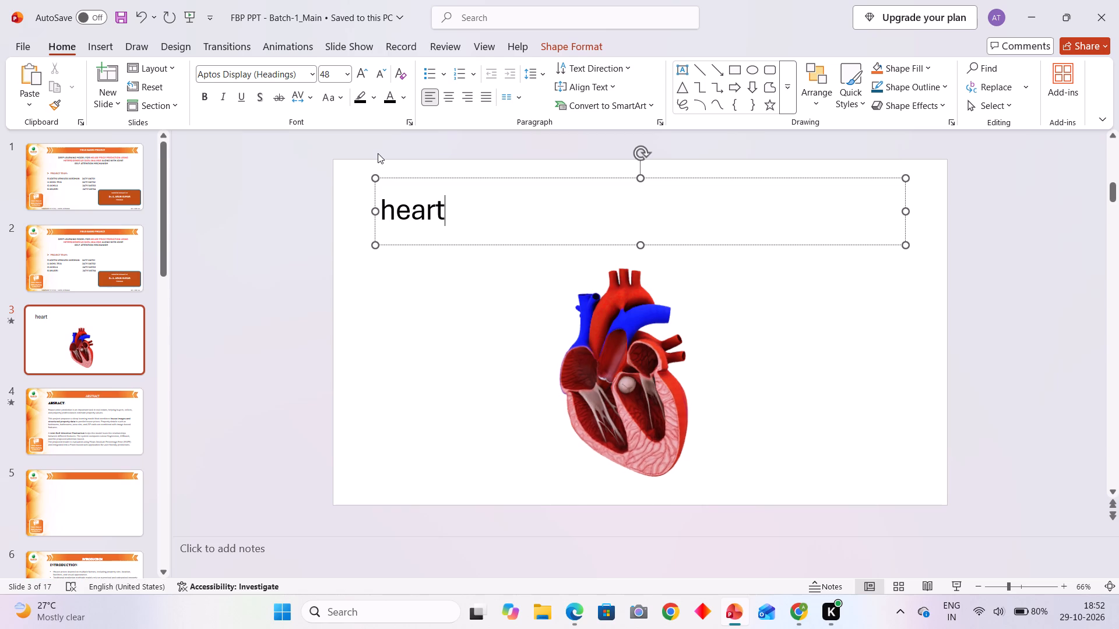
key(space)
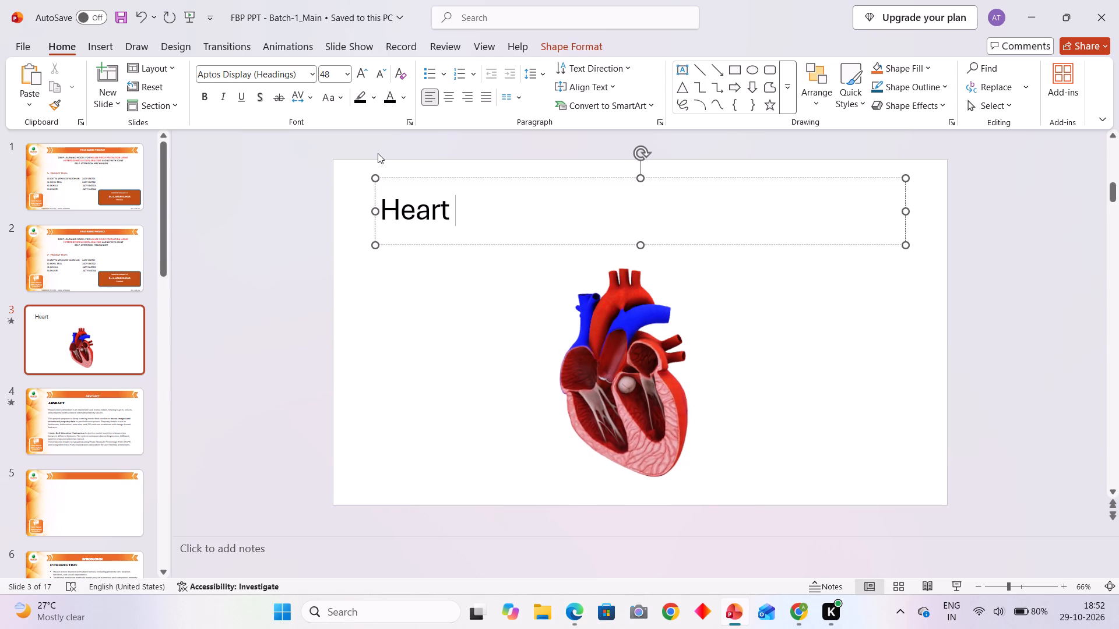
text(stucture)
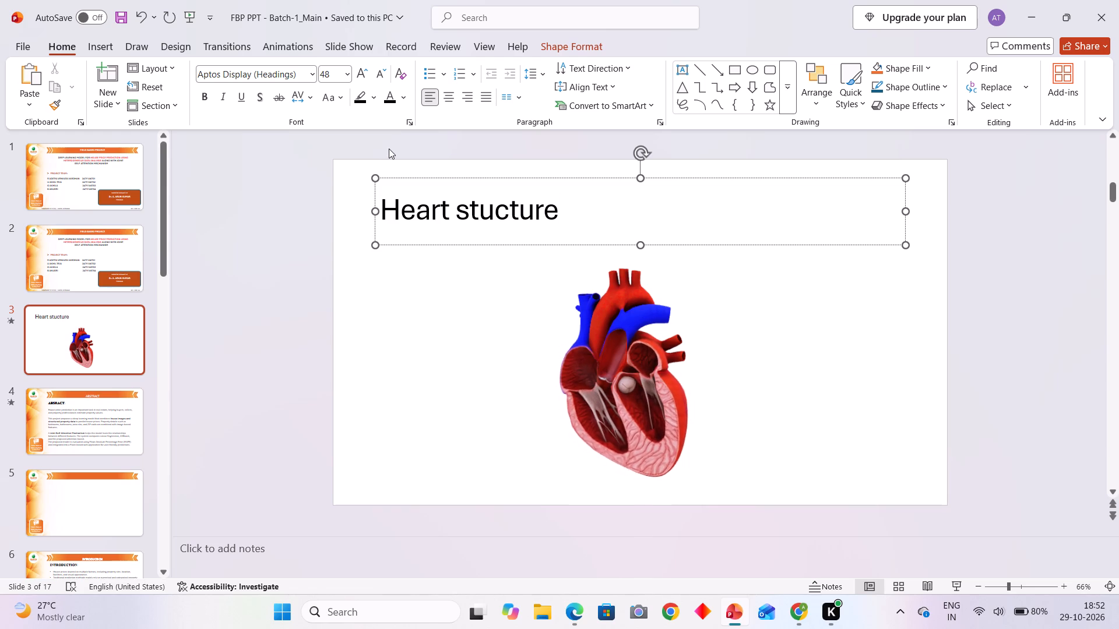
key(space)
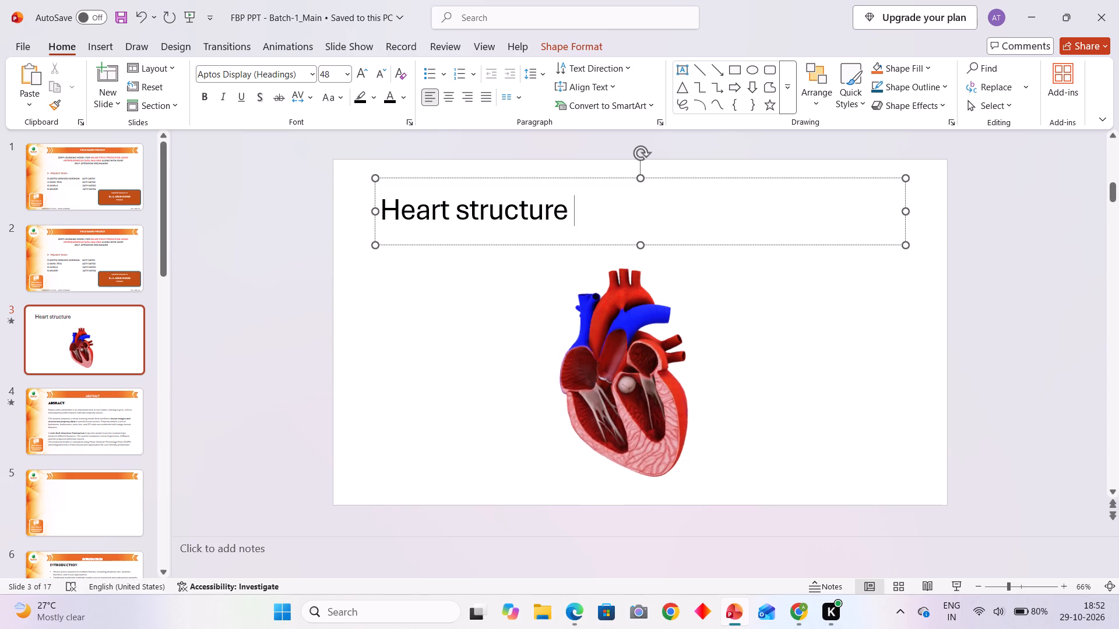
key(o)
text(f)
key(space)
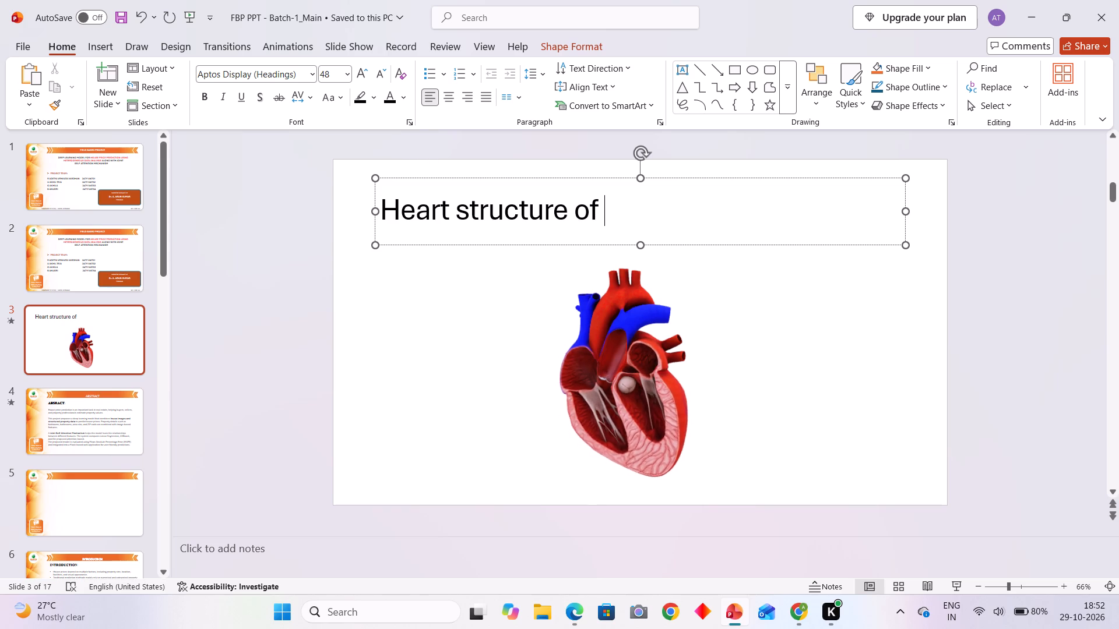
key(h)
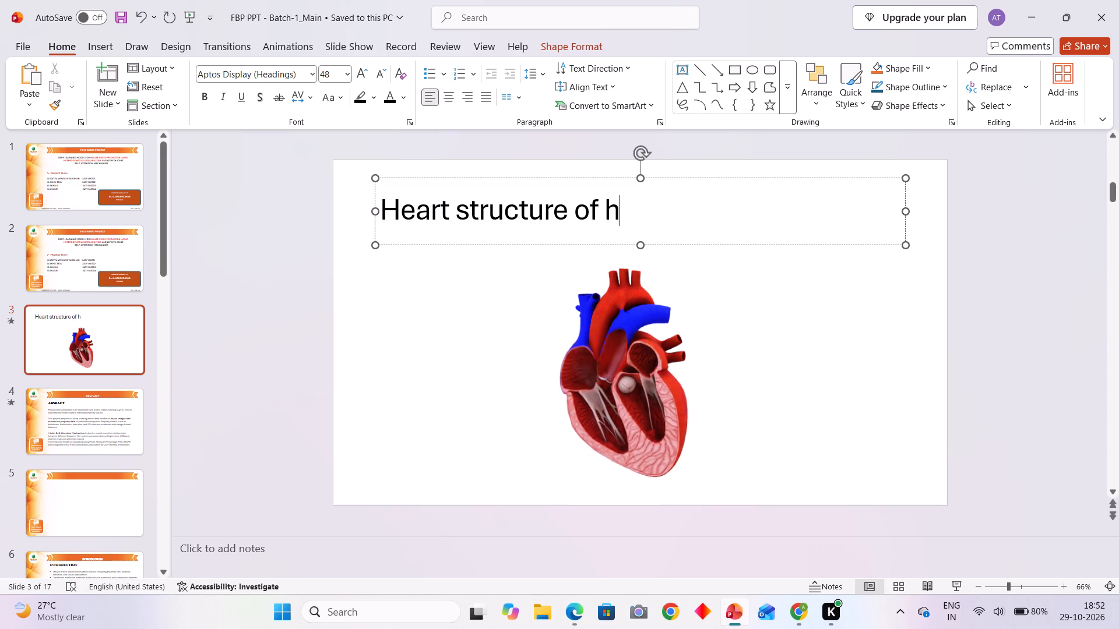
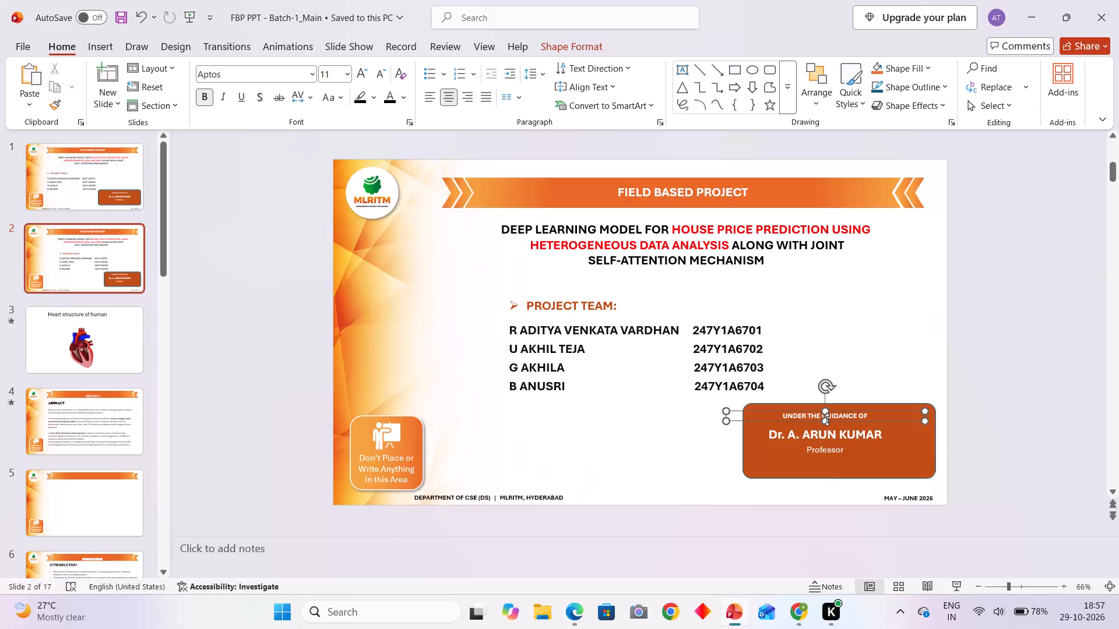
Slightly adjust the size of the orange guidance box on the second slide at its top edge and upper corner.
drag(824, 435, 800, 454)
click(791, 460)
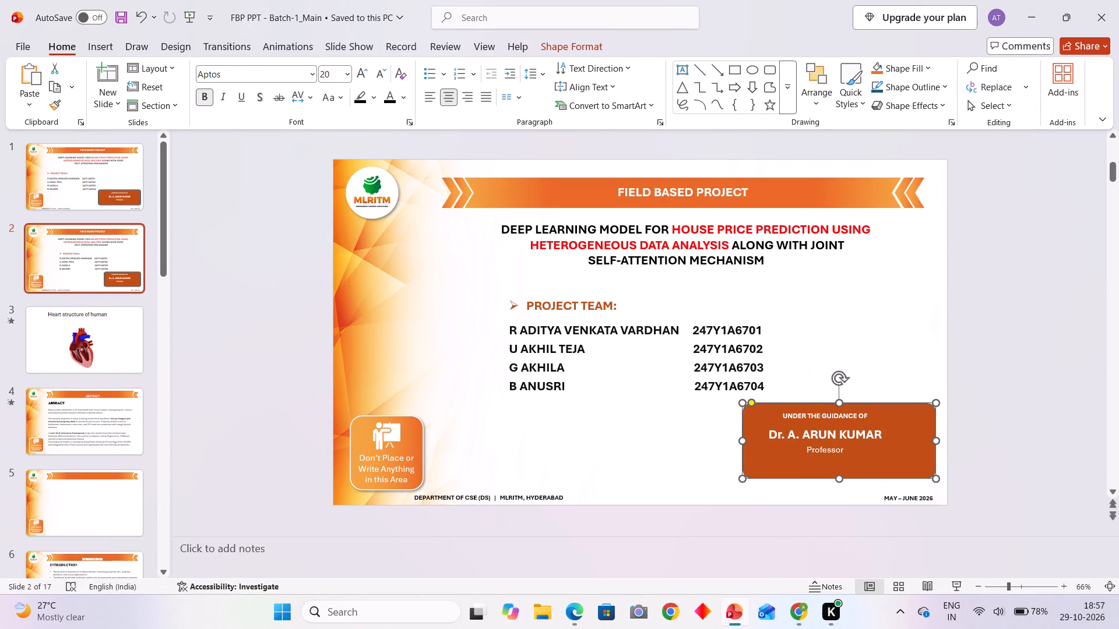
click(838, 402)
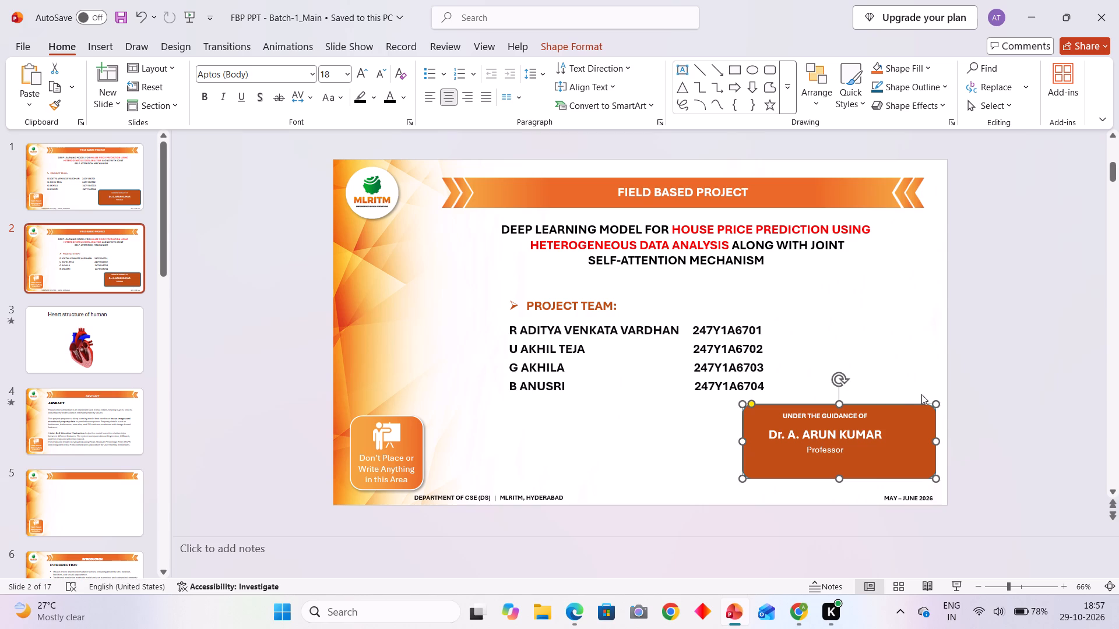
click(935, 401)
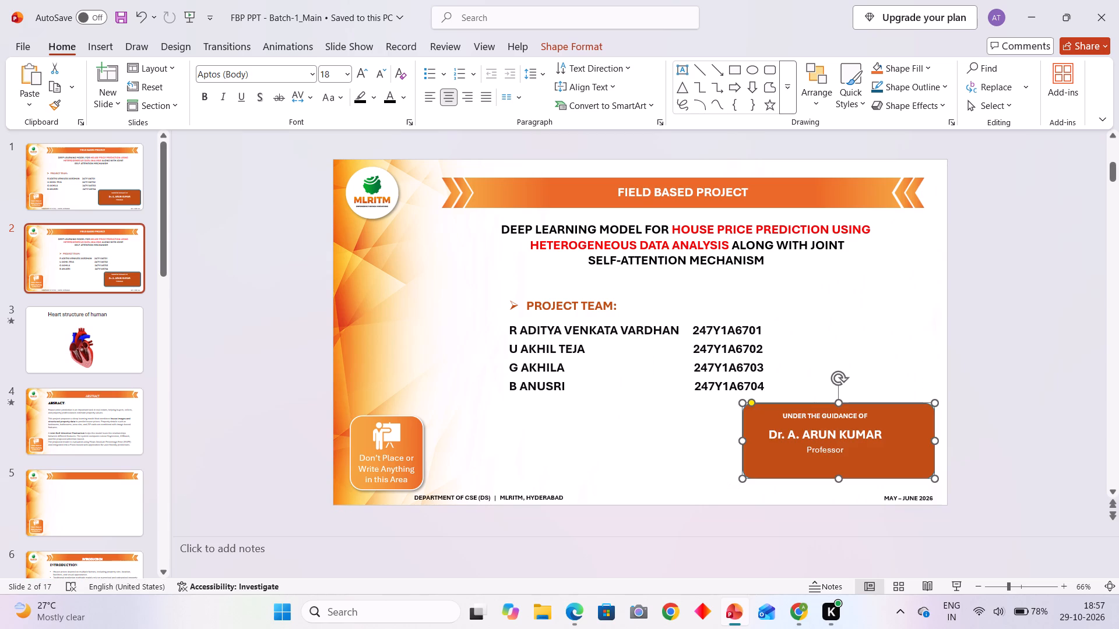
Examine the second slide's guidance text, department footer, project team heading and project title.
double_click(846, 420)
double_click(847, 429)
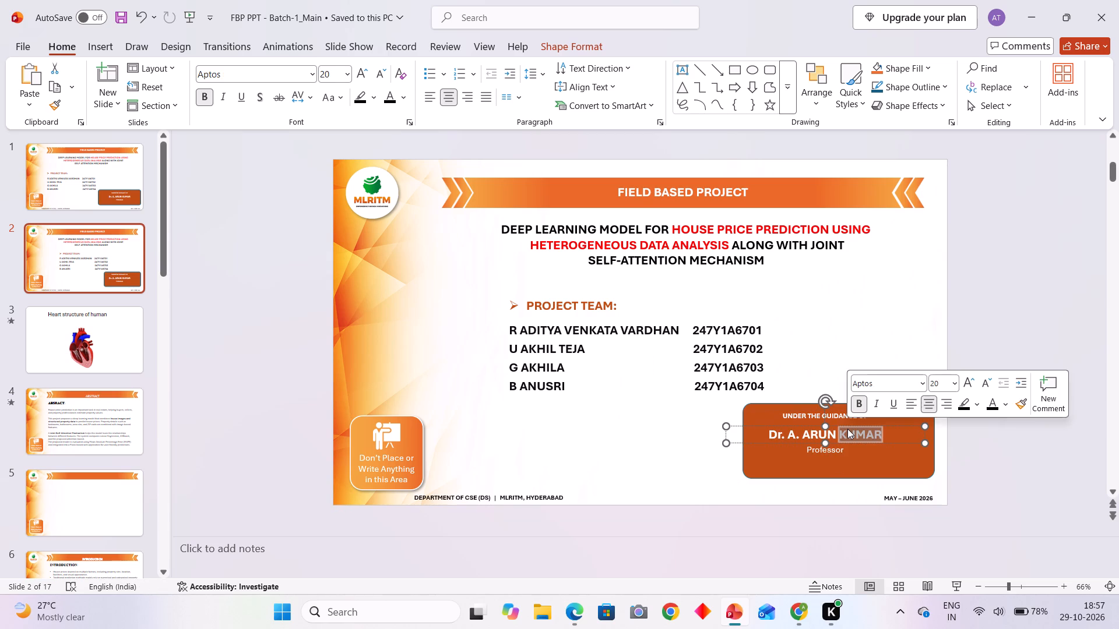
click(804, 474)
click(671, 488)
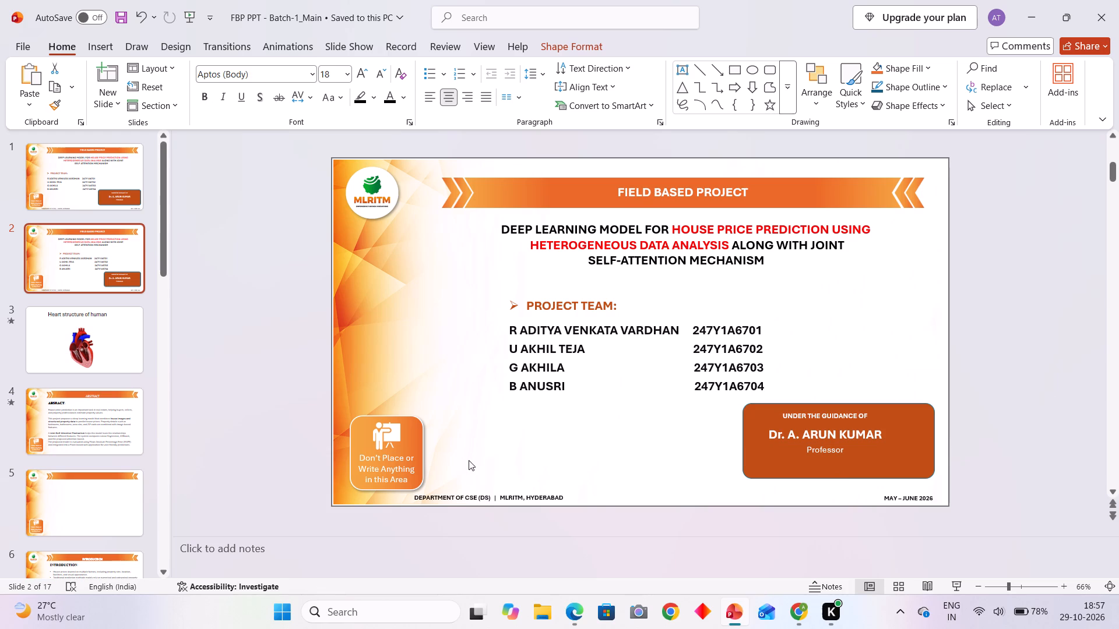
click(469, 496)
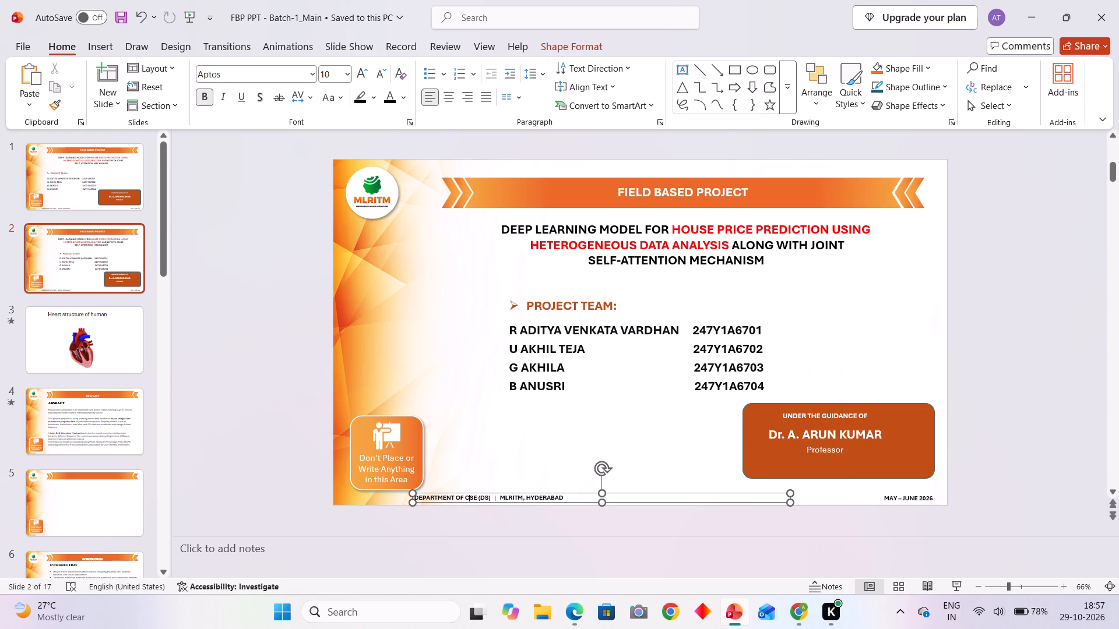
click(508, 473)
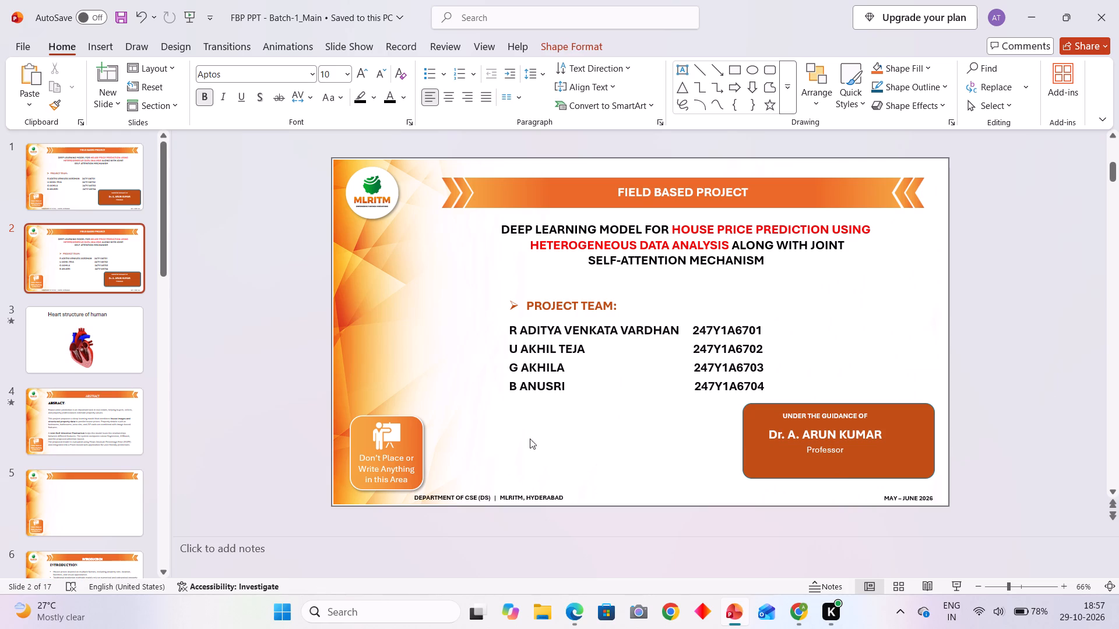
click(596, 308)
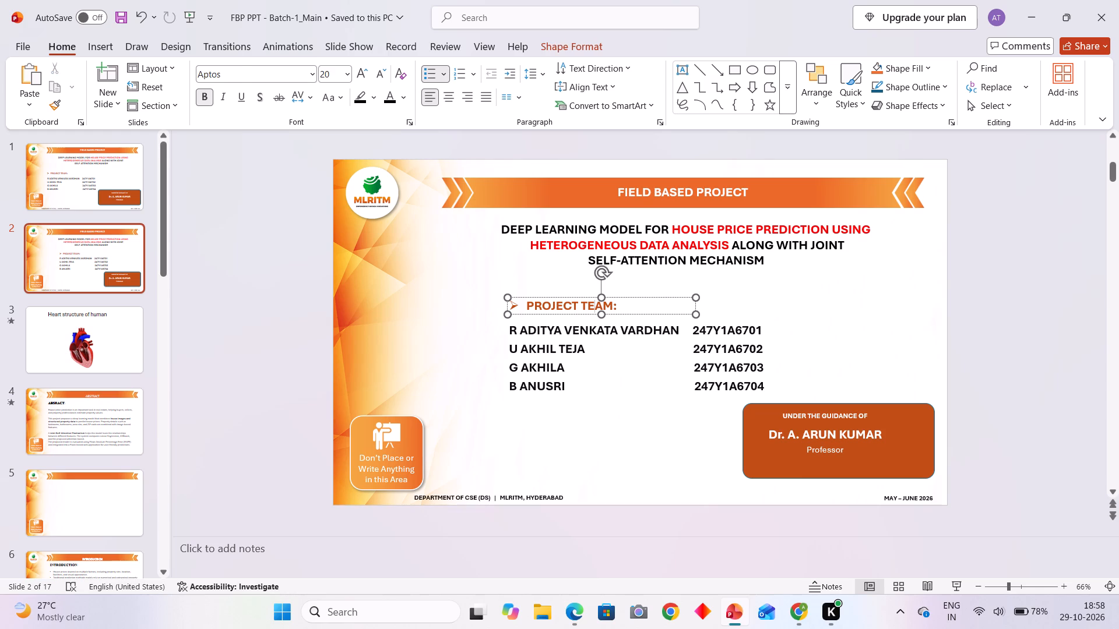
click(657, 246)
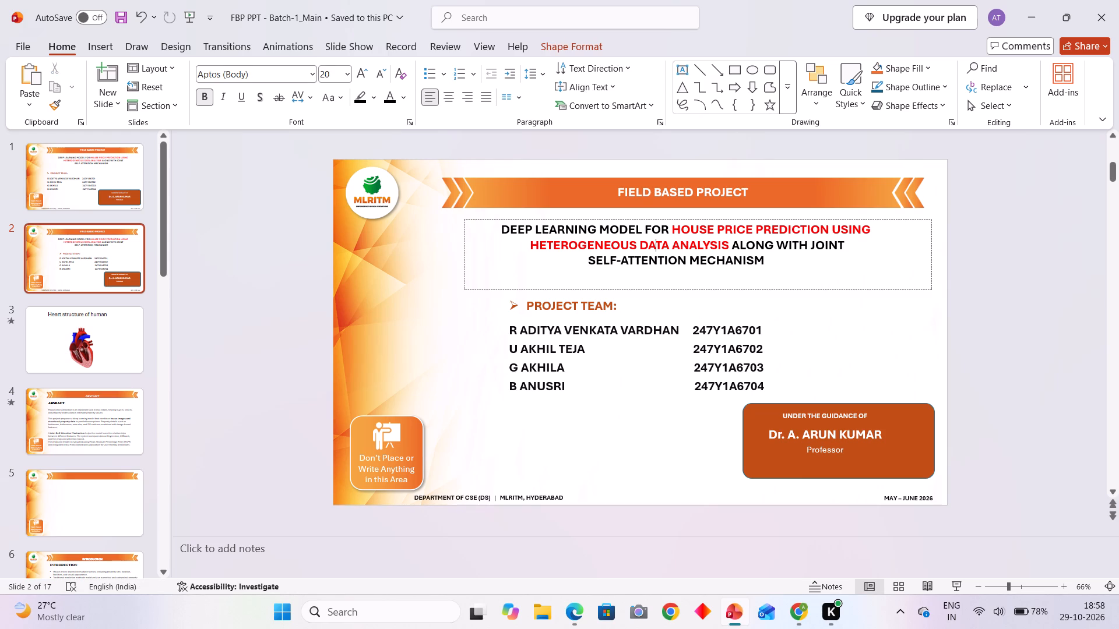
click(583, 231)
Enlarge the six-stage workflow picture on the Design slide by extending its bottom, left and right edges.
scroll(93, 313, down, 3)
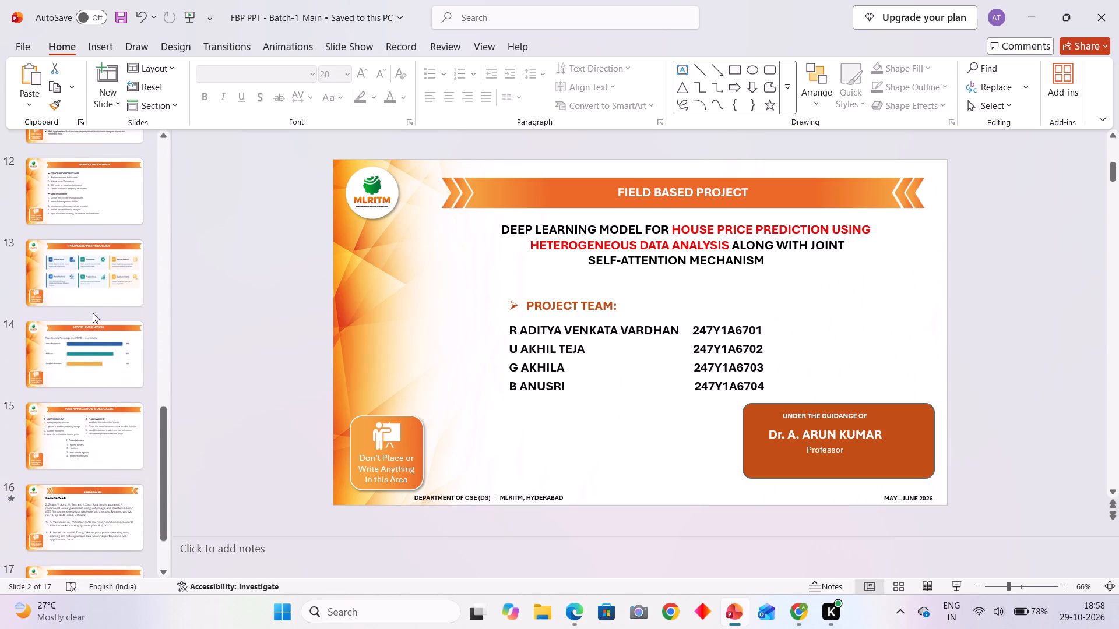
click(82, 341)
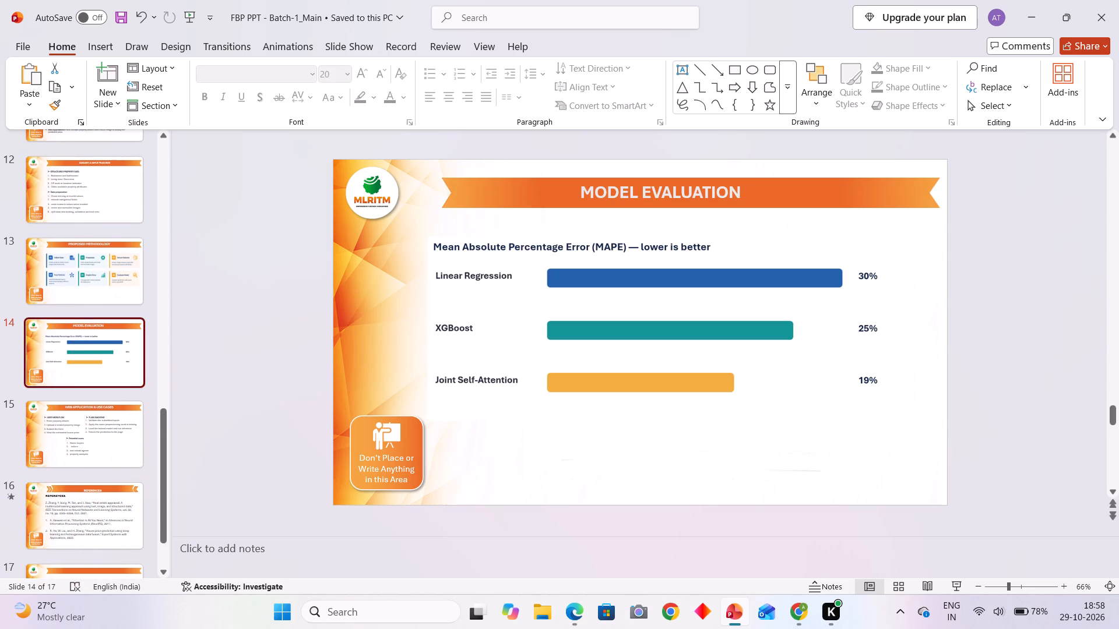
scroll(69, 432, down, 1)
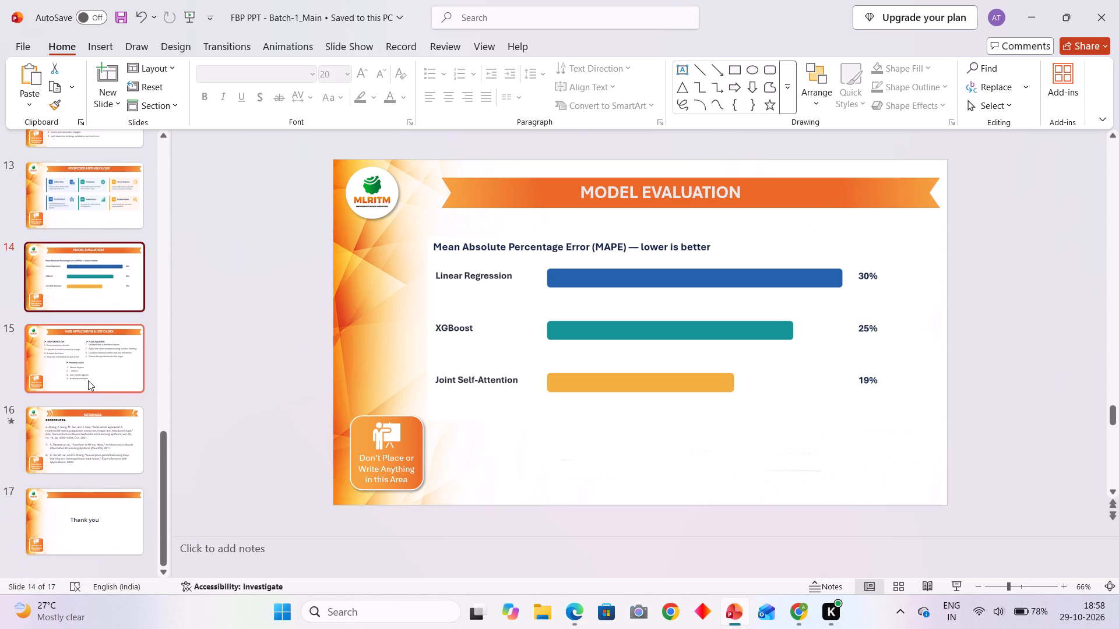
scroll(88, 380, up, 3)
click(83, 425)
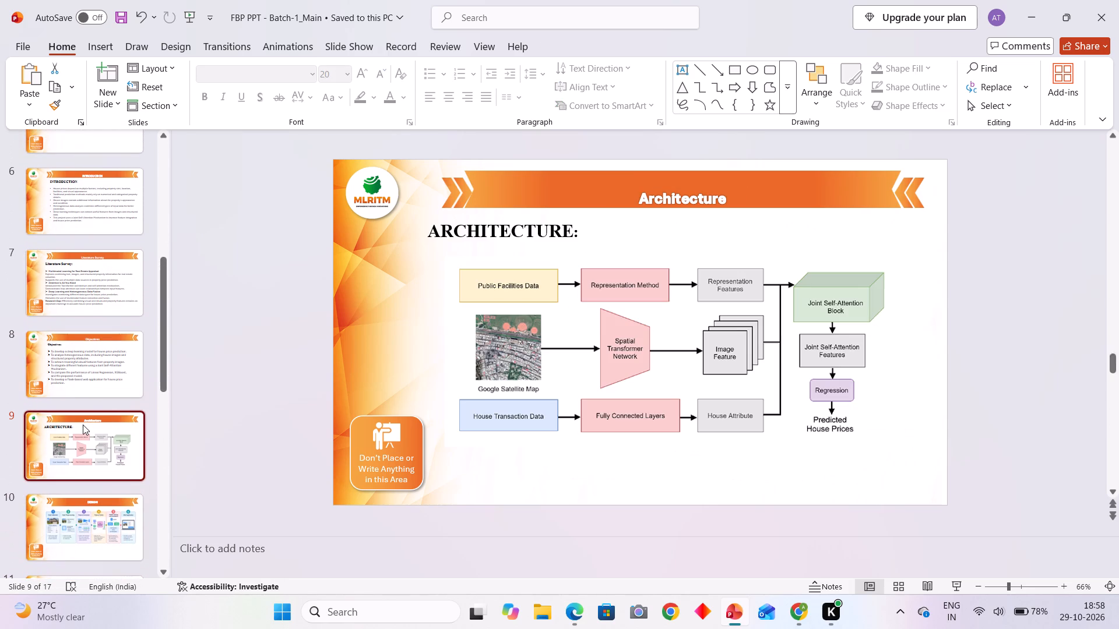
click(71, 517)
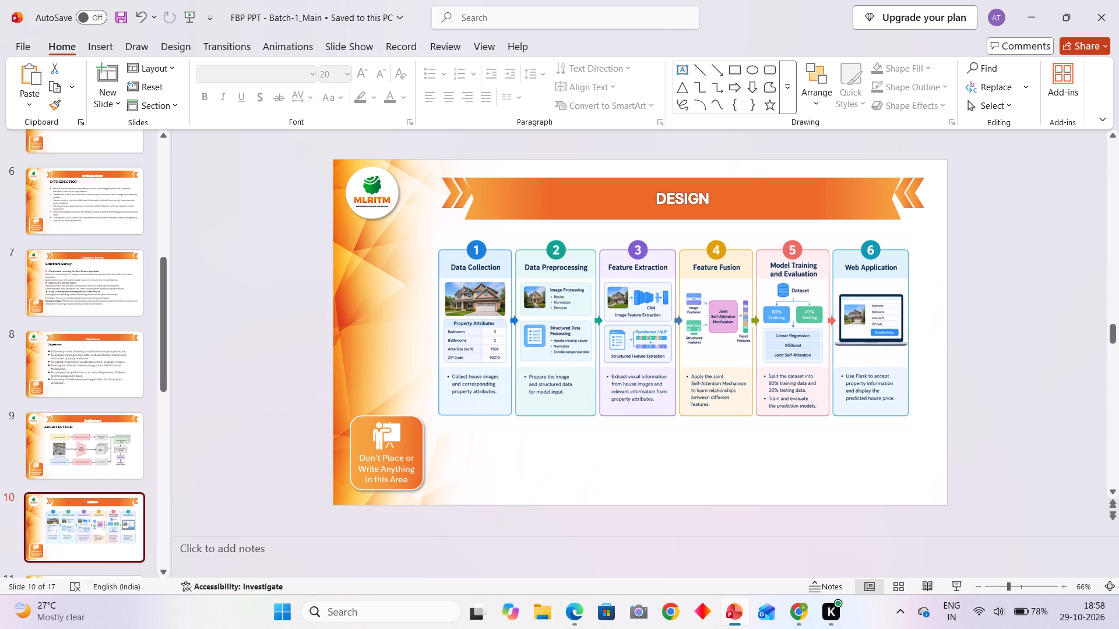
click(494, 380)
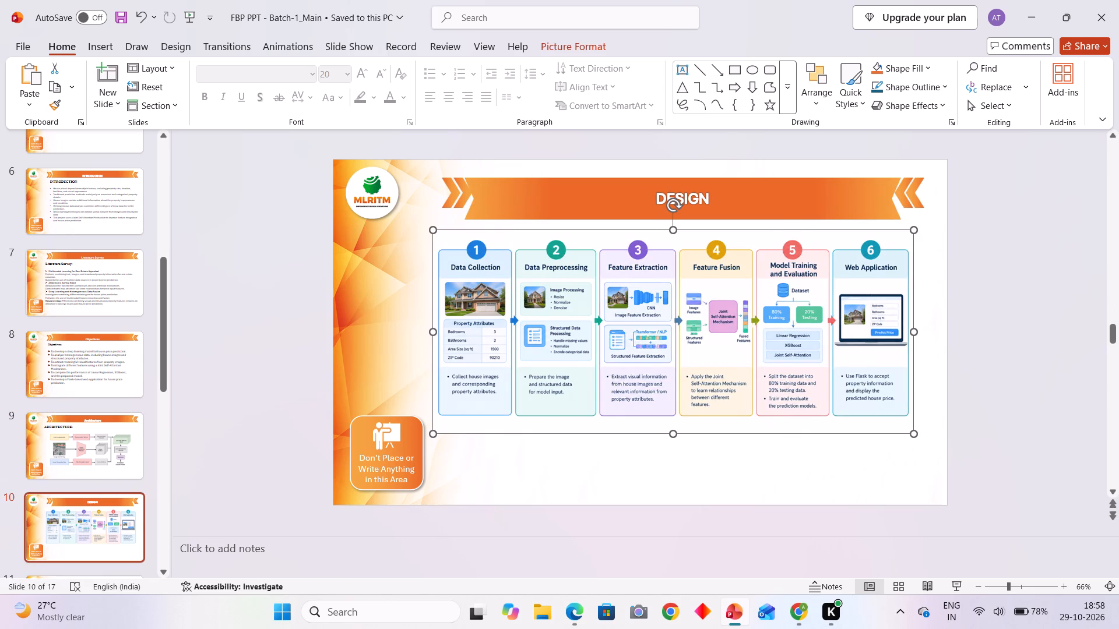
drag(674, 432, 675, 463)
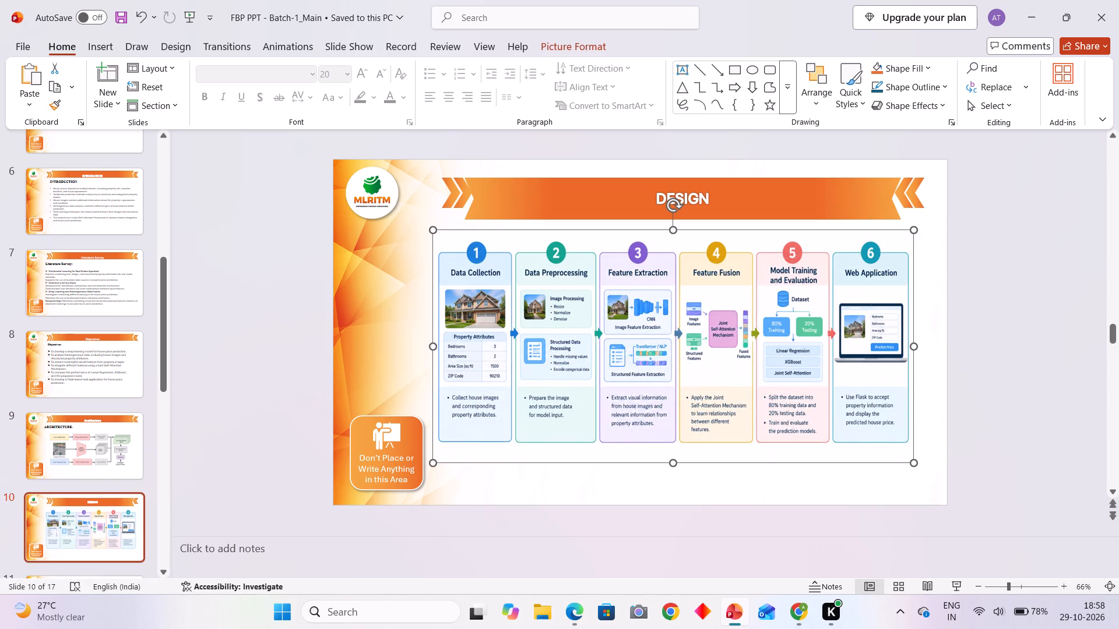
drag(433, 344, 427, 344)
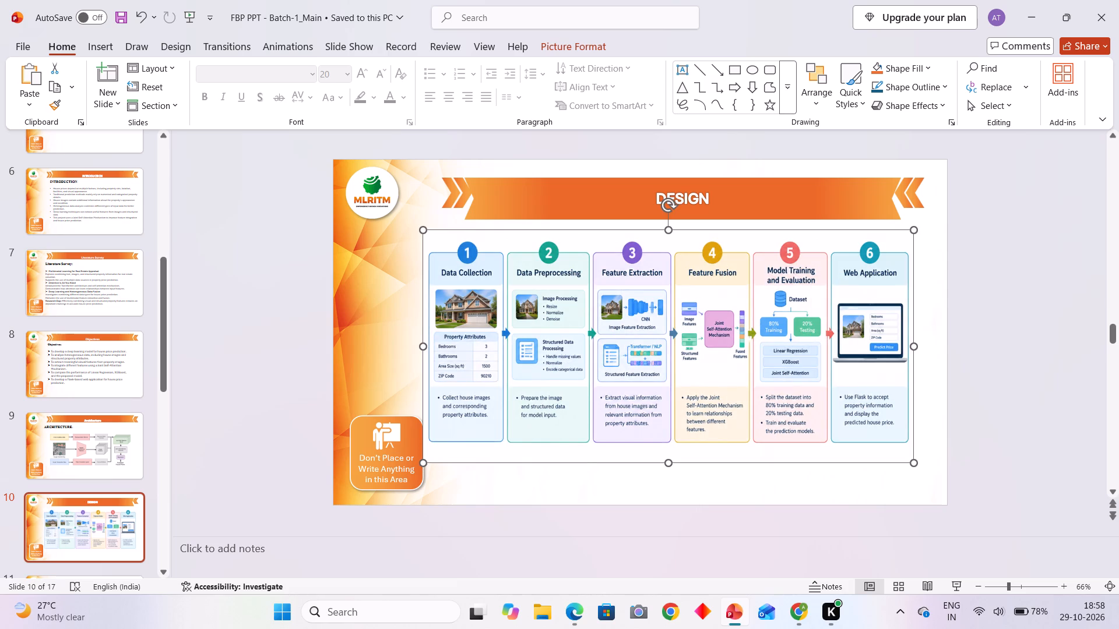
click(405, 375)
click(758, 353)
drag(916, 344, 935, 342)
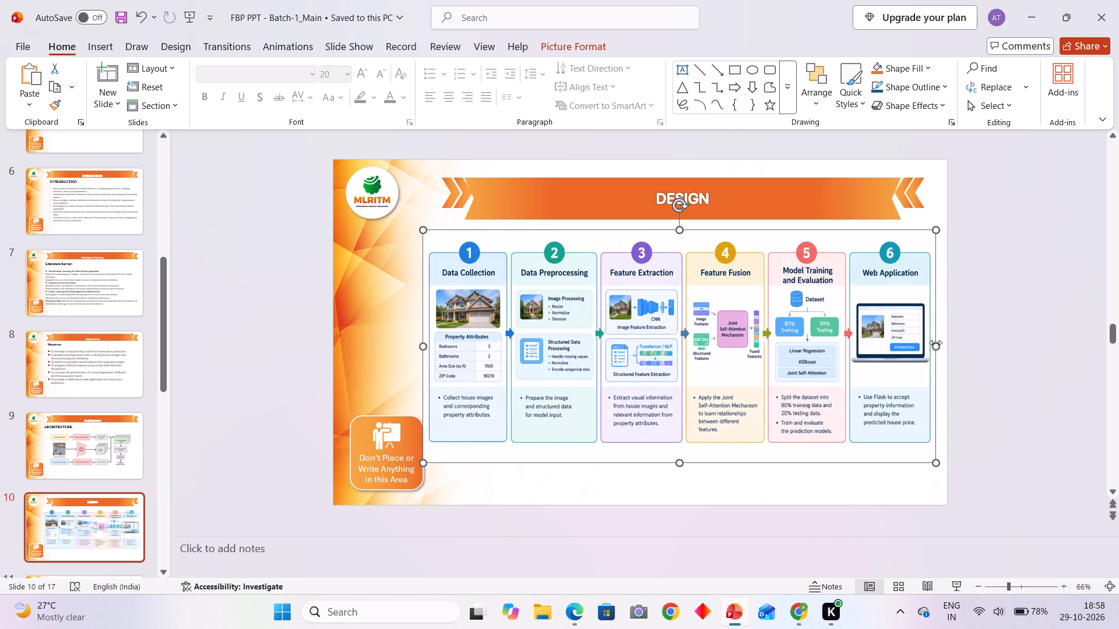
Pull the workflow picture's left edge in clear of the orange note box and shorten its height slightly.
click(424, 348)
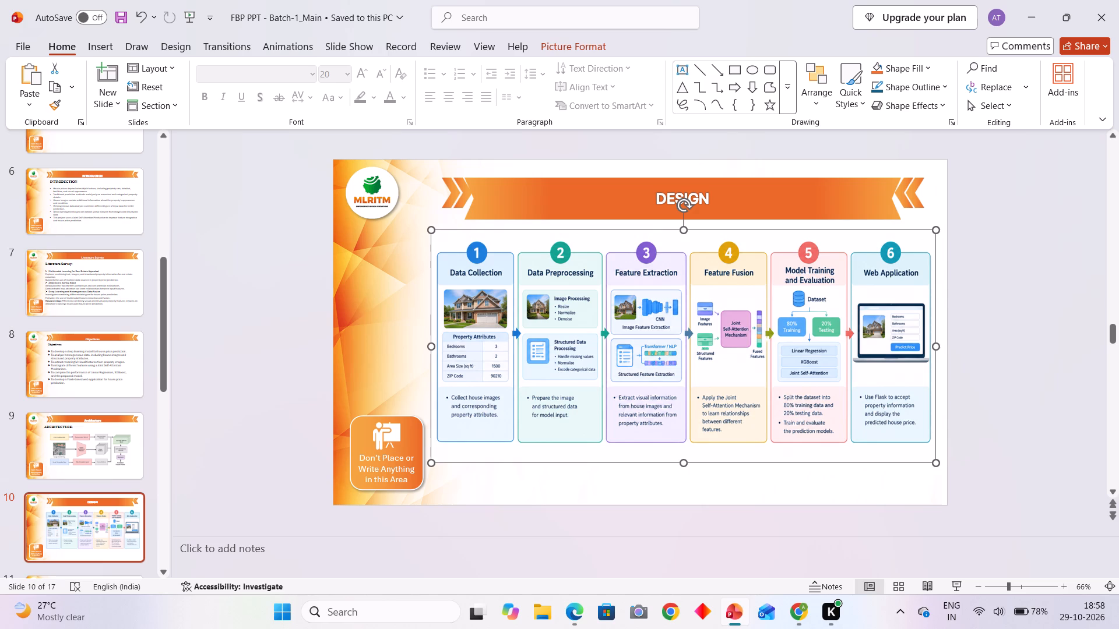
drag(684, 461, 684, 447)
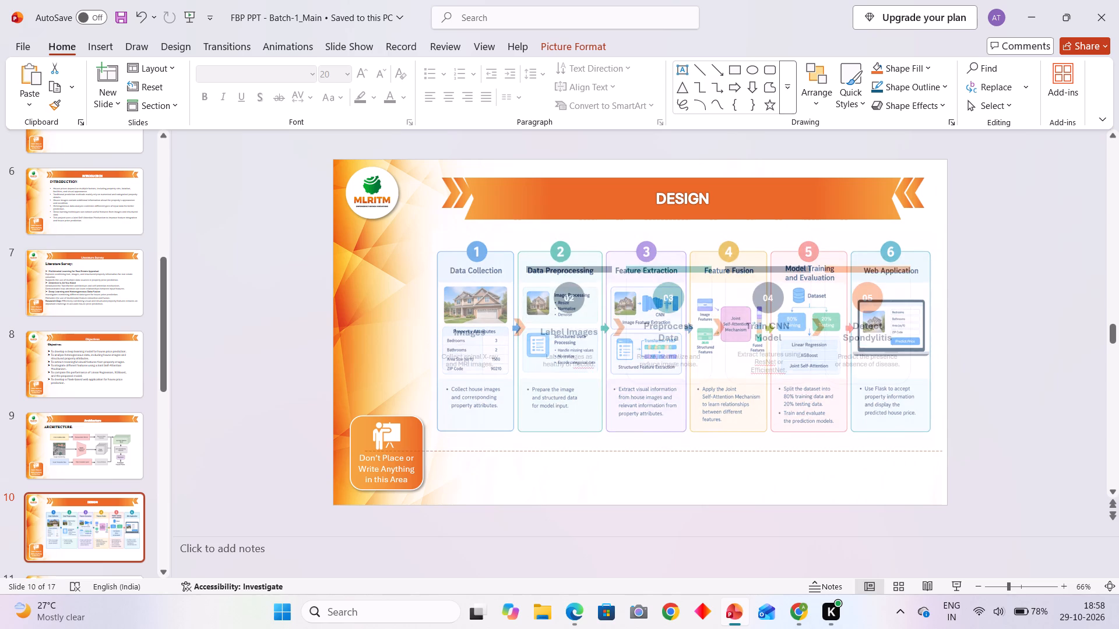
drag(684, 447, 684, 446)
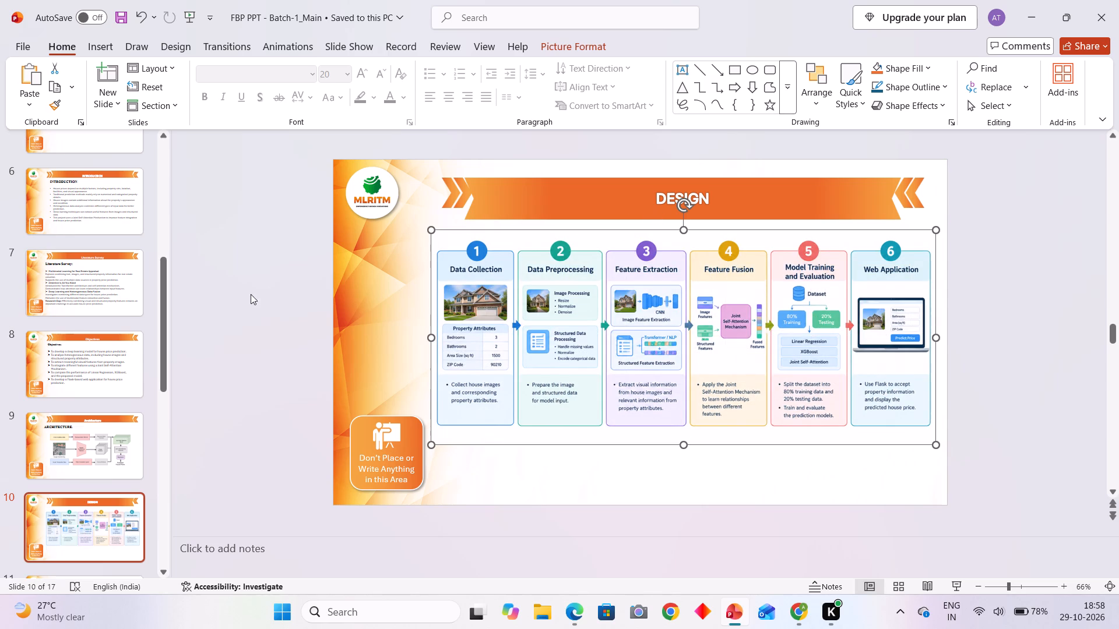
Review the Architecture slide and the slides from Proposed Methodology through the closing Thank you slide.
click(74, 448)
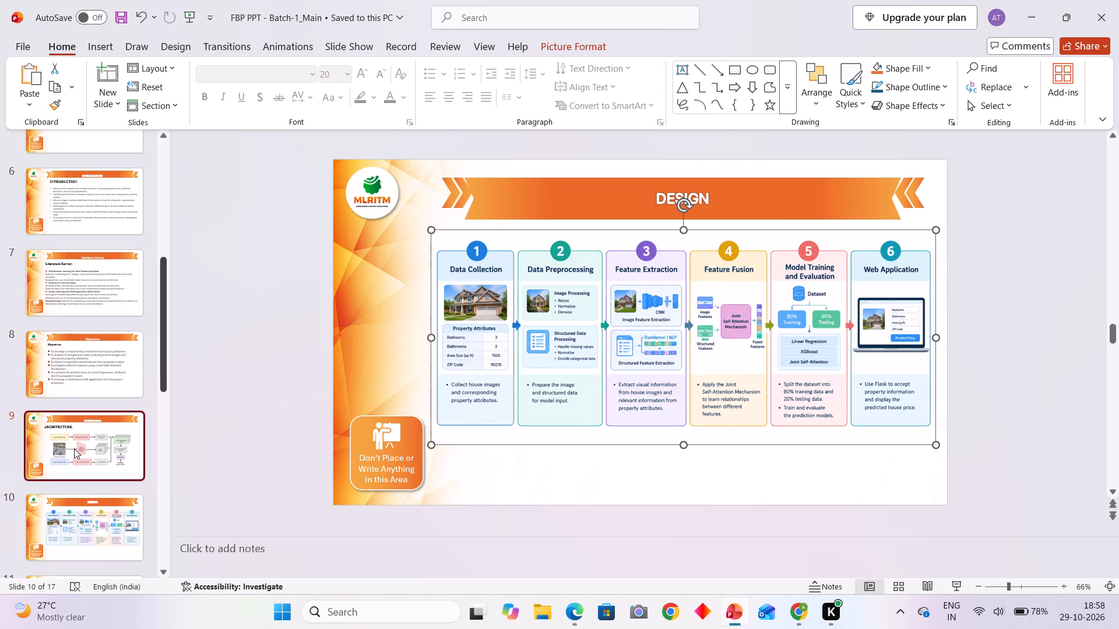
scroll(92, 446, down, 4)
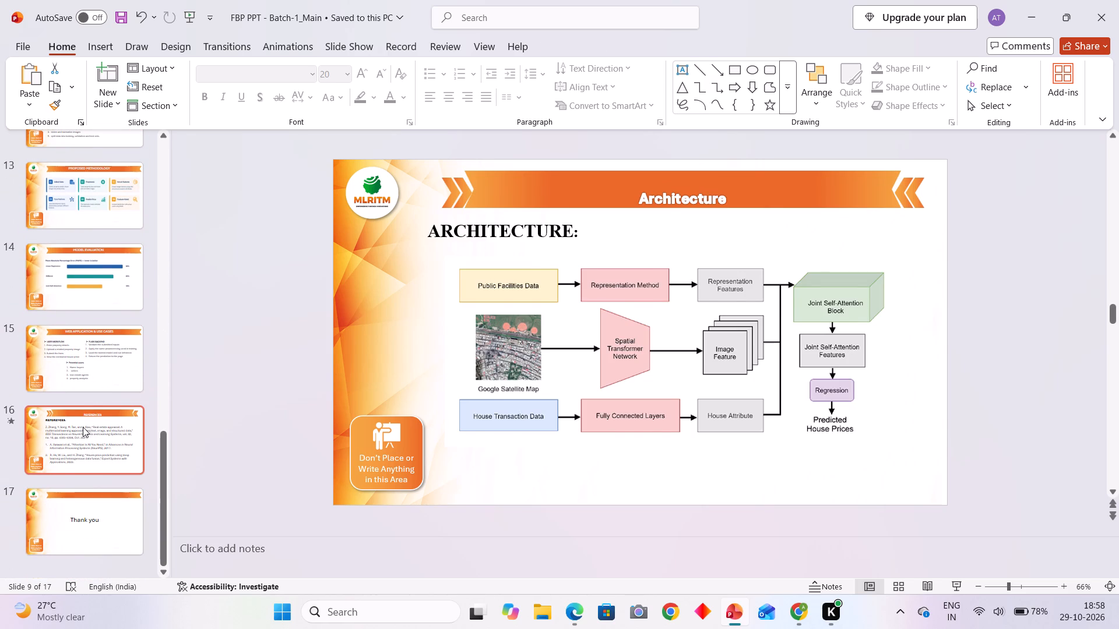
click(82, 429)
click(102, 373)
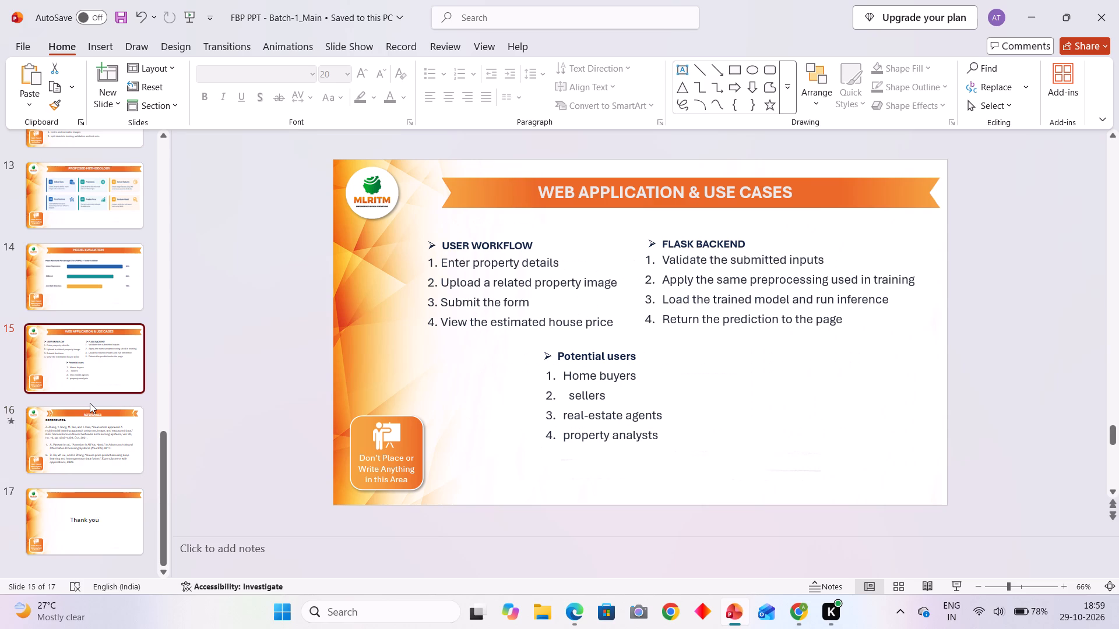
click(66, 278)
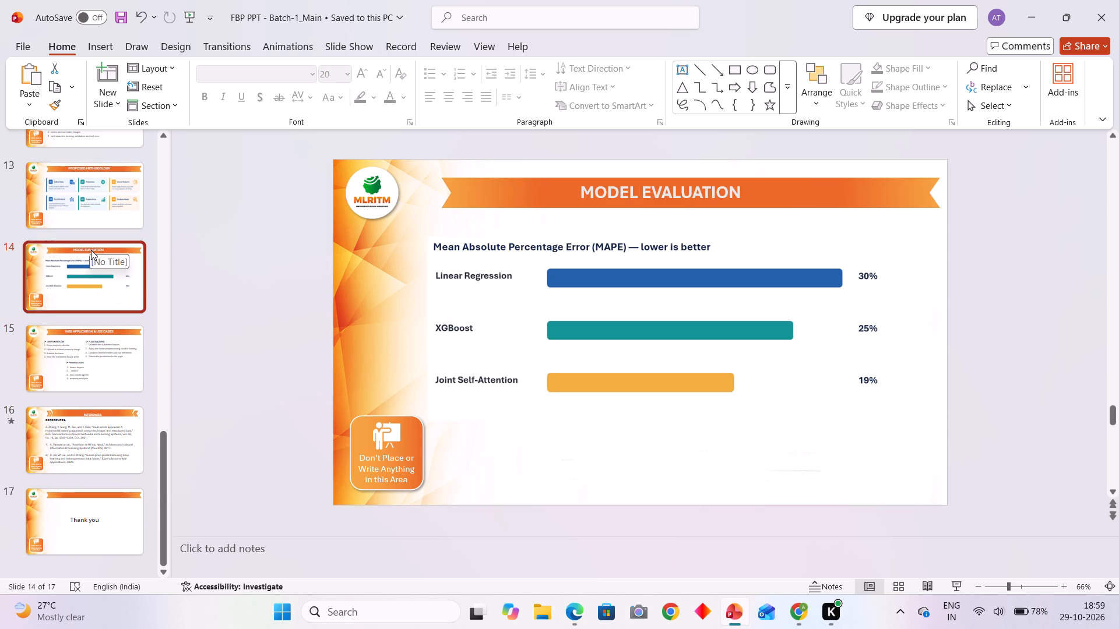
scroll(91, 250, down, 4)
click(91, 193)
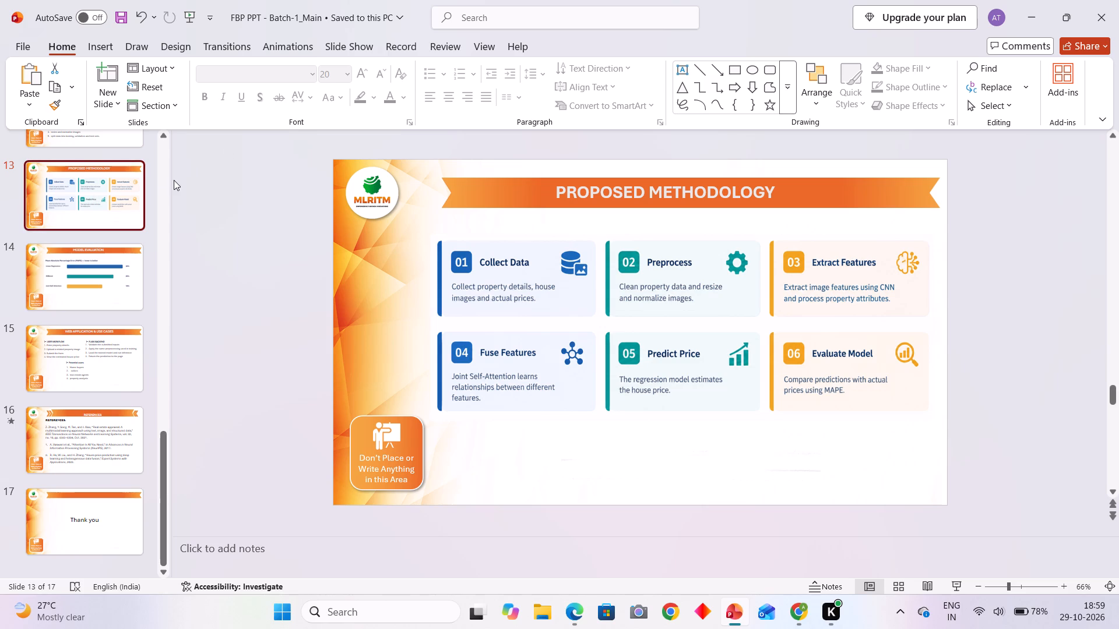
scroll(361, 268, down, 1)
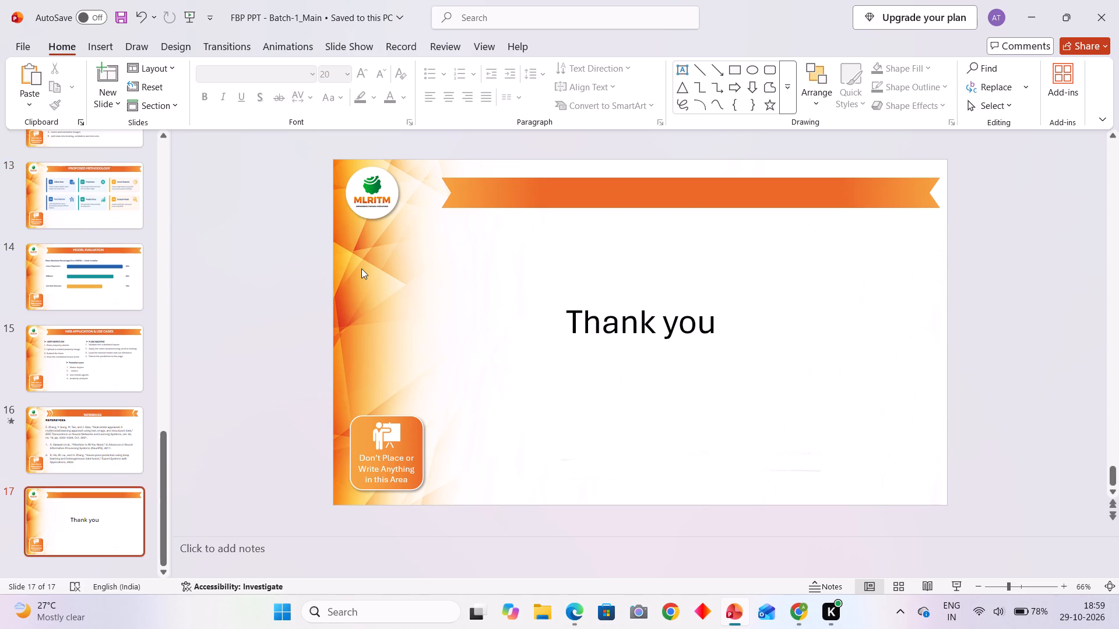
scroll(361, 268, down, 1)
scroll(92, 239, up, 7)
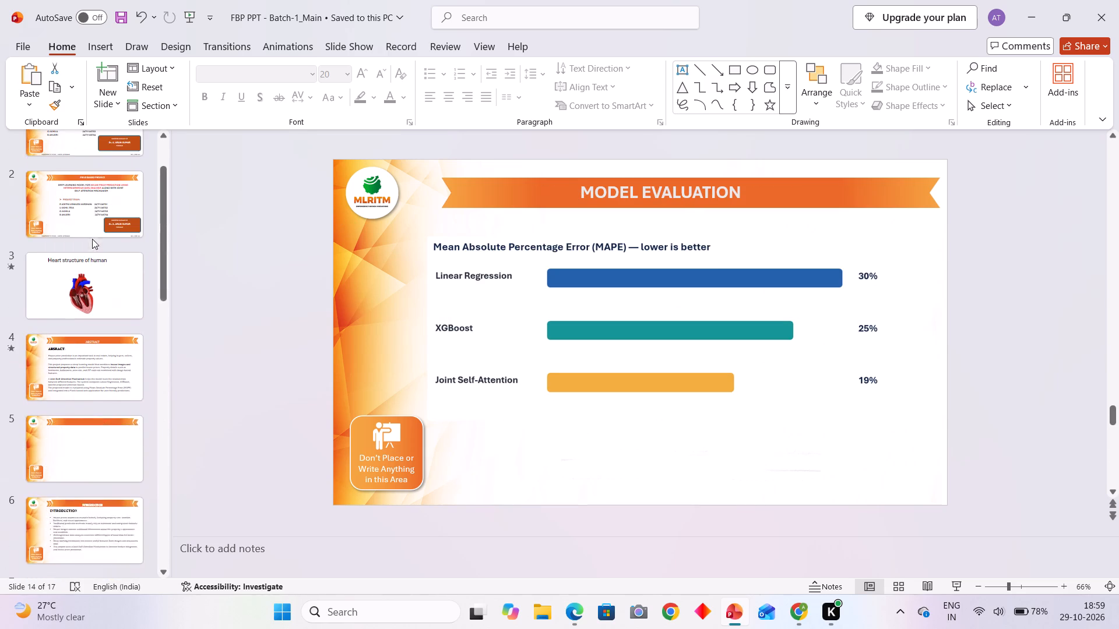
scroll(92, 239, up, 2)
Duplicate the Model Evaluation slide.
click(72, 91)
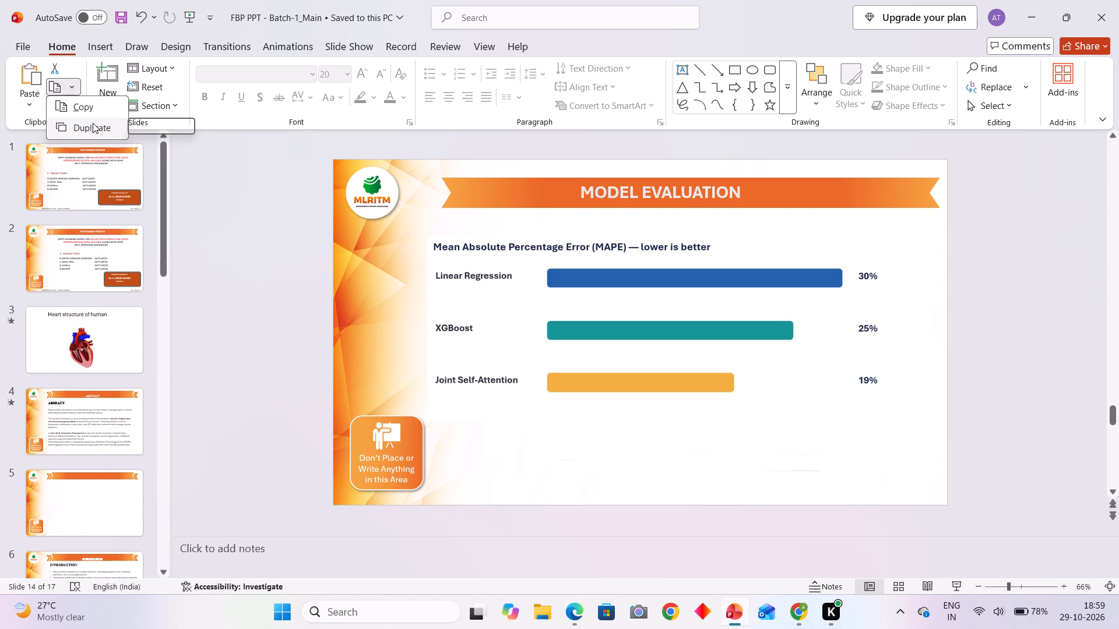
click(103, 112)
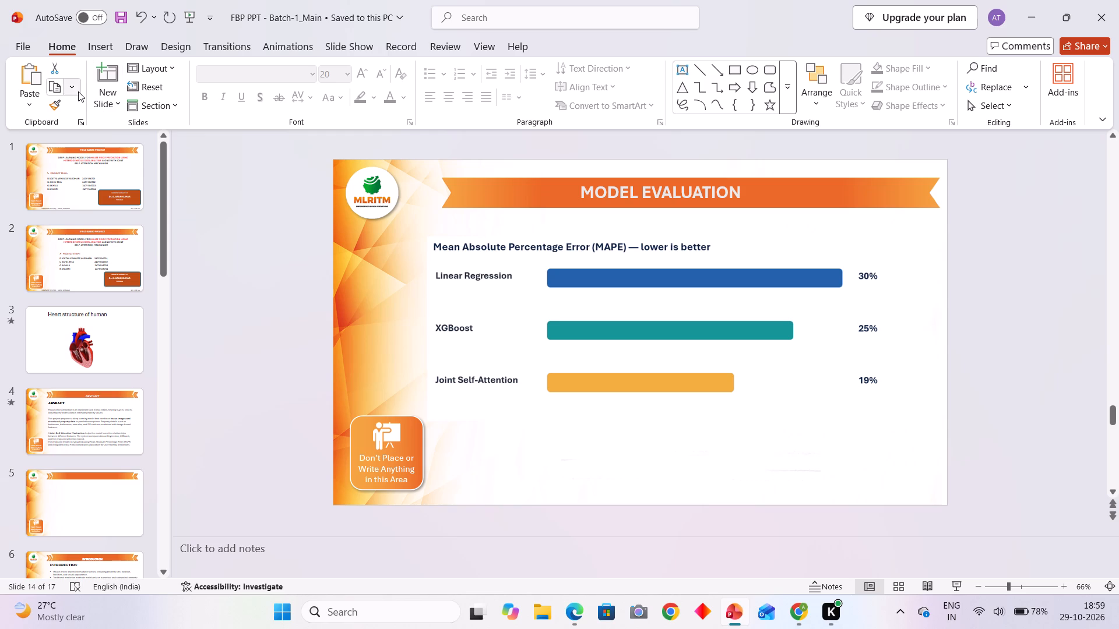
click(78, 91)
click(81, 120)
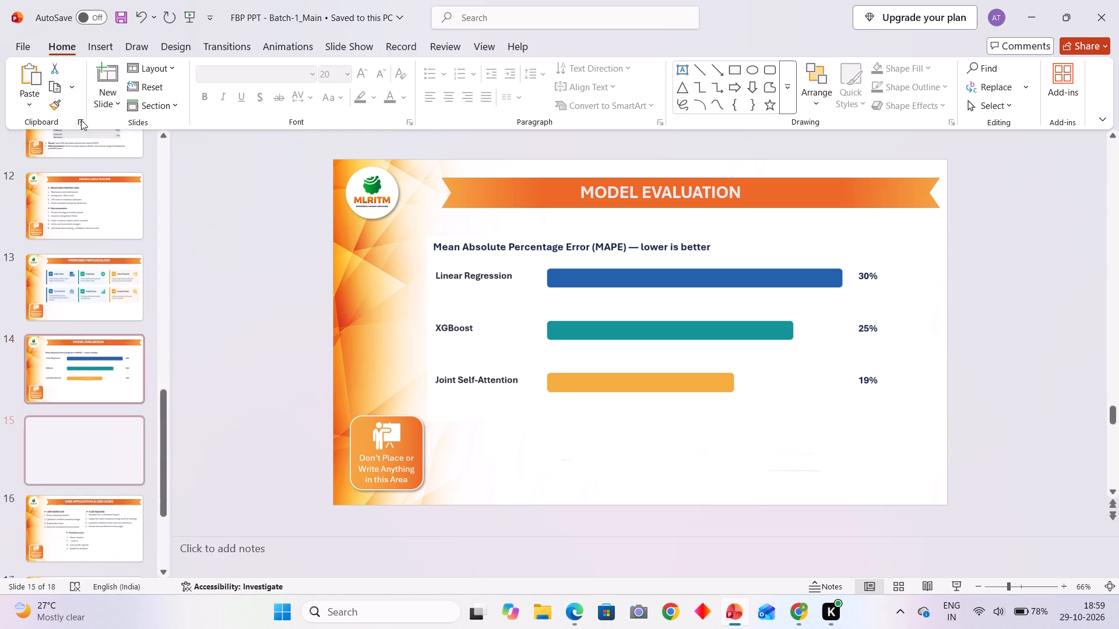
Delete one of the two identical Model Evaluation slides.
drag(133, 254, 126, 278)
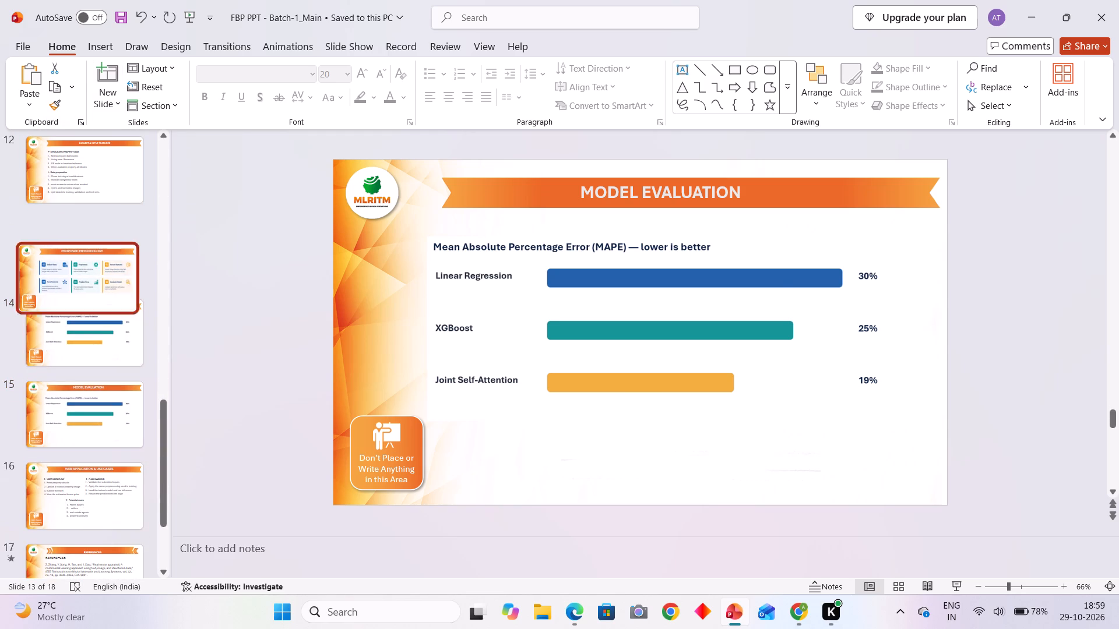
drag(126, 278, 125, 286)
click(101, 340)
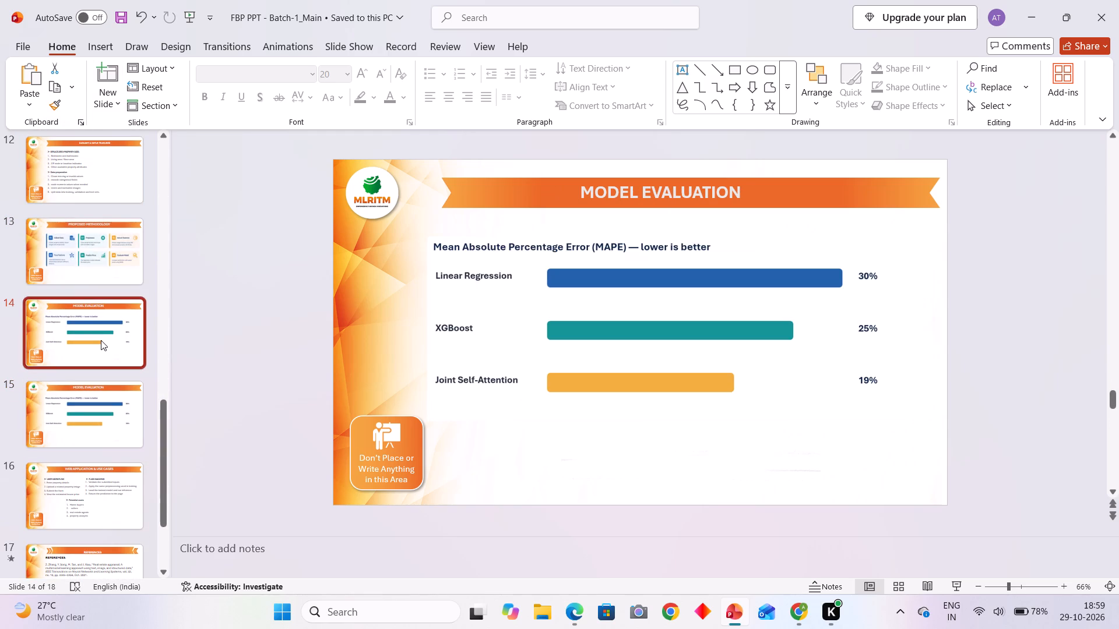
key(BackSpace)
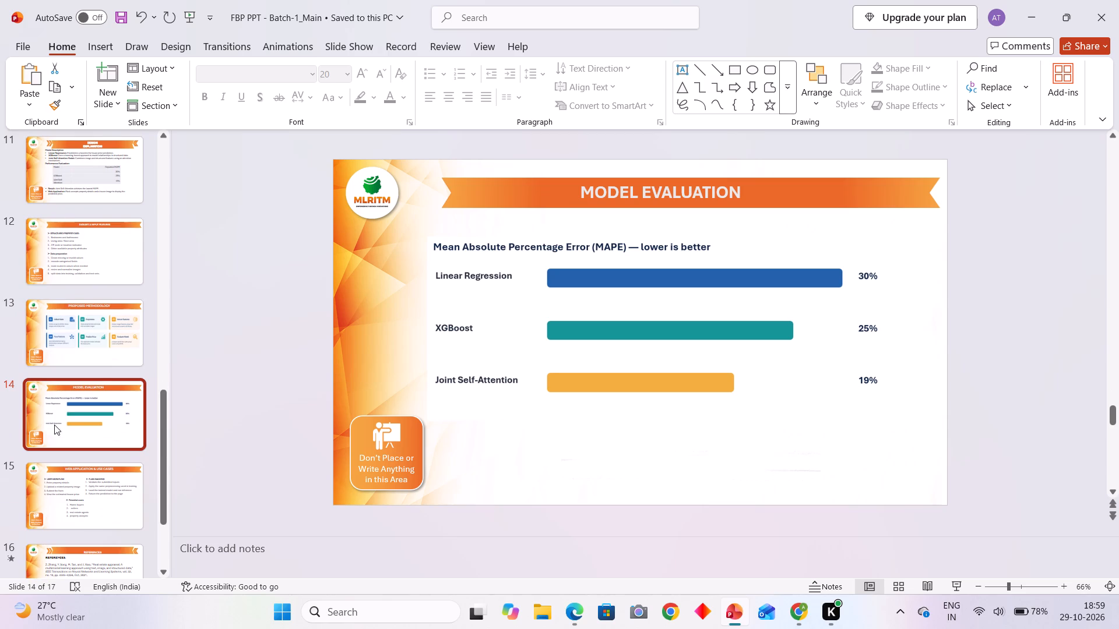
Delete the Heart structure of human slide and the Abstract slide that follows it.
scroll(54, 425, down, 8)
scroll(54, 425, up, 7)
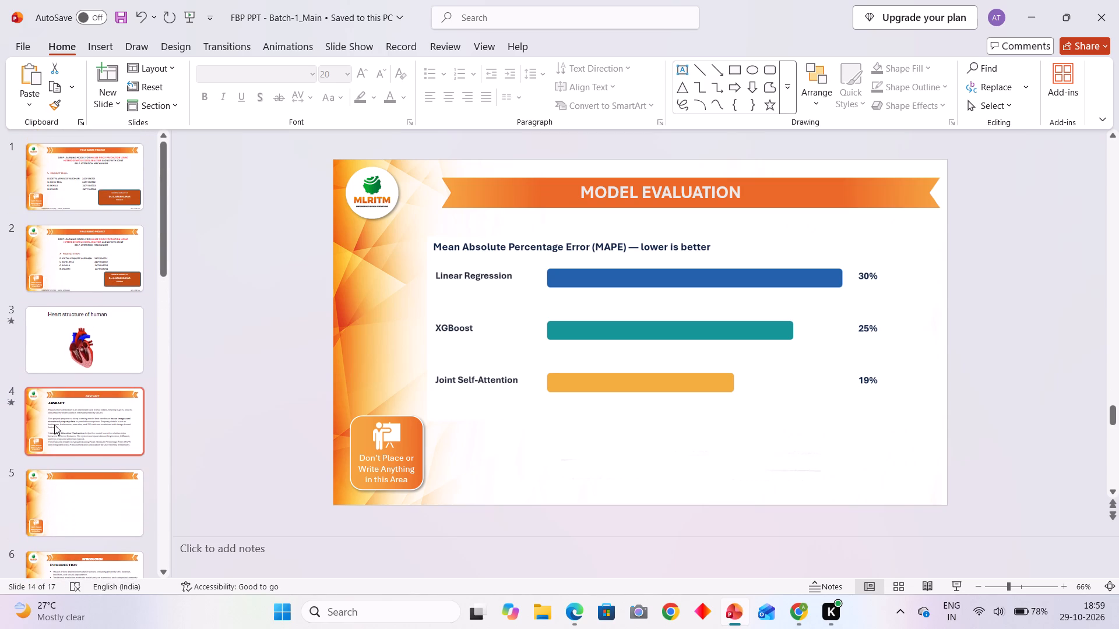
click(92, 369)
key(BackSpace)
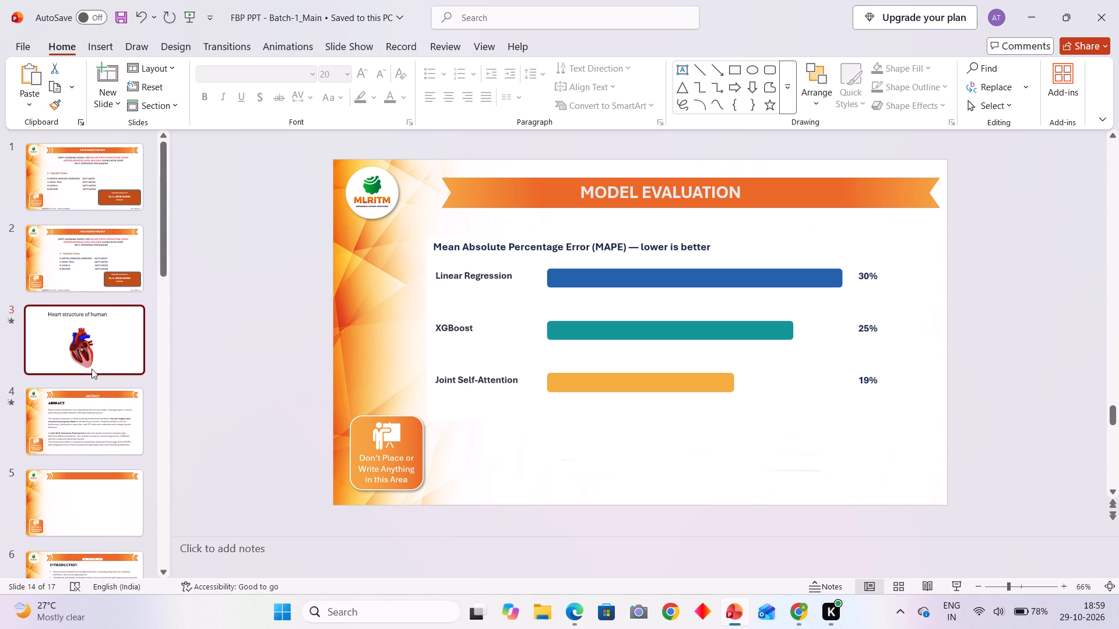
key(Delete)
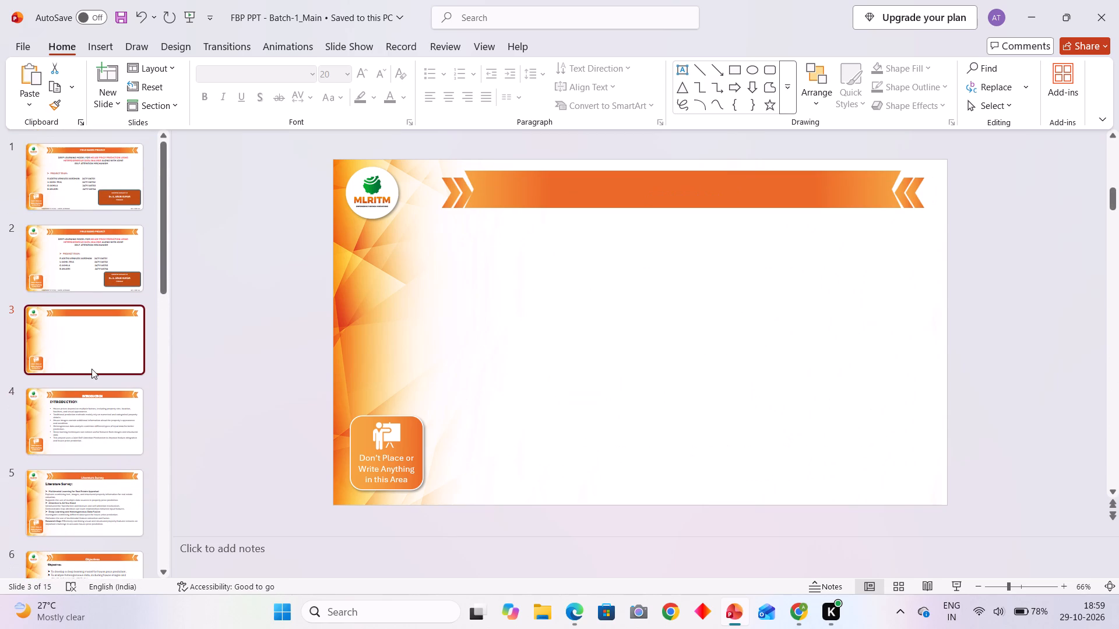
Delete the blank banner slide before the Introduction slide.
click(89, 340)
key(BackSpace)
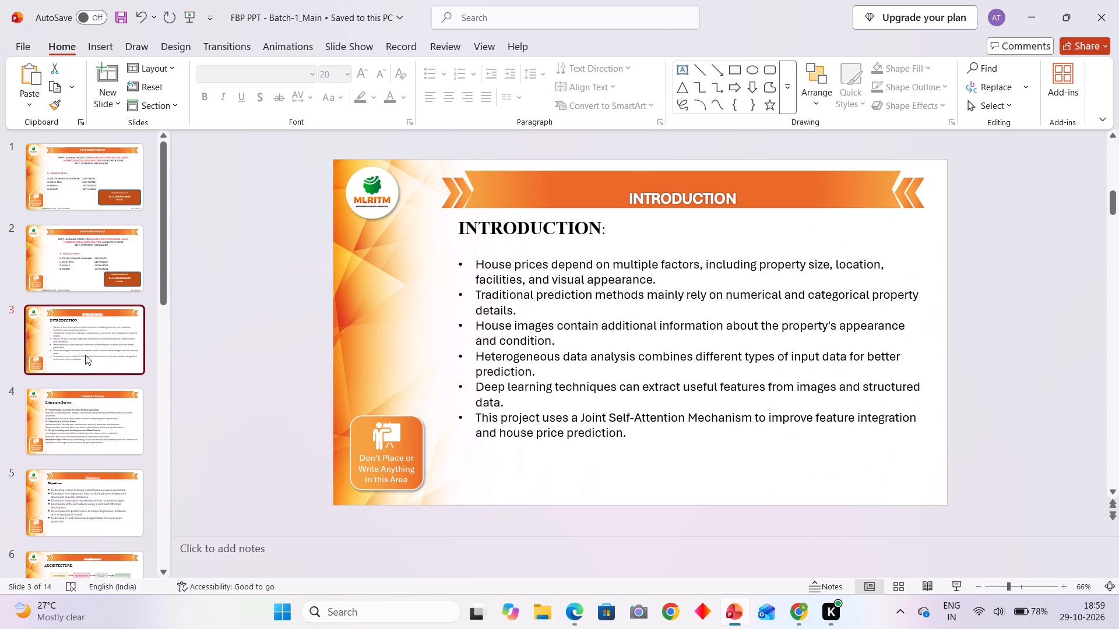
Compare the two Field Based Project title slides and delete the second one.
click(108, 266)
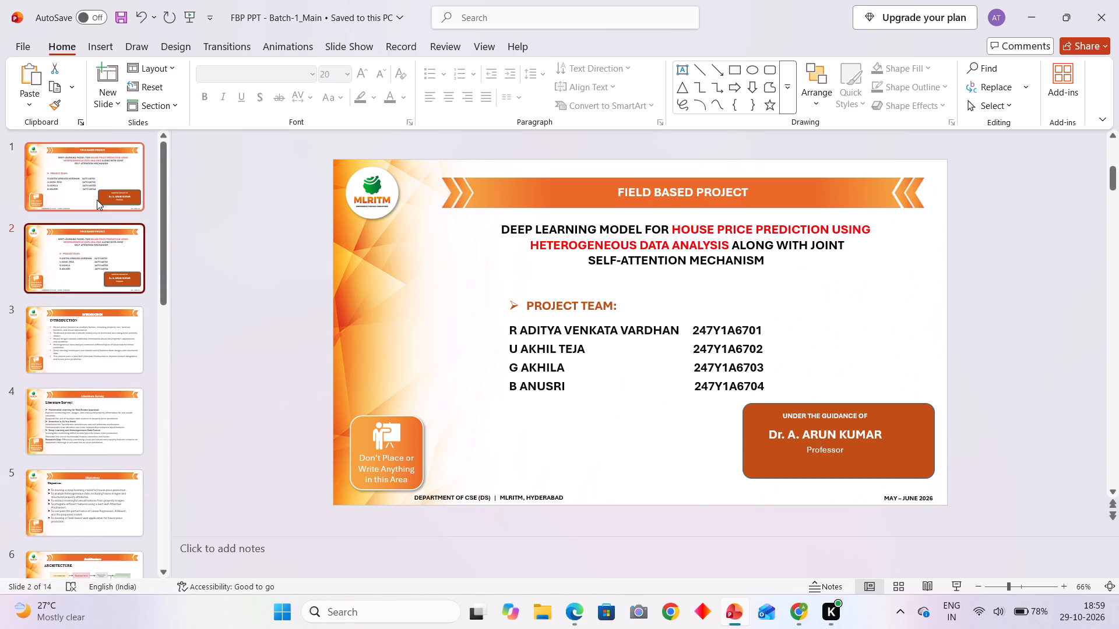
click(97, 200)
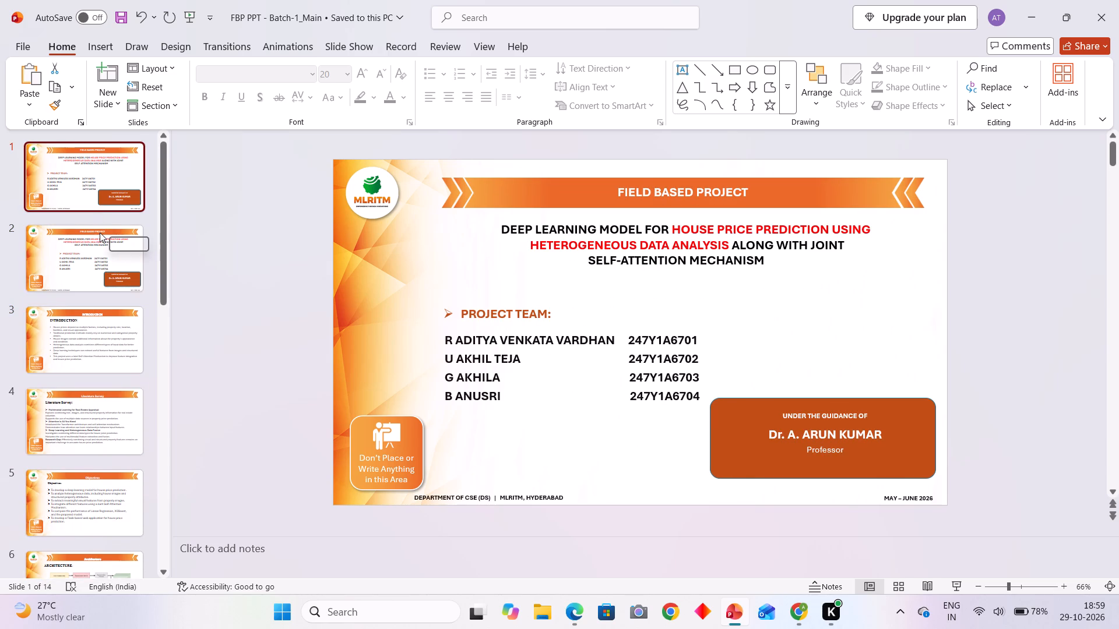
click(100, 232)
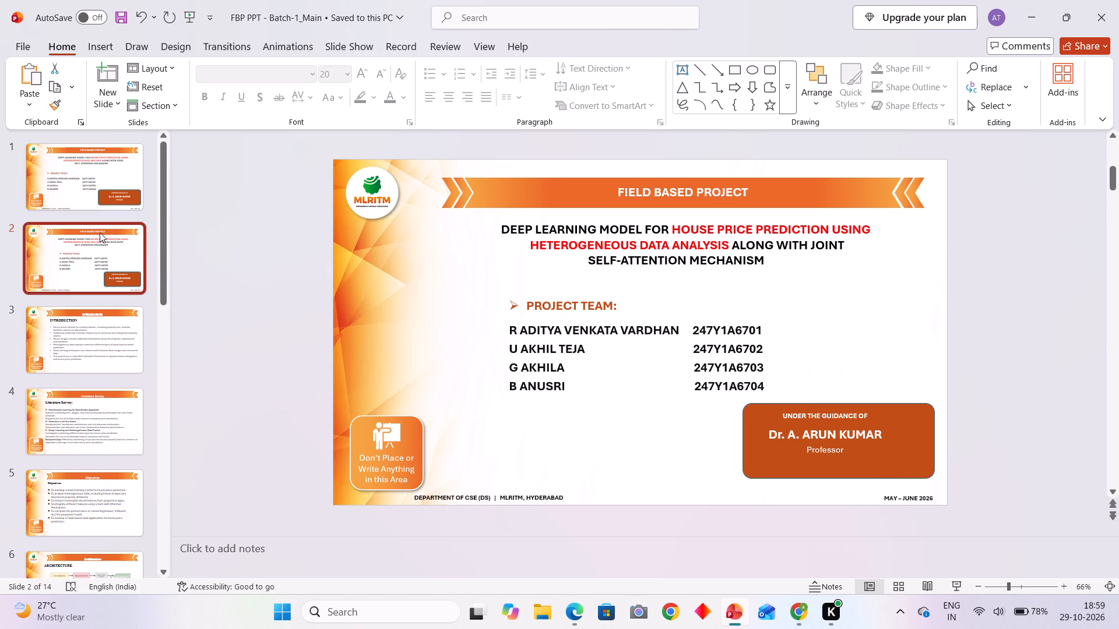
key(BackSpace)
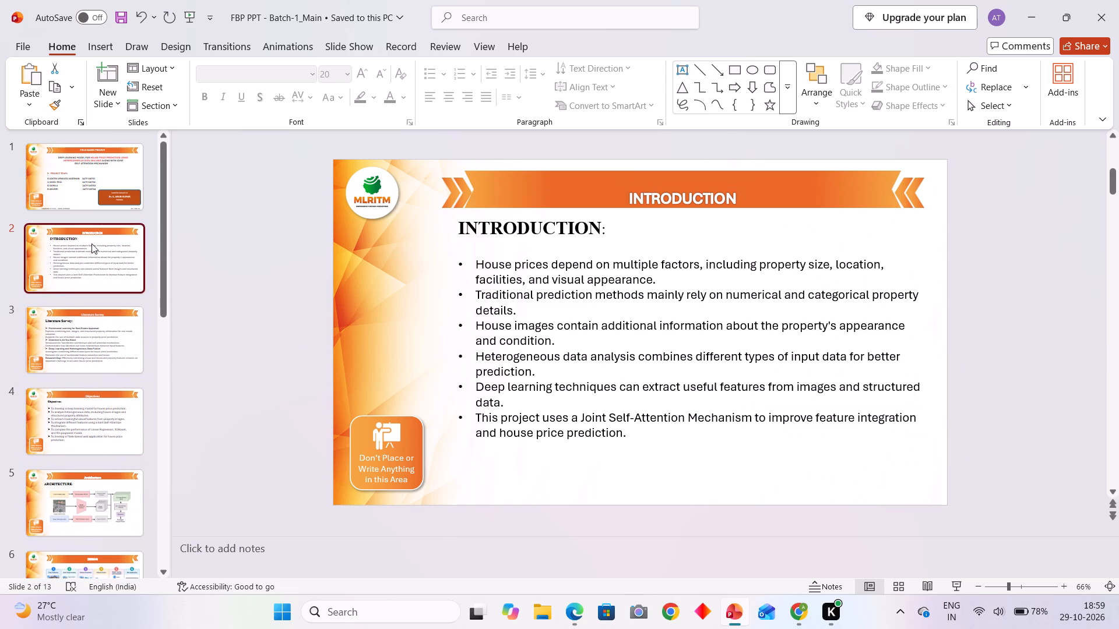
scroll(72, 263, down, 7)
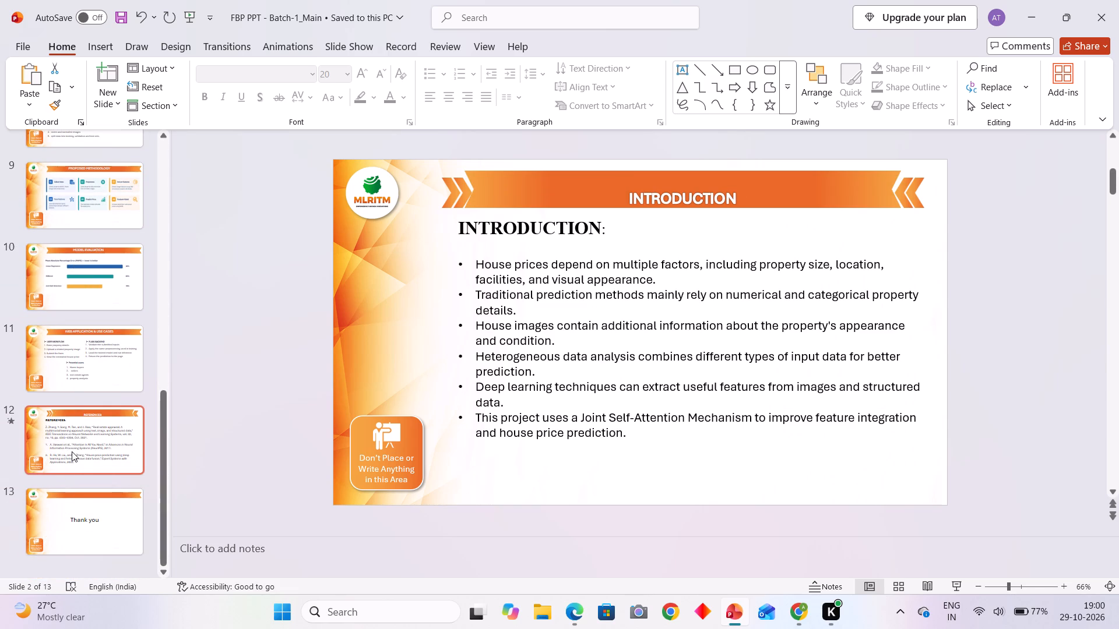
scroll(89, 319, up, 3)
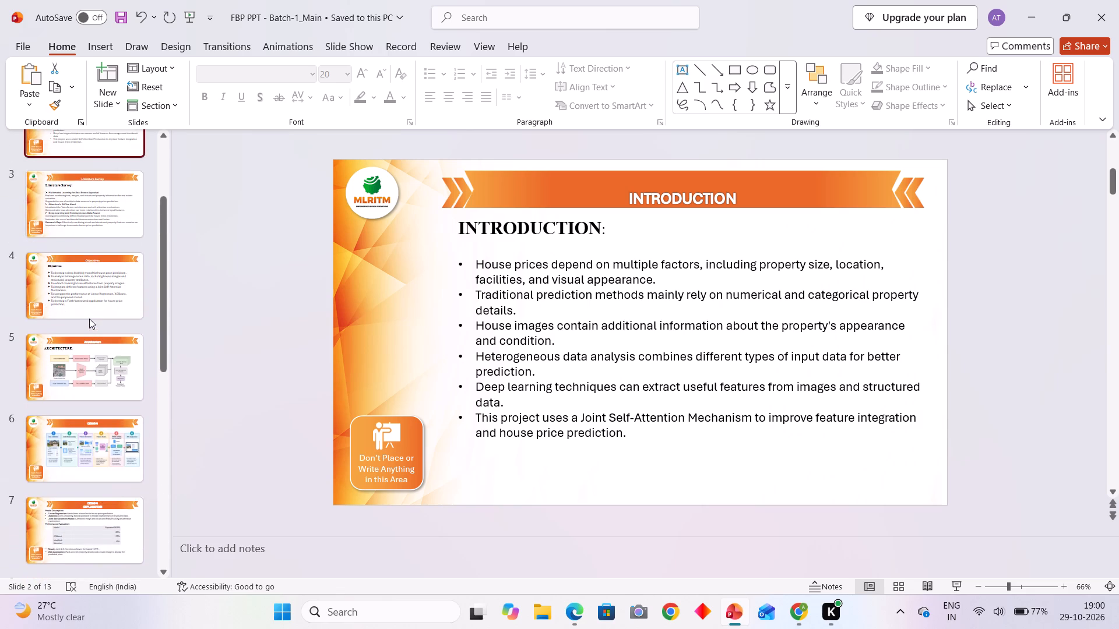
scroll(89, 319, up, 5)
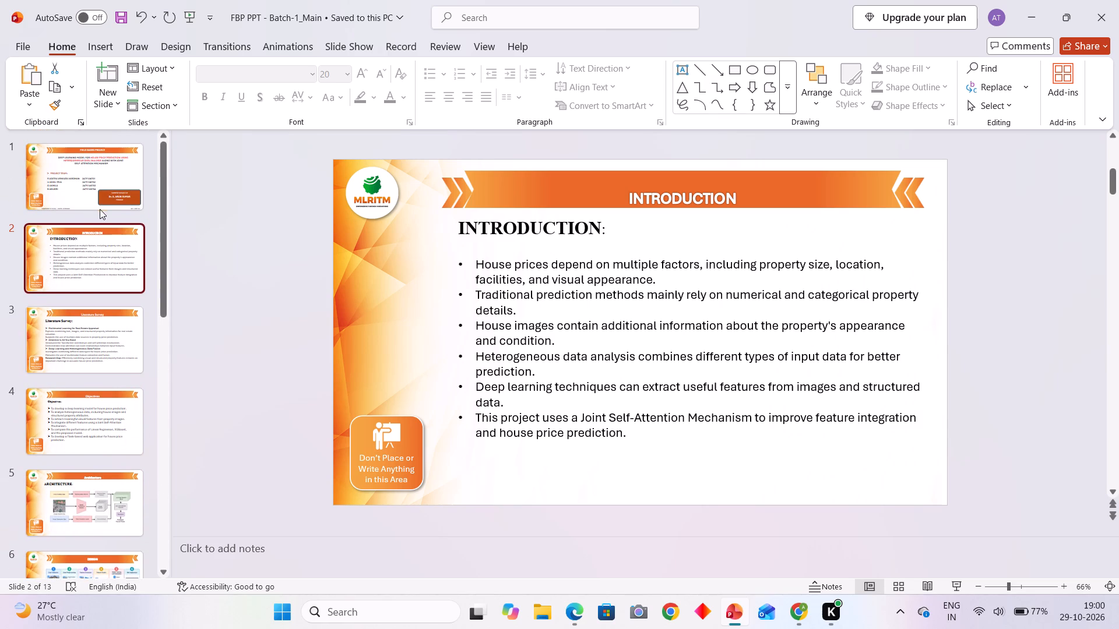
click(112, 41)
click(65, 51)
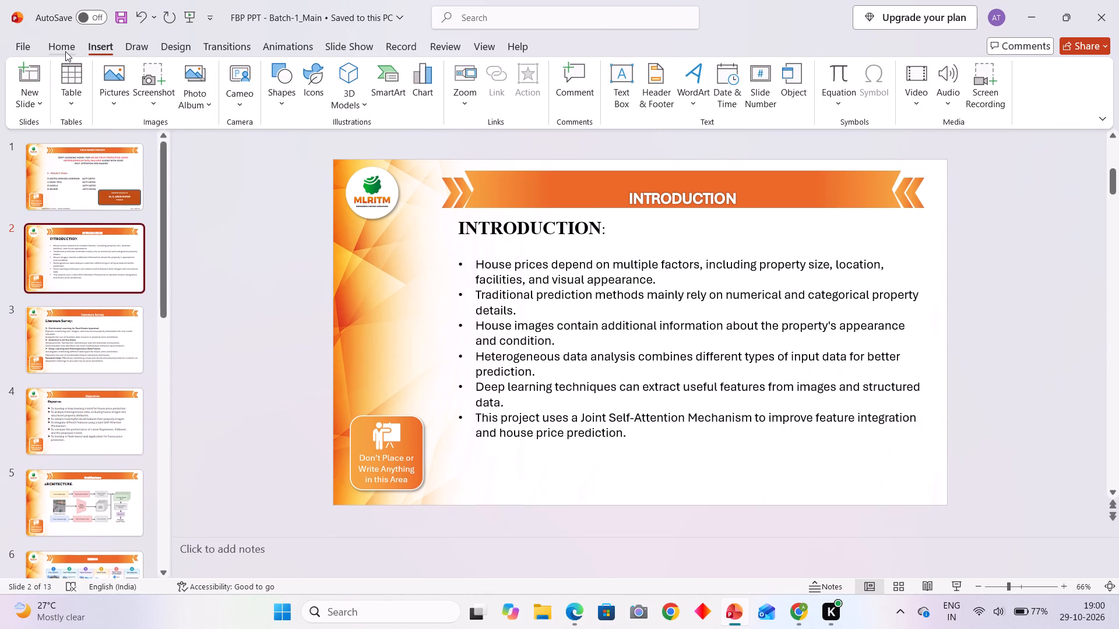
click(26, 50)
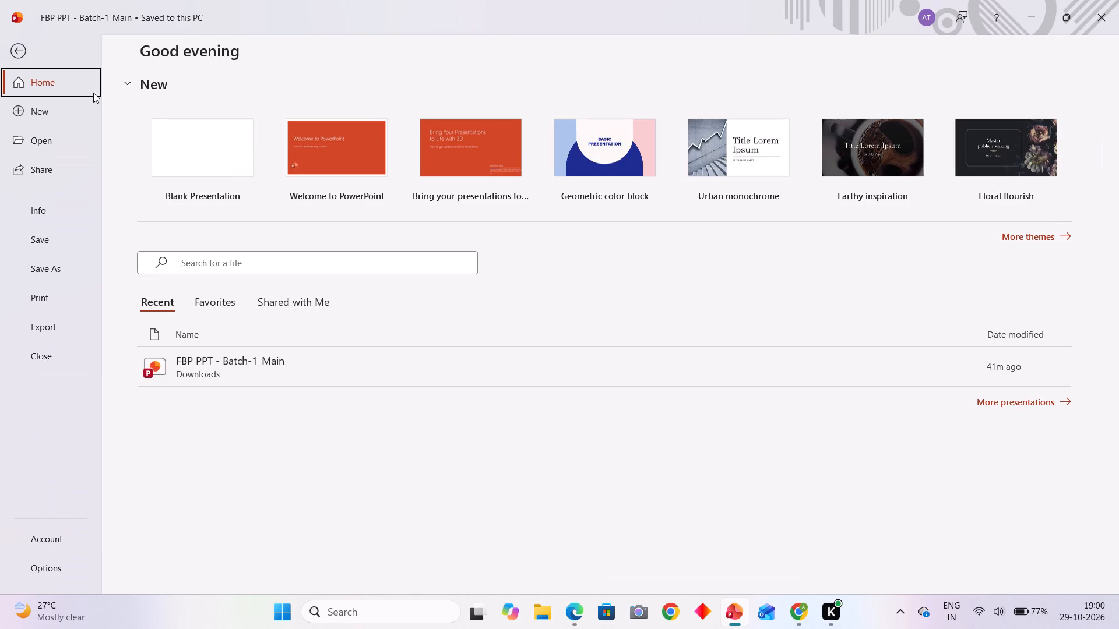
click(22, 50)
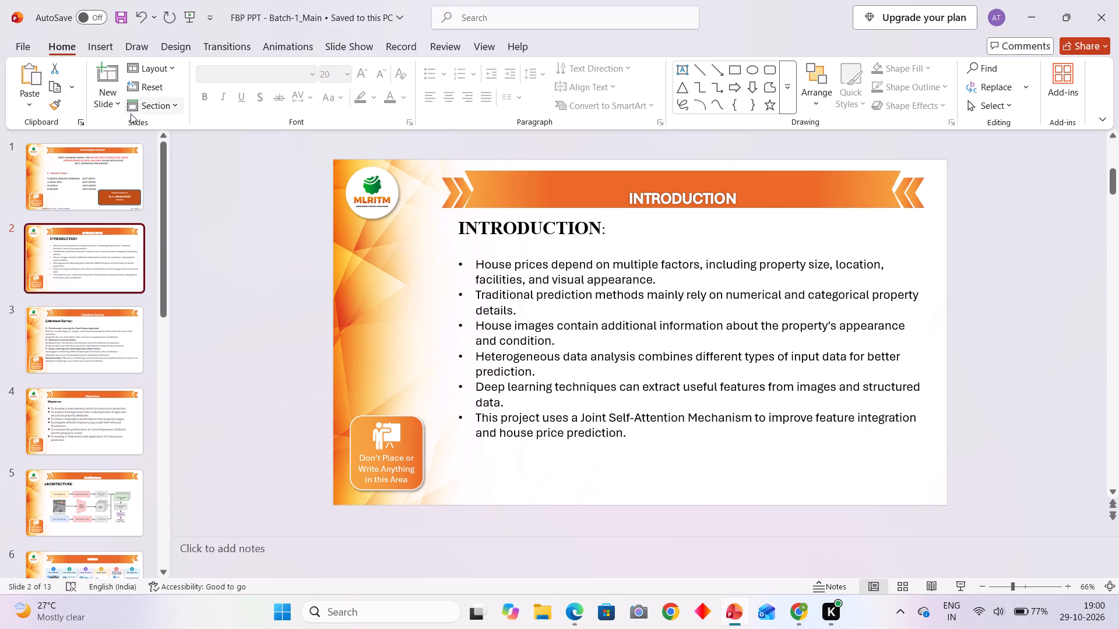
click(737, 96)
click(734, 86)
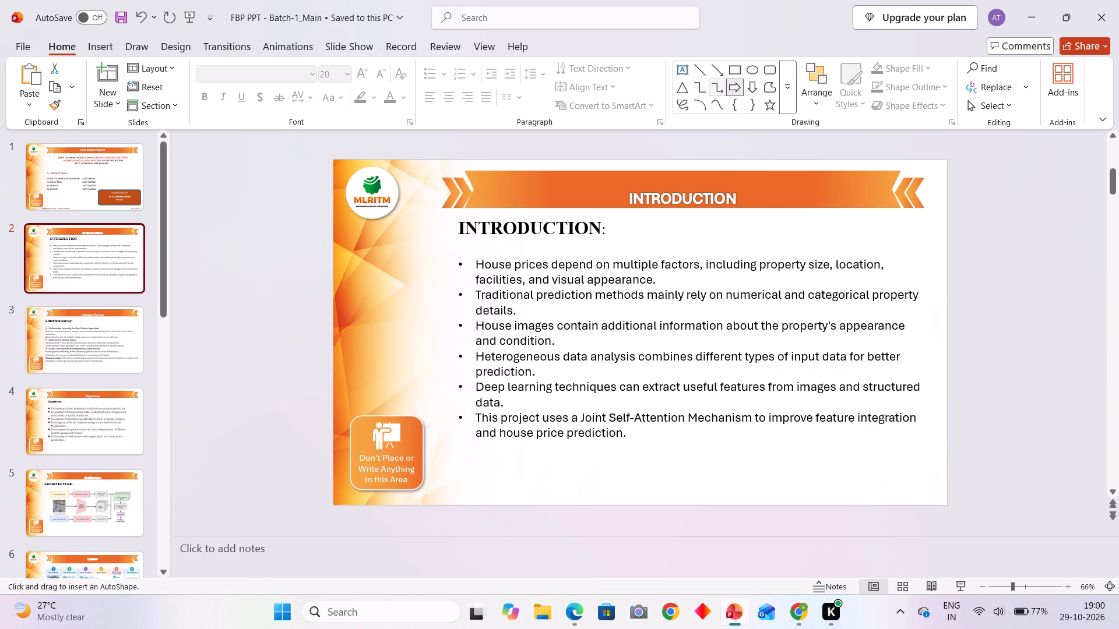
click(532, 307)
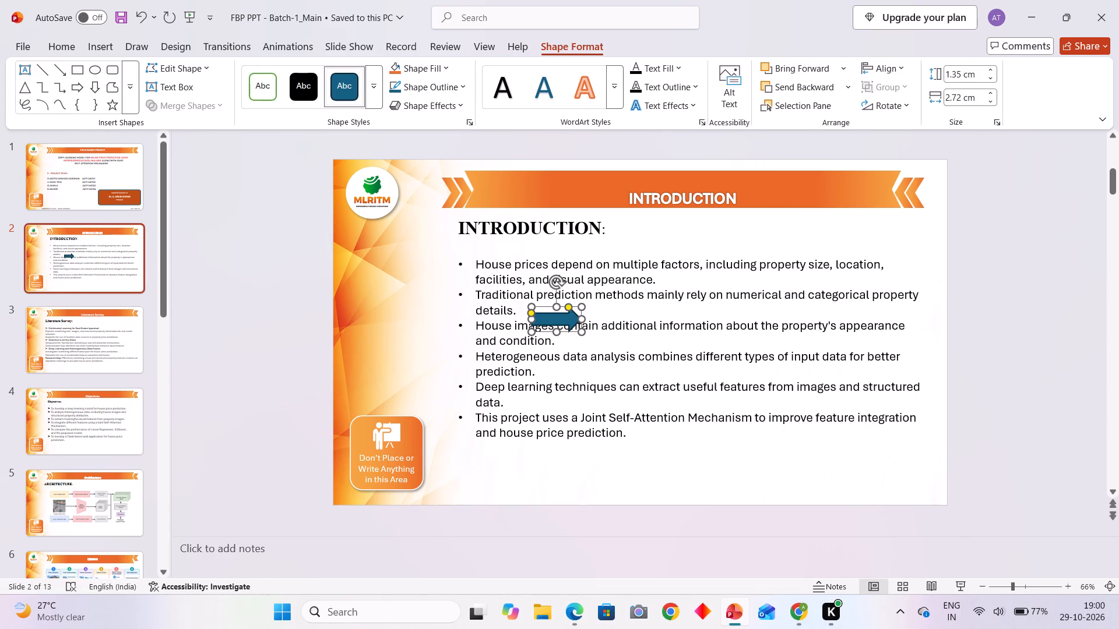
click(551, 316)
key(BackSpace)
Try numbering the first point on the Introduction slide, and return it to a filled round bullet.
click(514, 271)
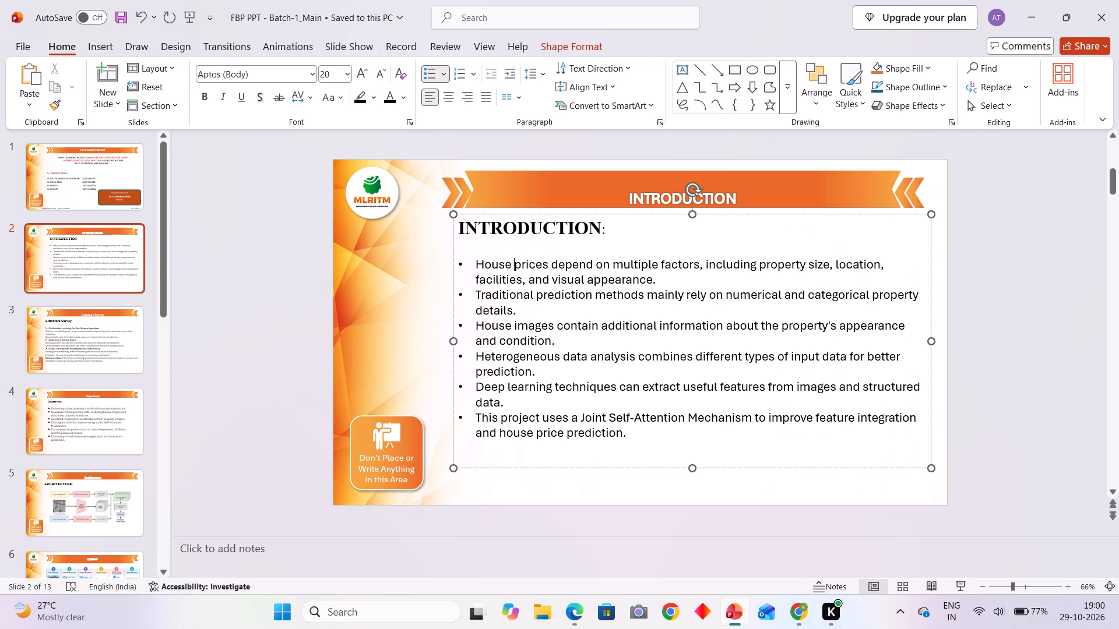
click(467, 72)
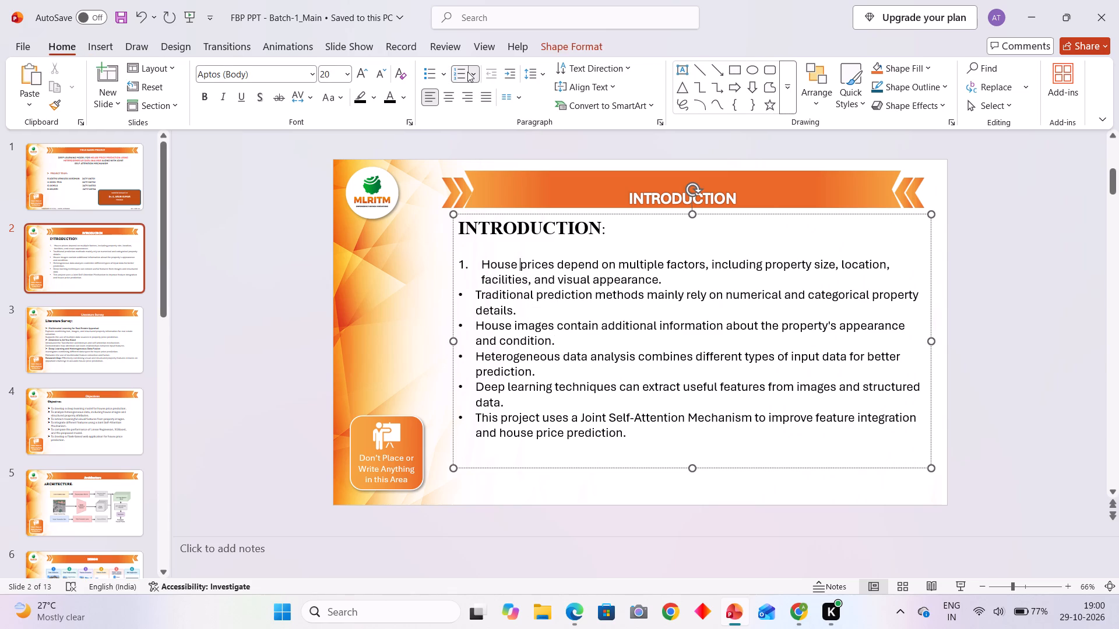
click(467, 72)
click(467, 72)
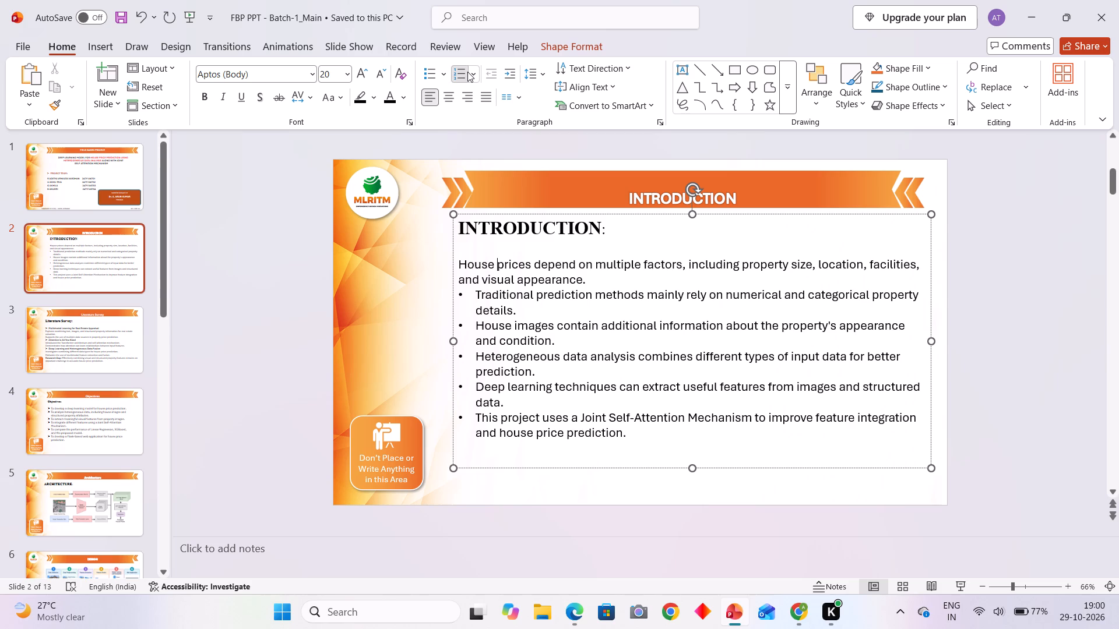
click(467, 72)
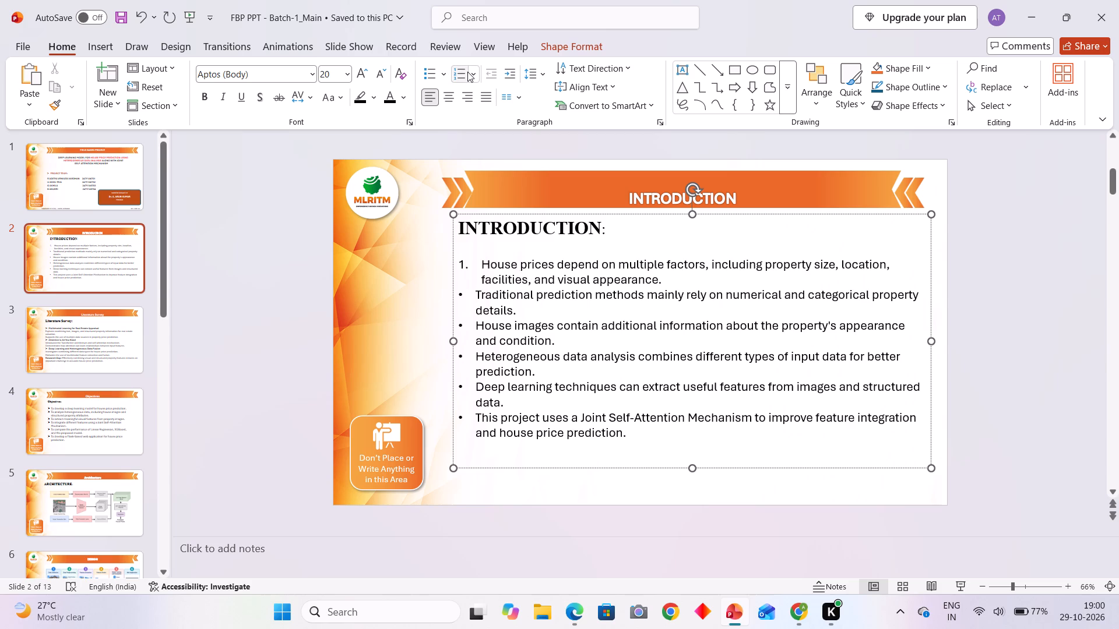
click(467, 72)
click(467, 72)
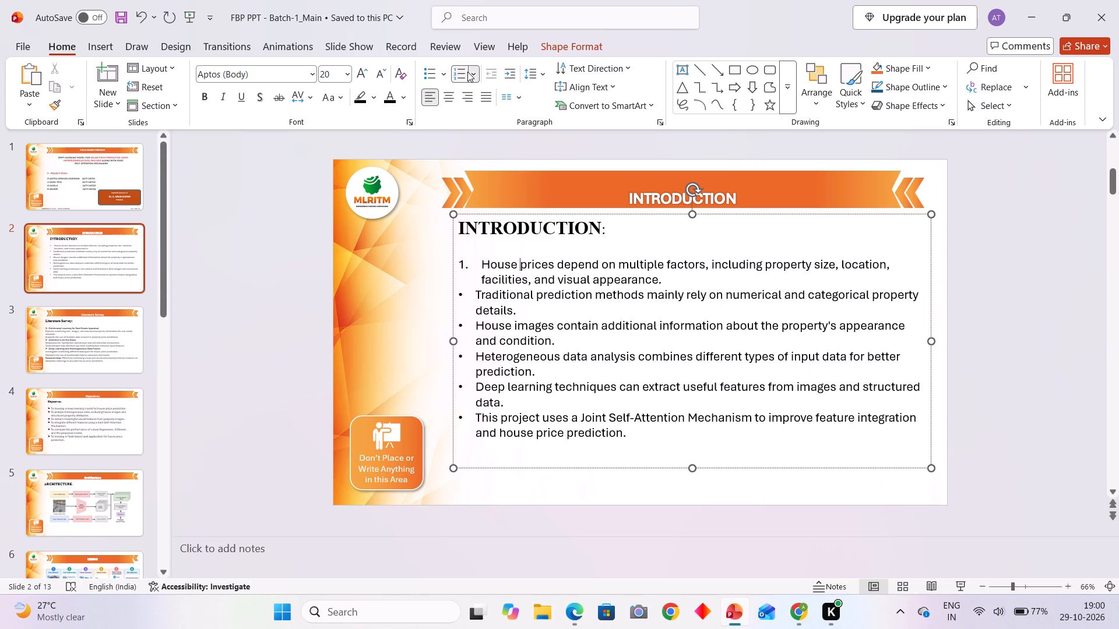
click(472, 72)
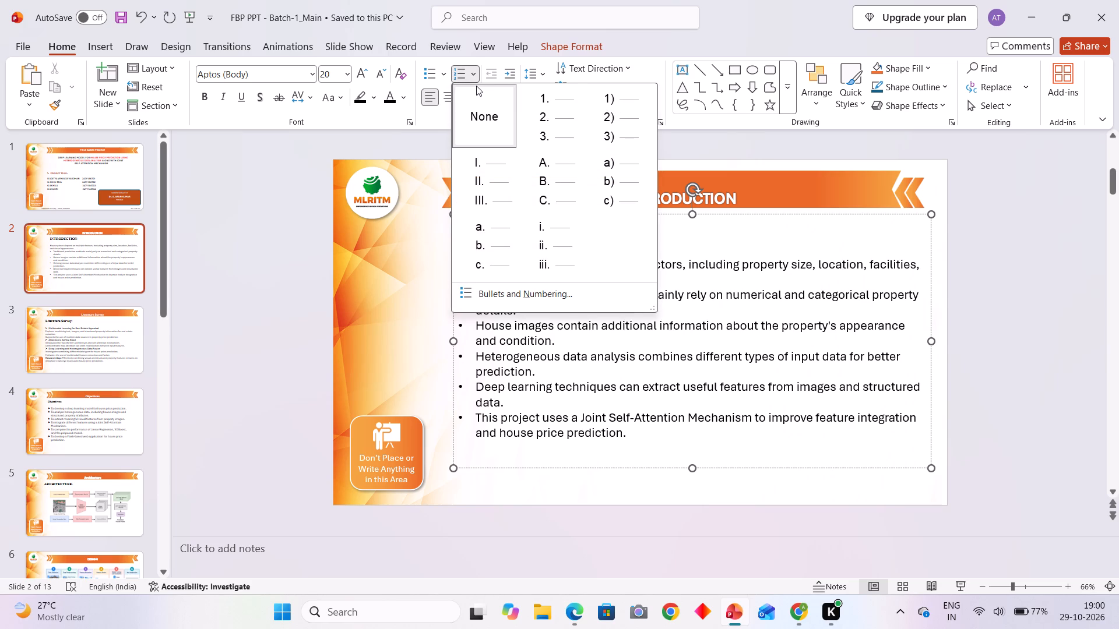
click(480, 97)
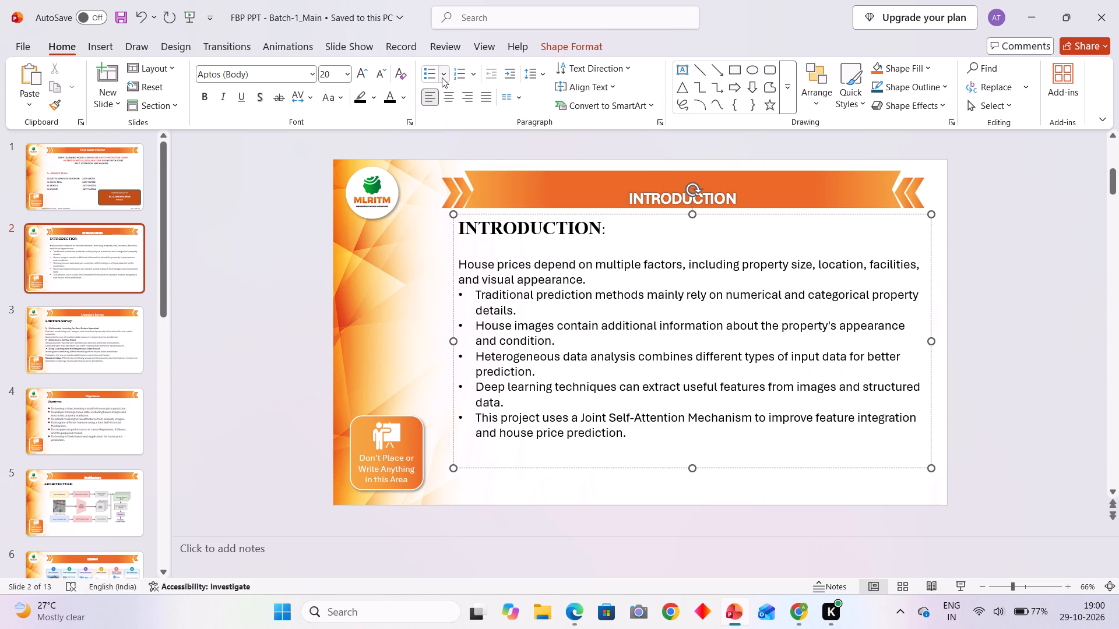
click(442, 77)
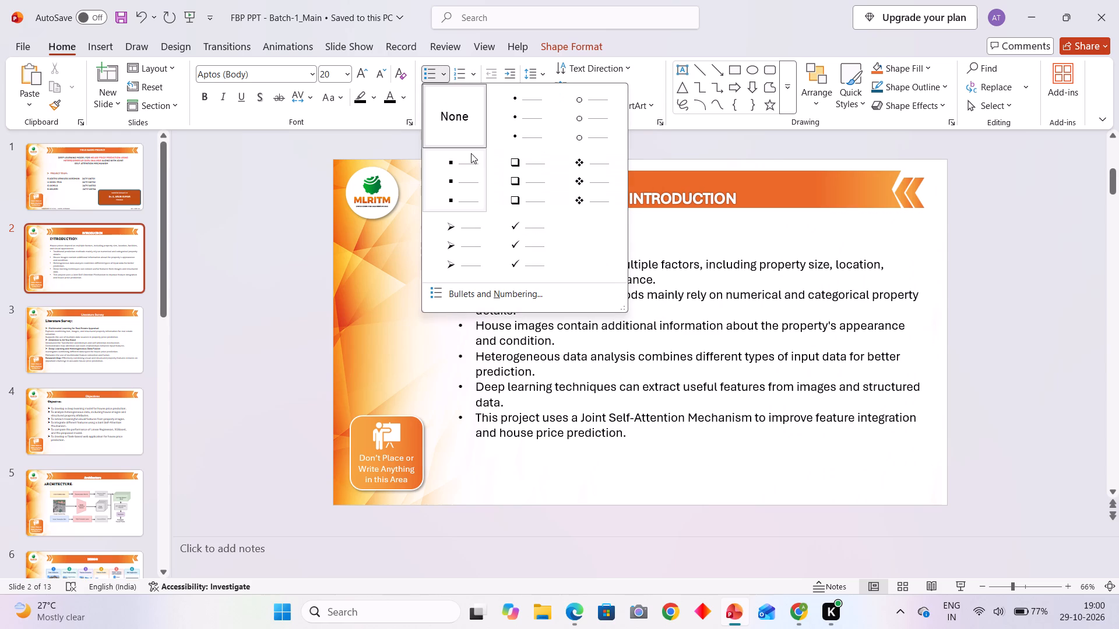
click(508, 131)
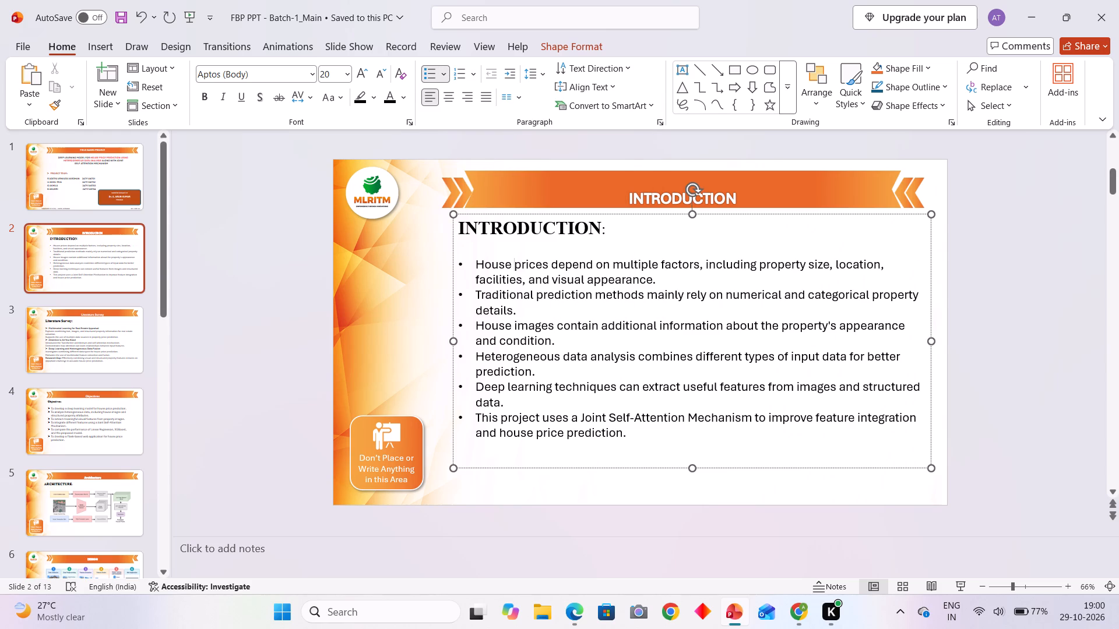
Change the first Introduction point, about house prices, to the hollow square bullet style.
click(515, 247)
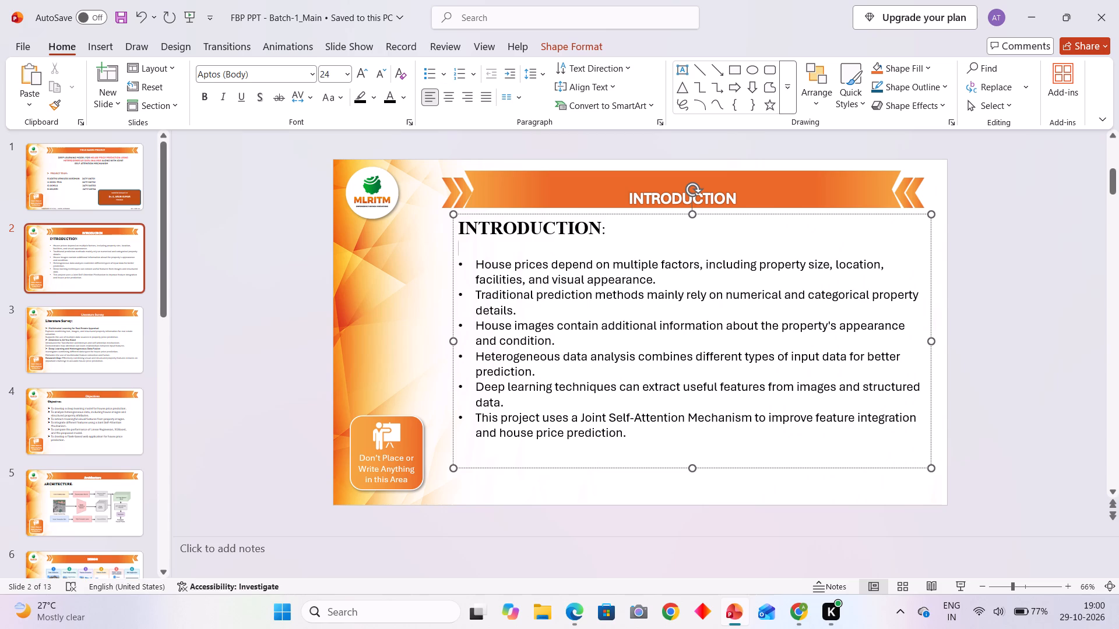
click(499, 287)
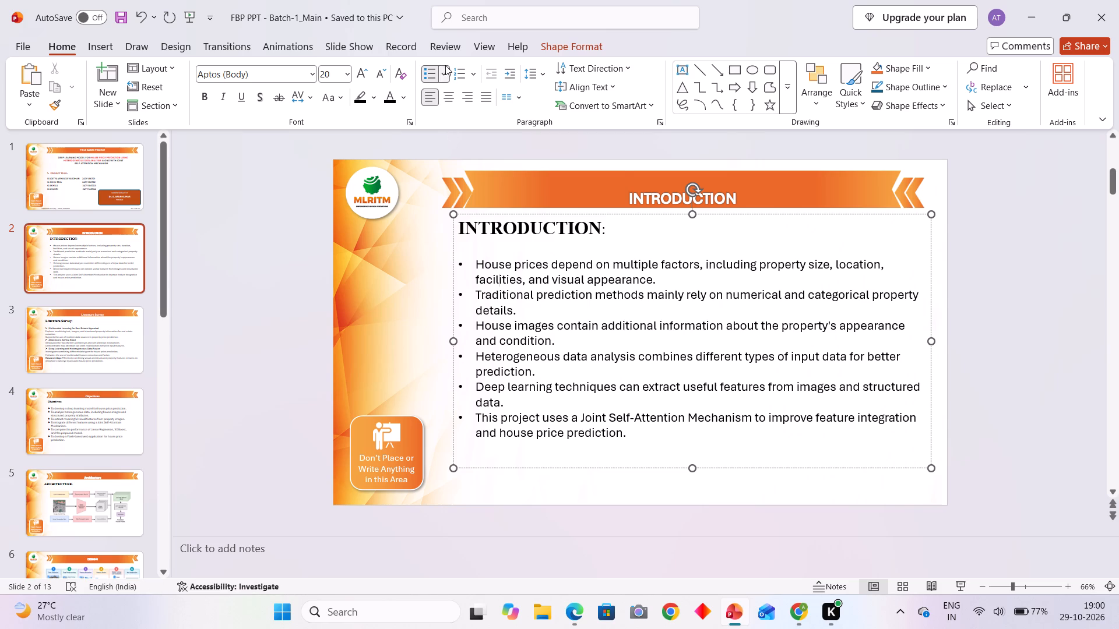
click(442, 71)
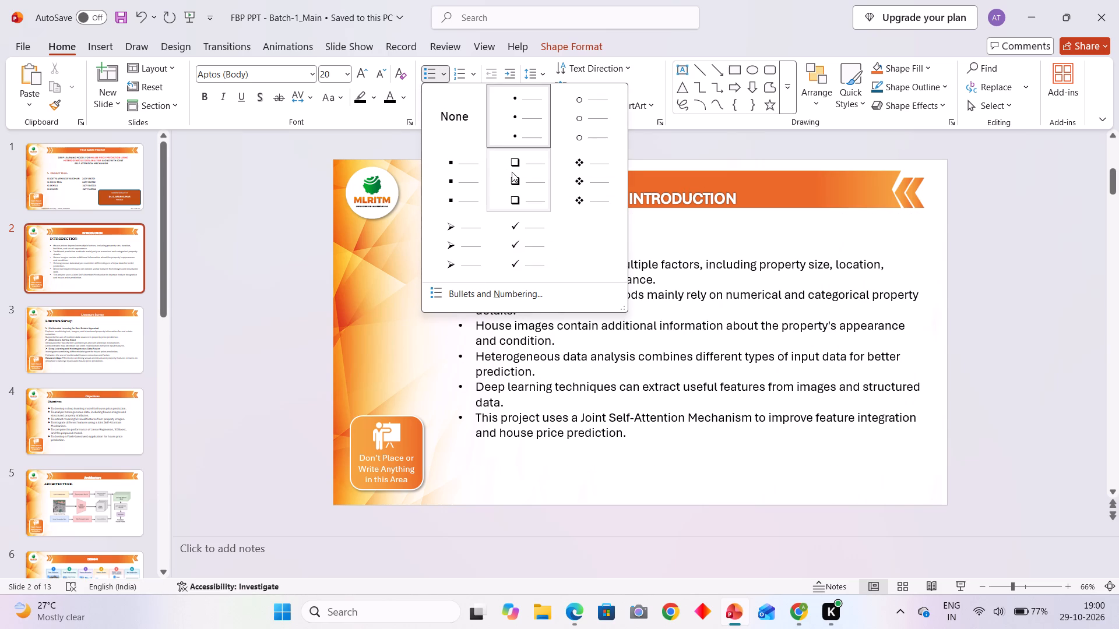
click(543, 173)
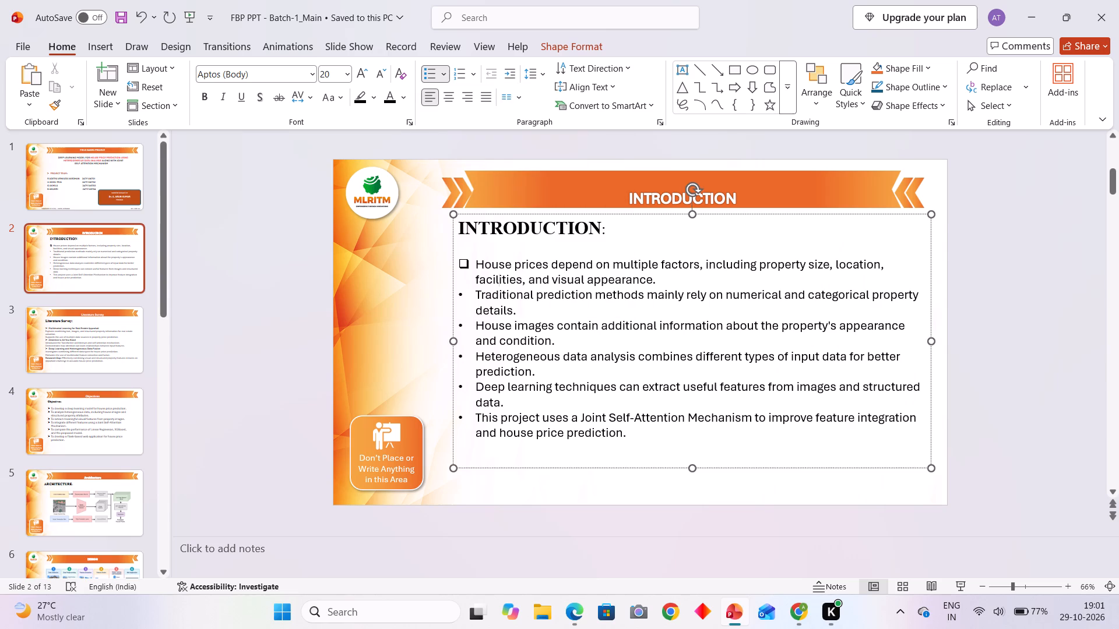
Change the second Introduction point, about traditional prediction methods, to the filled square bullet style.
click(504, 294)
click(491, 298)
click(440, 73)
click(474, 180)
Apply the arrow bullet style to all six points on the Introduction slide, leaving out the heading.
drag(490, 335, 469, 246)
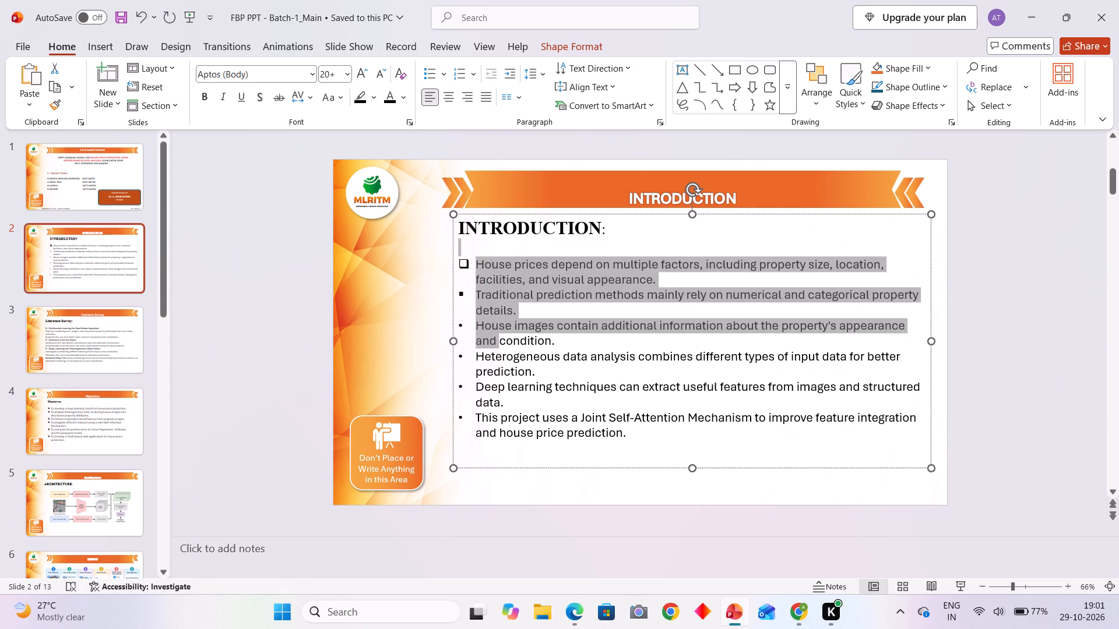
click(465, 247)
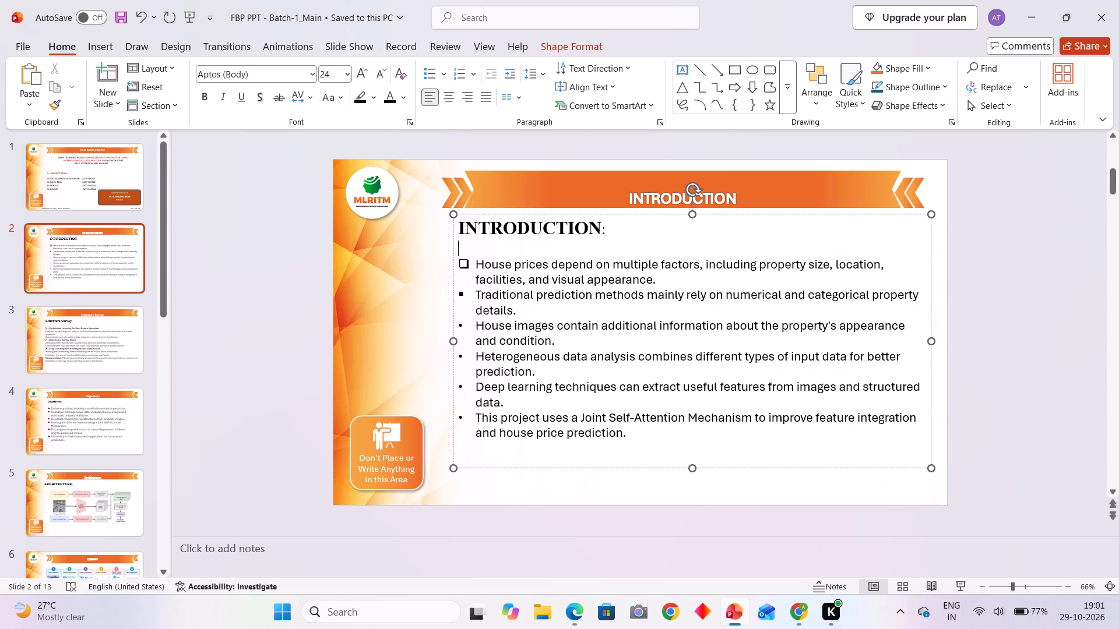
drag(478, 263, 692, 449)
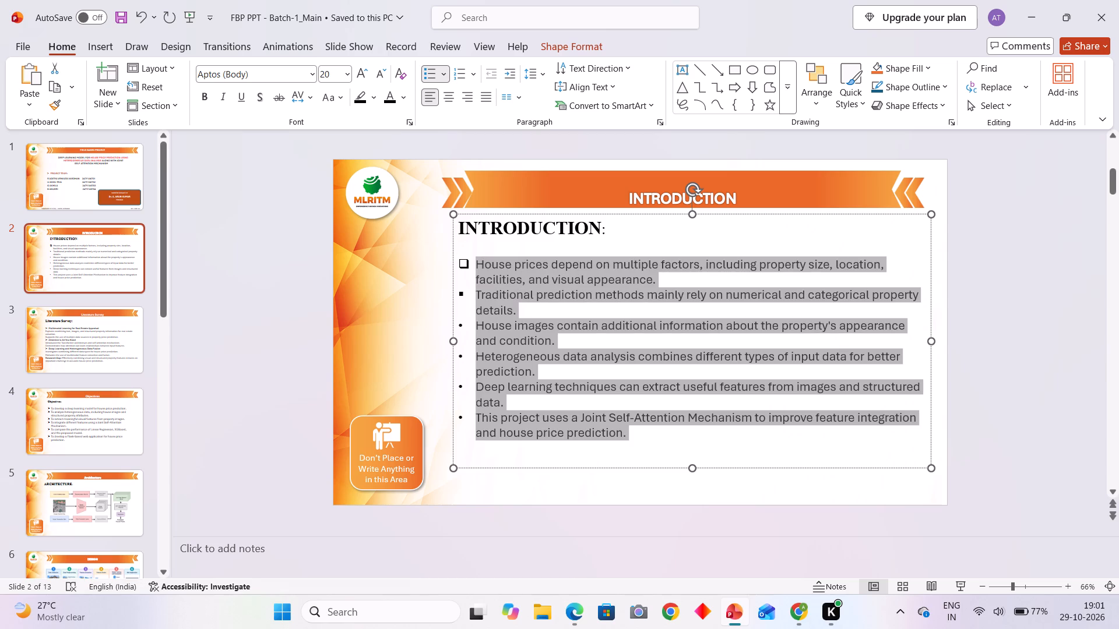
drag(692, 449, 695, 449)
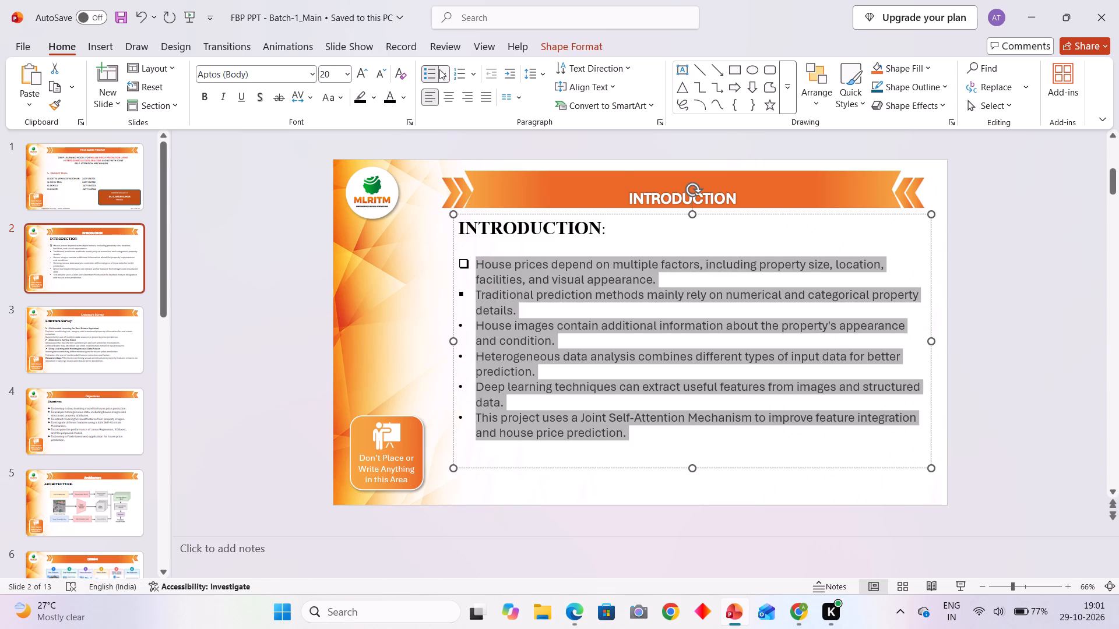
click(441, 69)
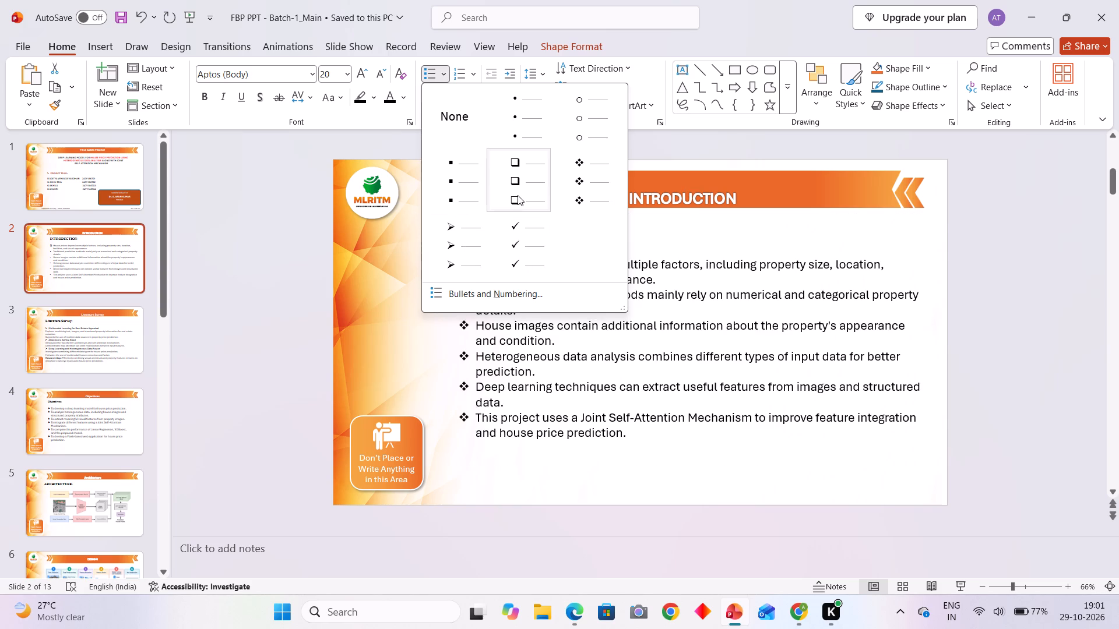
click(477, 235)
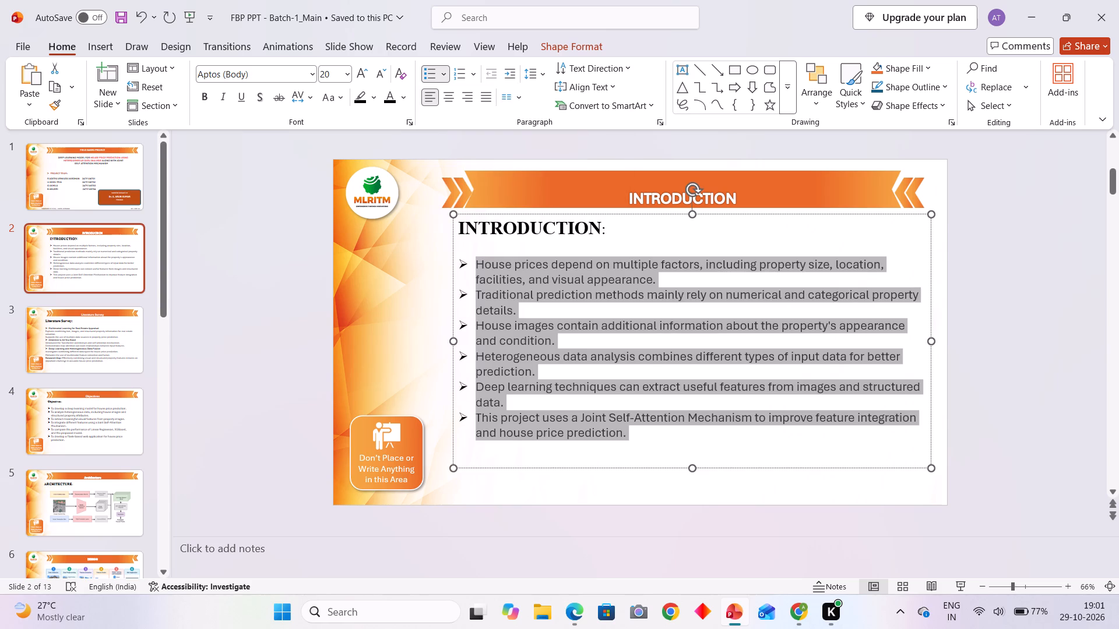
click(456, 286)
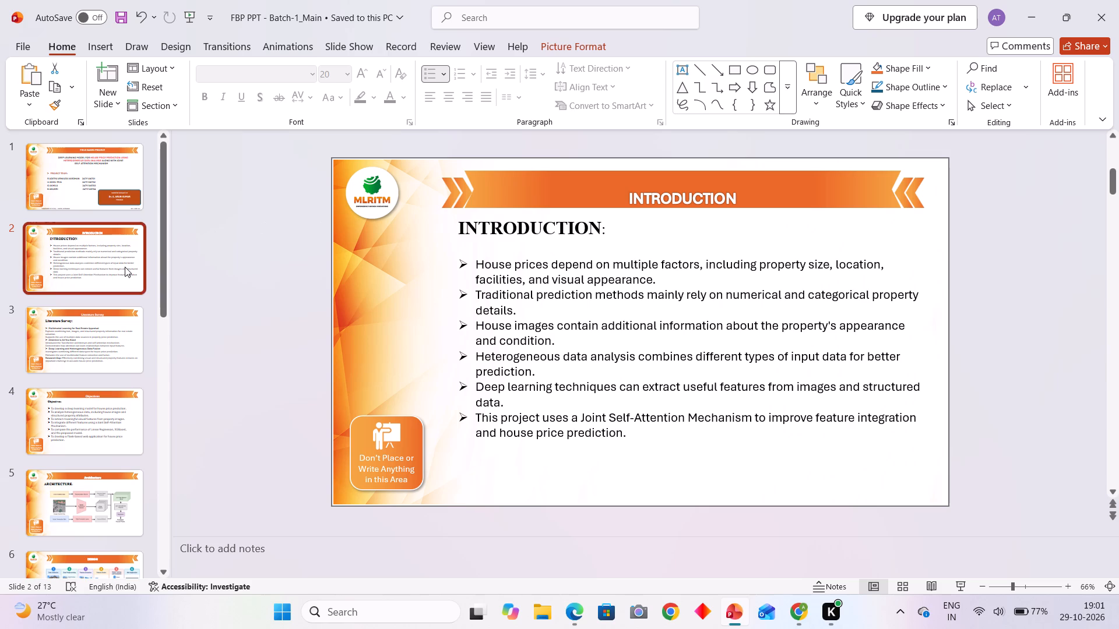
Look over the Web Application & Use Cases, References and Thank you slides, and return to the Introduction and title slides.
scroll(125, 267, down, 4)
click(115, 369)
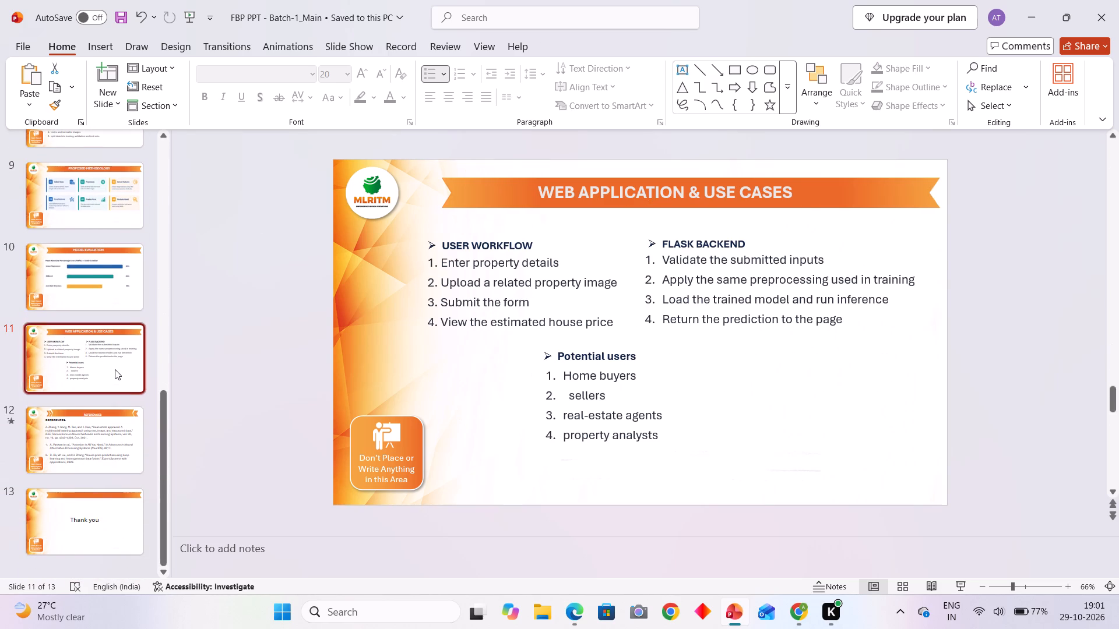
click(98, 432)
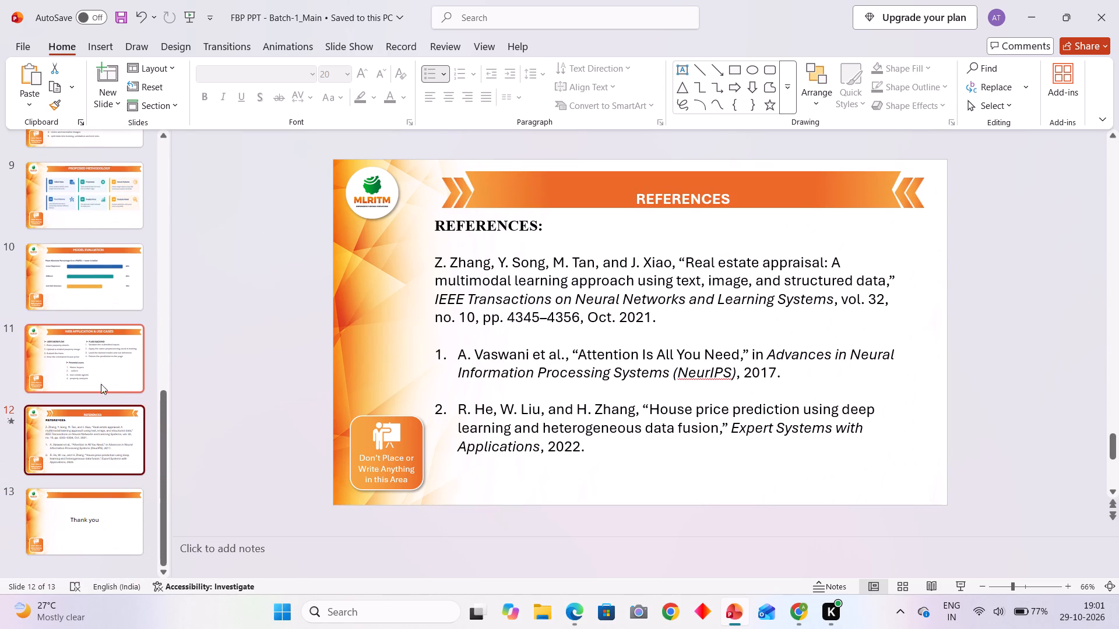
scroll(107, 419, down, 3)
click(111, 522)
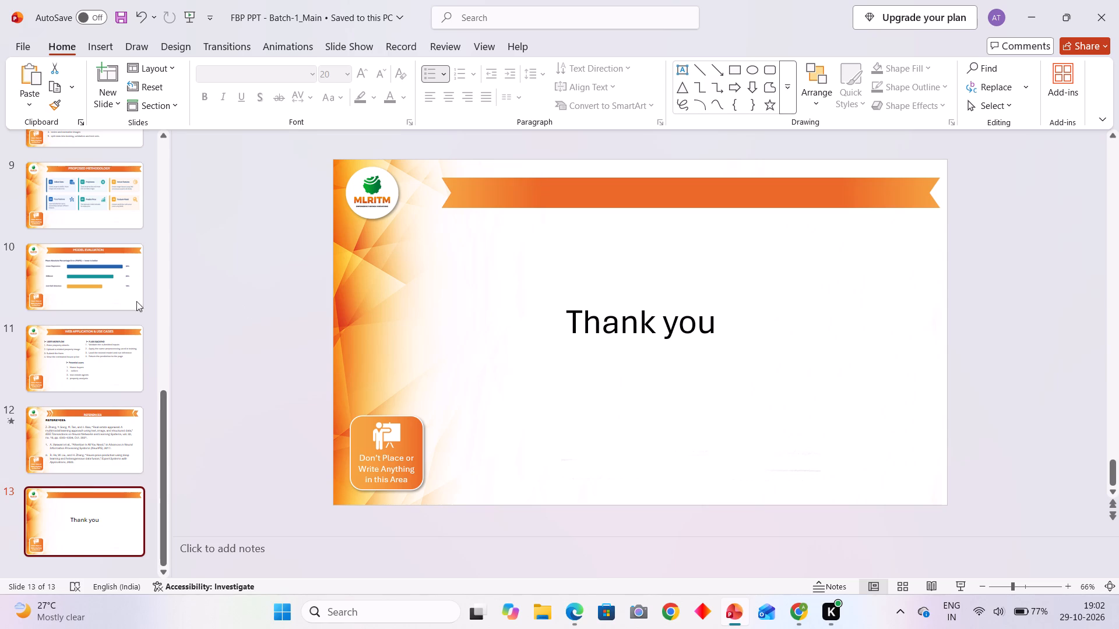
scroll(108, 296, up, 12)
drag(108, 296, 103, 272)
click(103, 272)
click(82, 345)
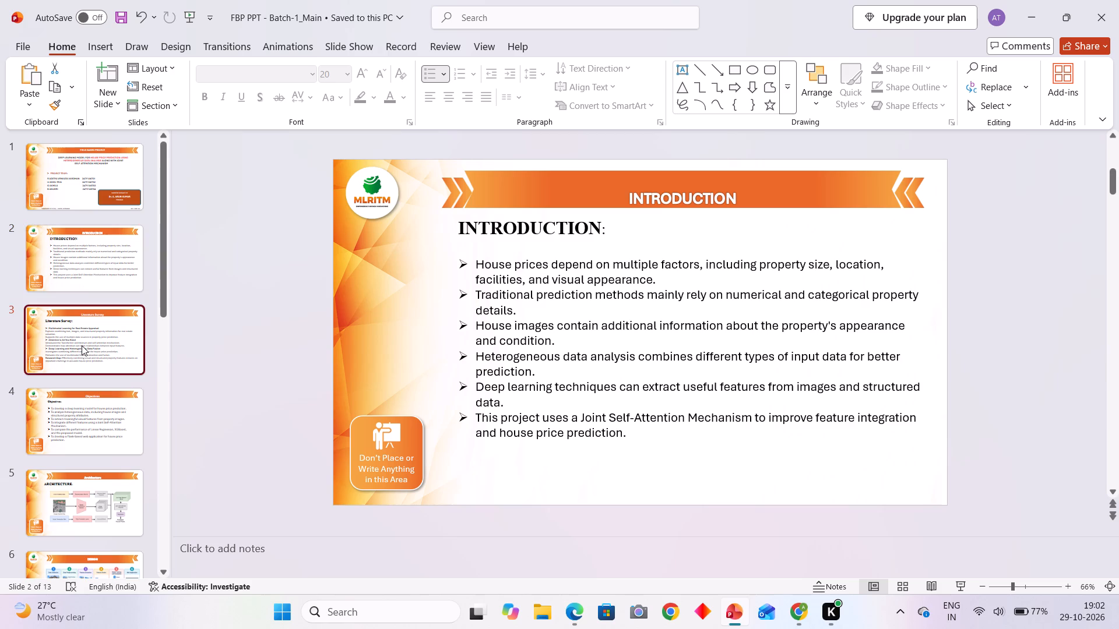
click(90, 193)
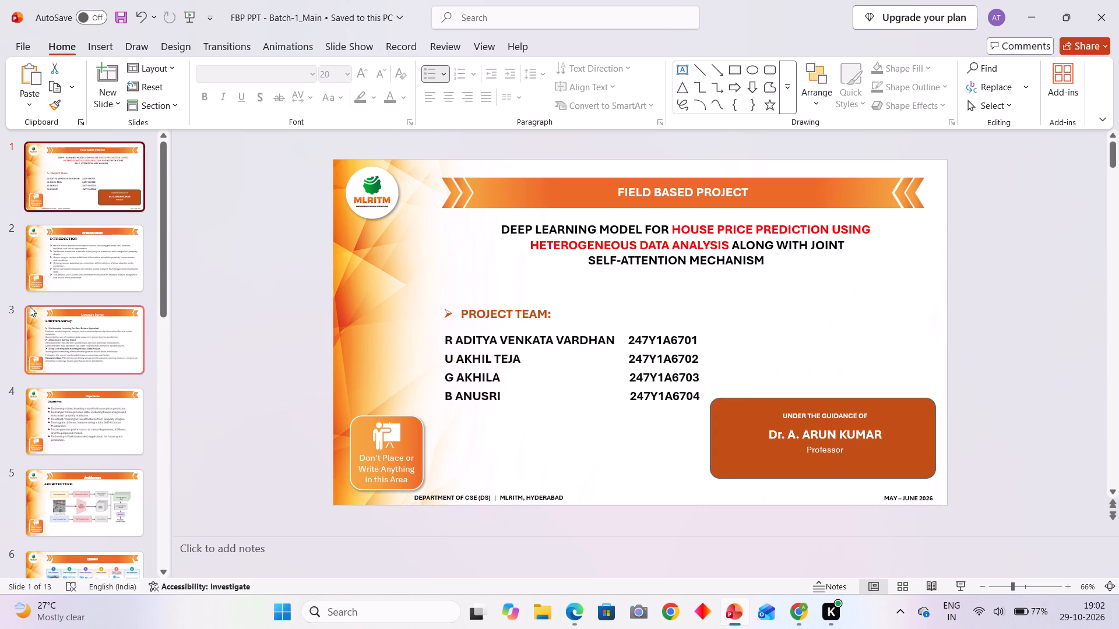
click(41, 280)
click(80, 185)
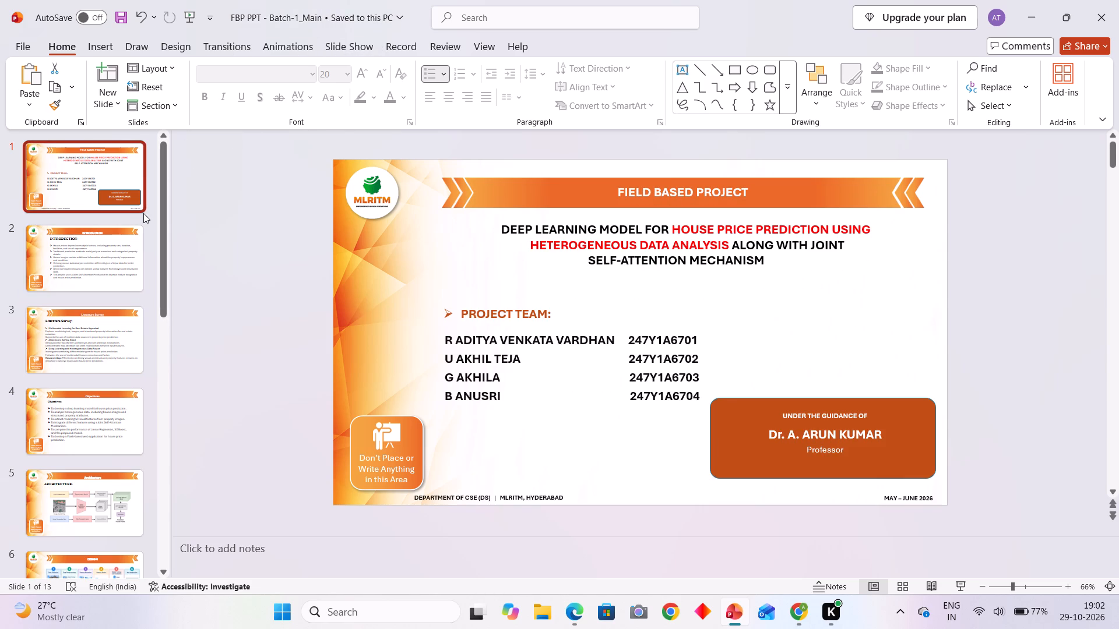
Review the Model Evaluation, Web Application & Use Cases and References slides again, and return to the title slide.
scroll(100, 252, up, 3)
scroll(100, 252, down, 13)
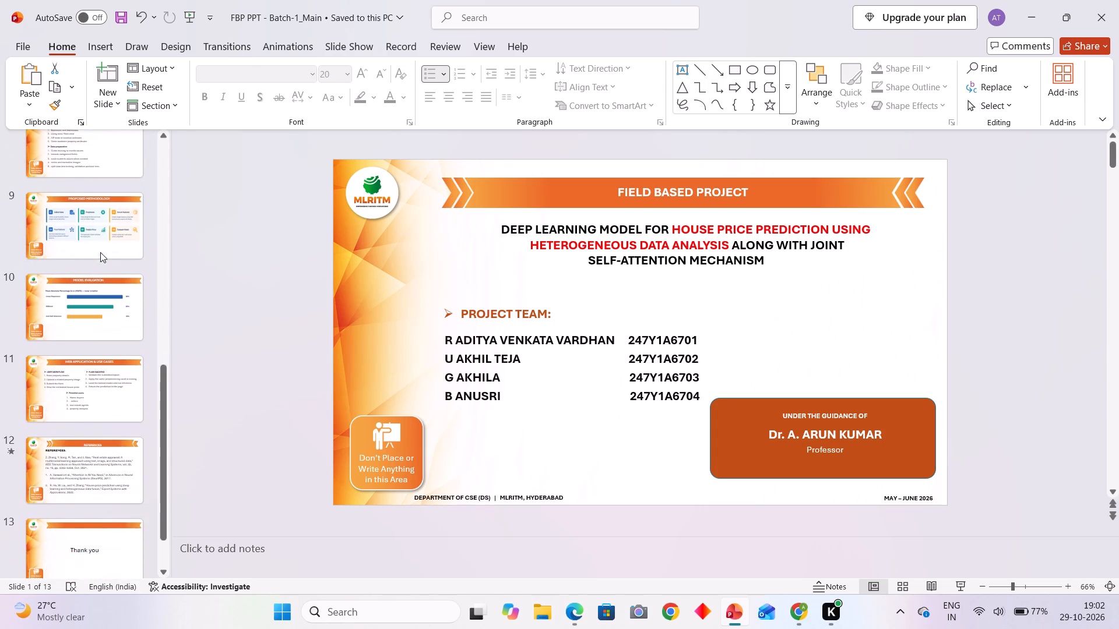
scroll(100, 252, down, 5)
click(77, 296)
click(98, 398)
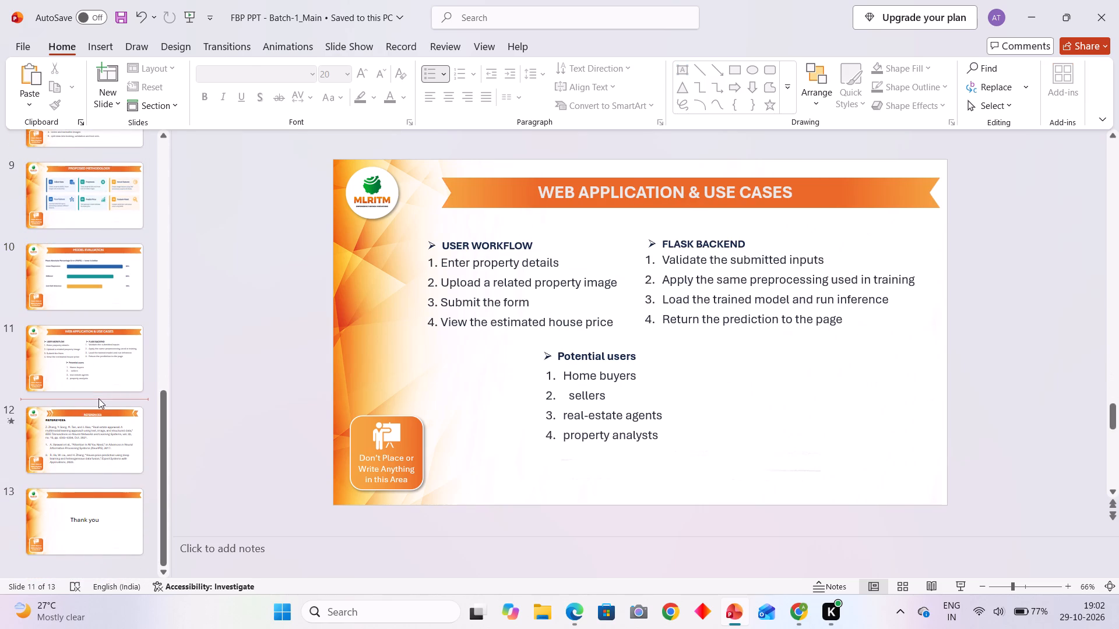
click(136, 327)
click(126, 266)
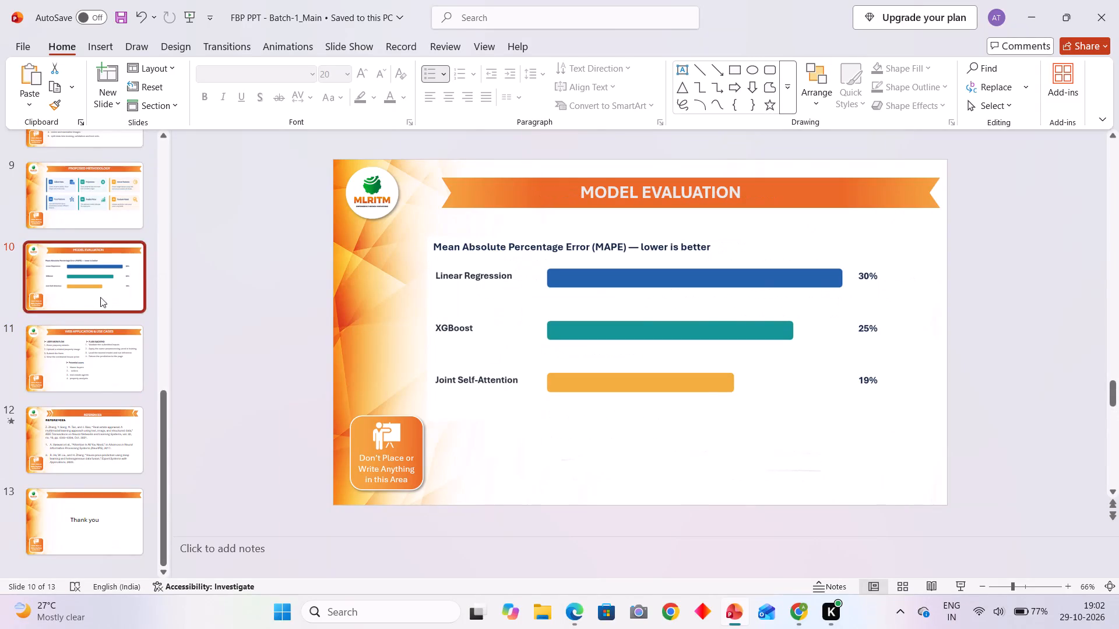
click(86, 363)
click(100, 433)
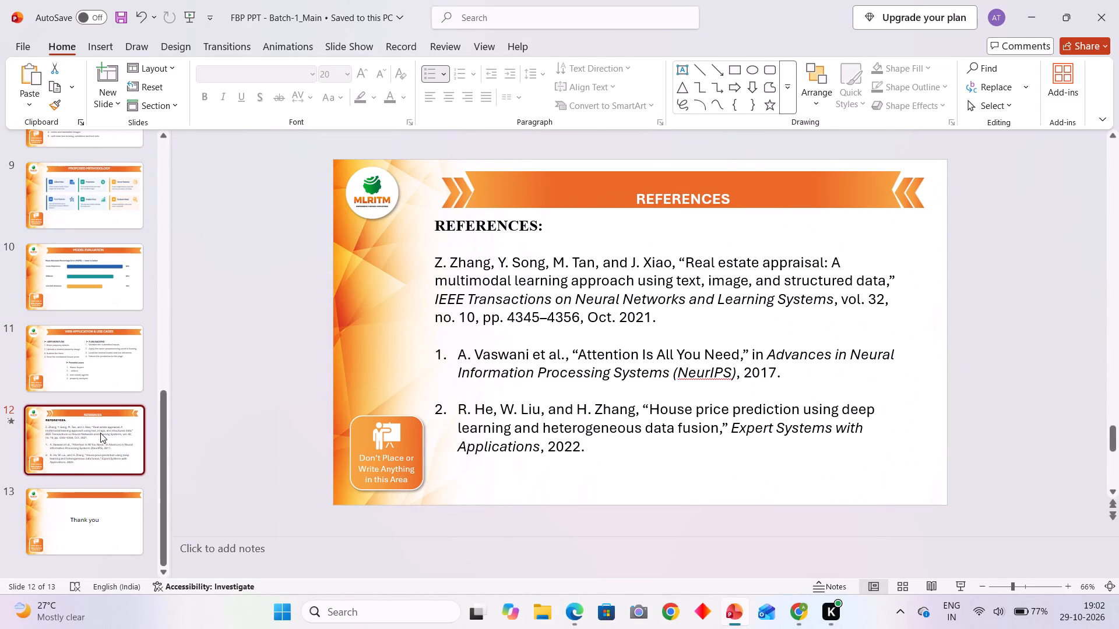
click(111, 400)
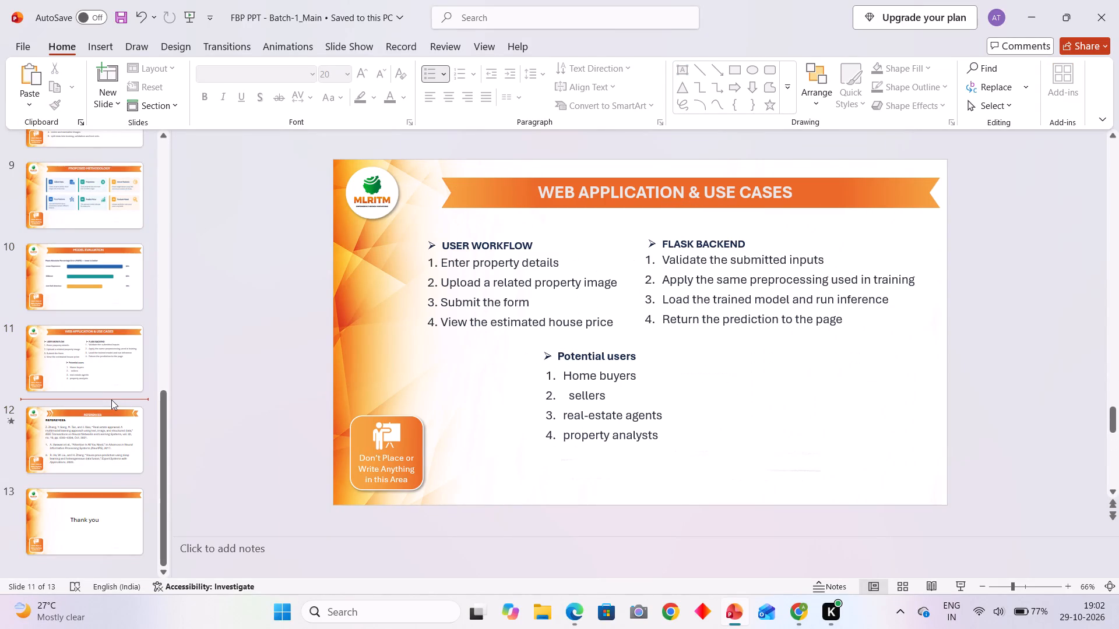
click(122, 315)
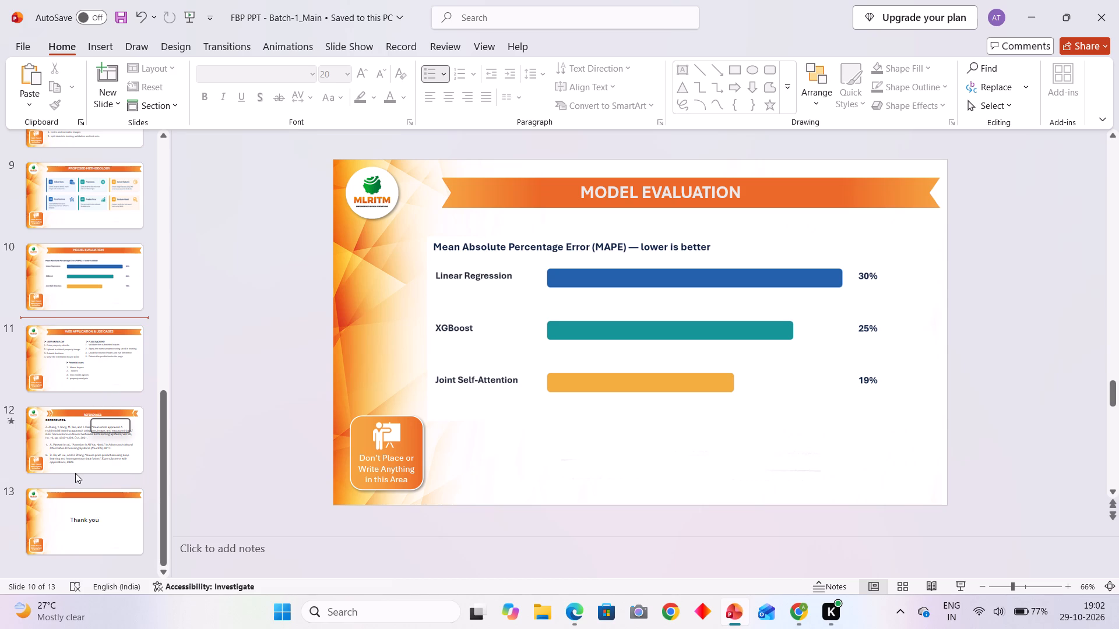
click(92, 515)
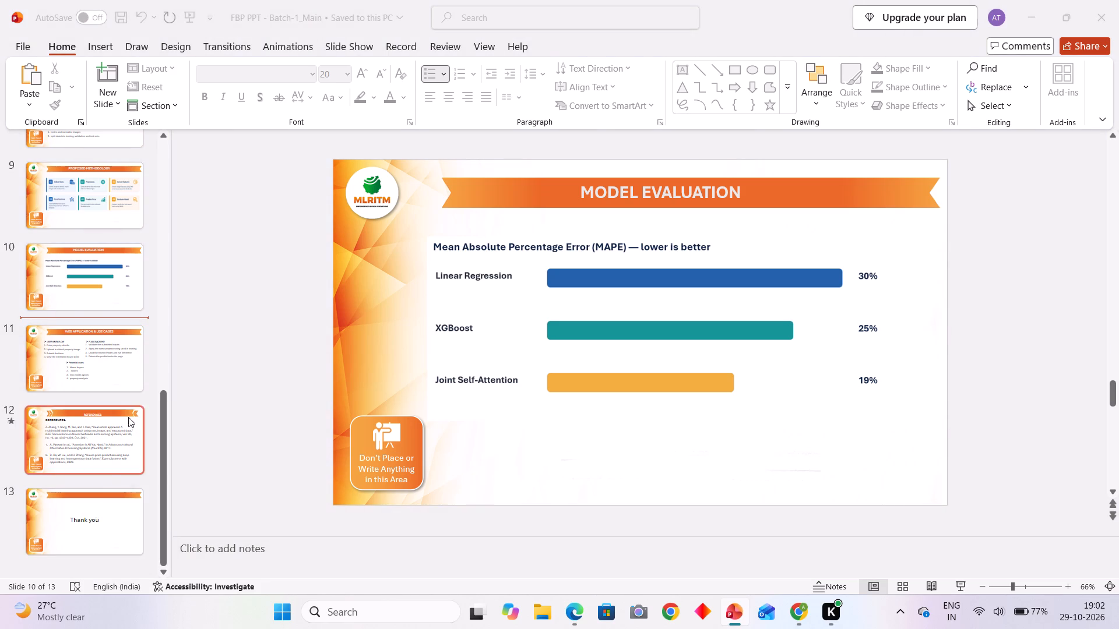
scroll(75, 327, up, 3)
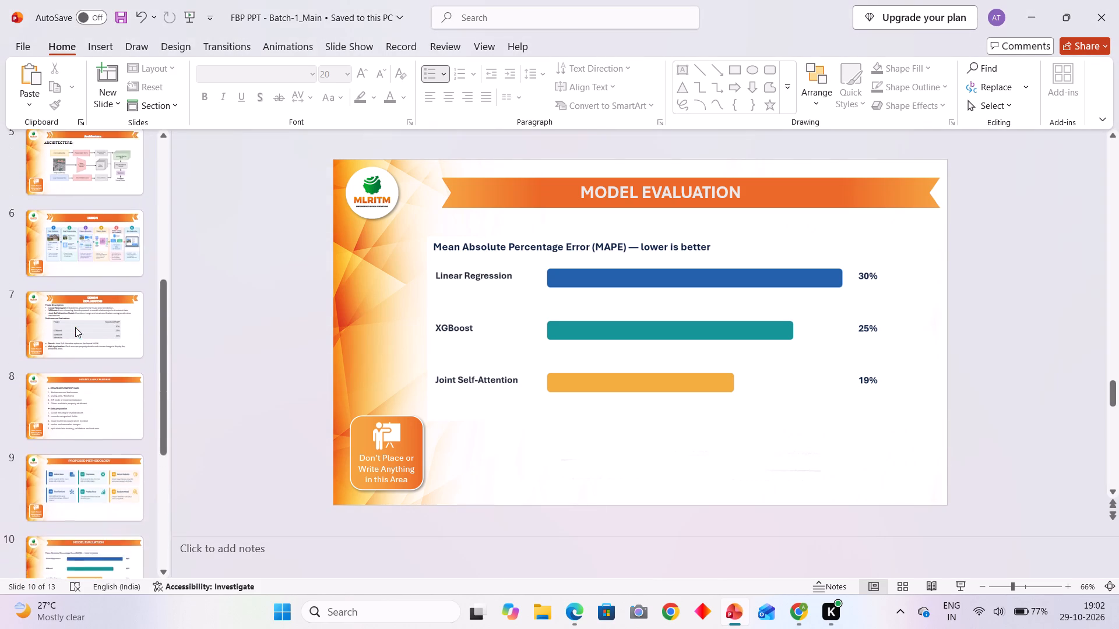
scroll(75, 327, up, 1)
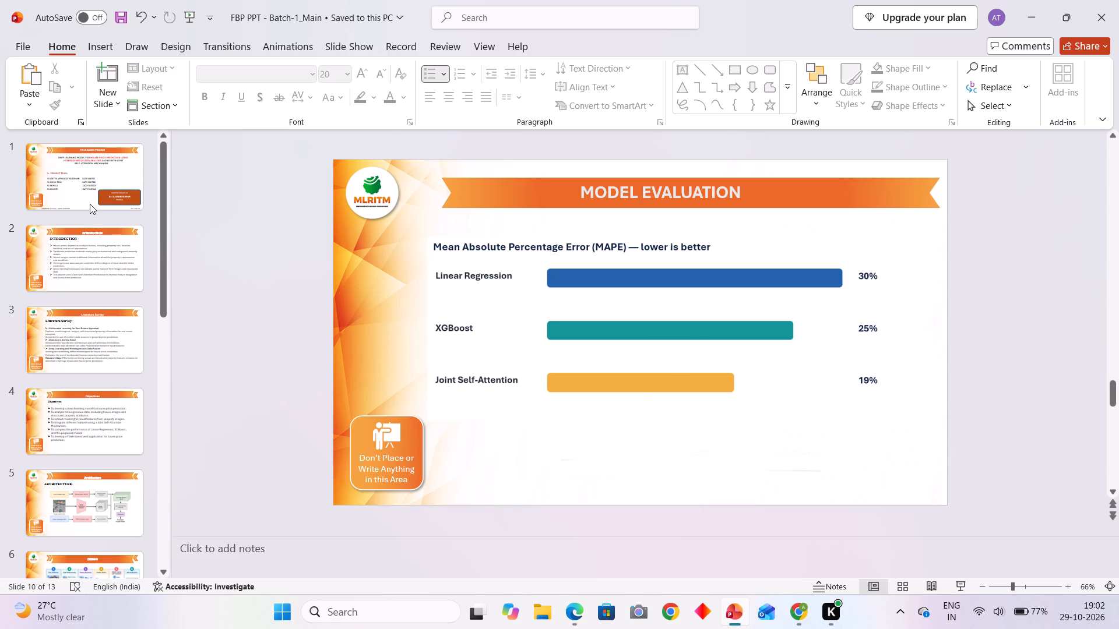
click(90, 204)
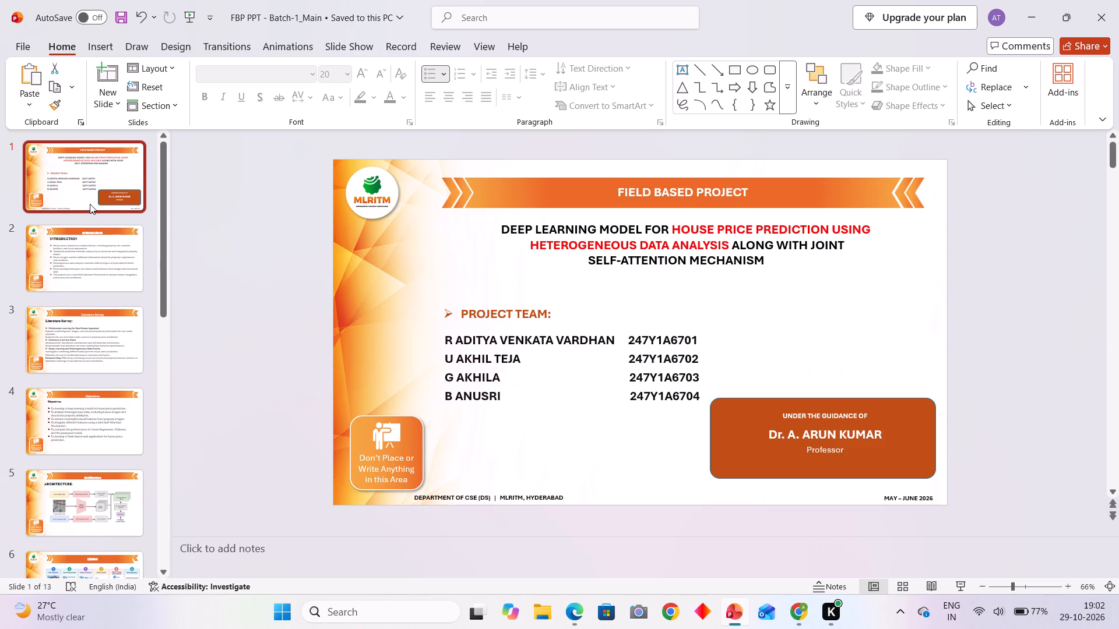
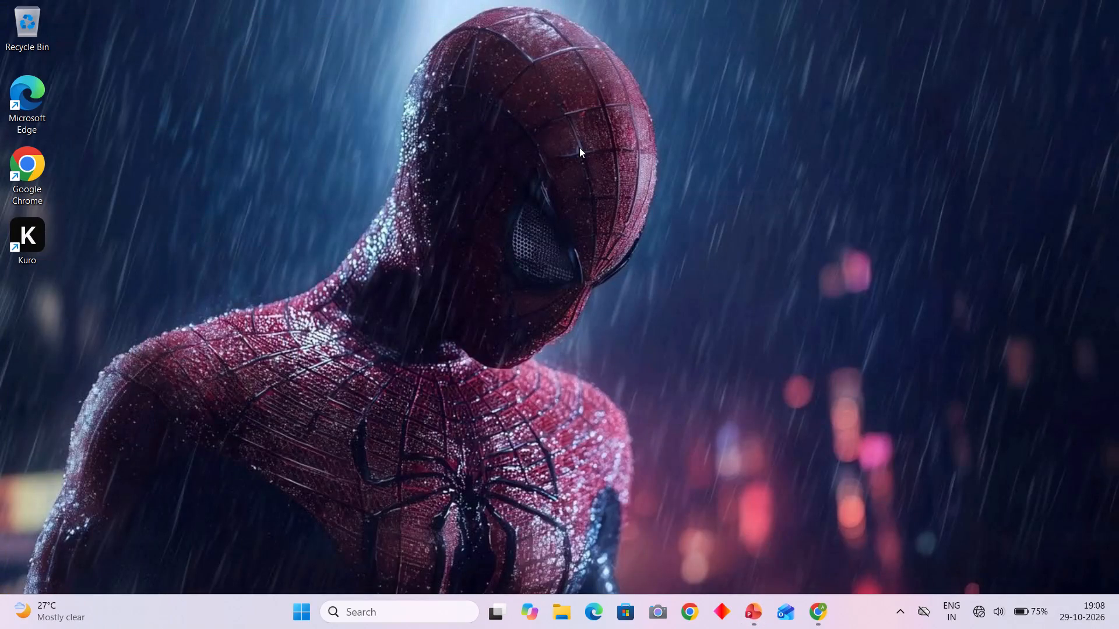
Turn on Energy saver and toggle Wi-Fi in the Windows quick settings.
click(1029, 609)
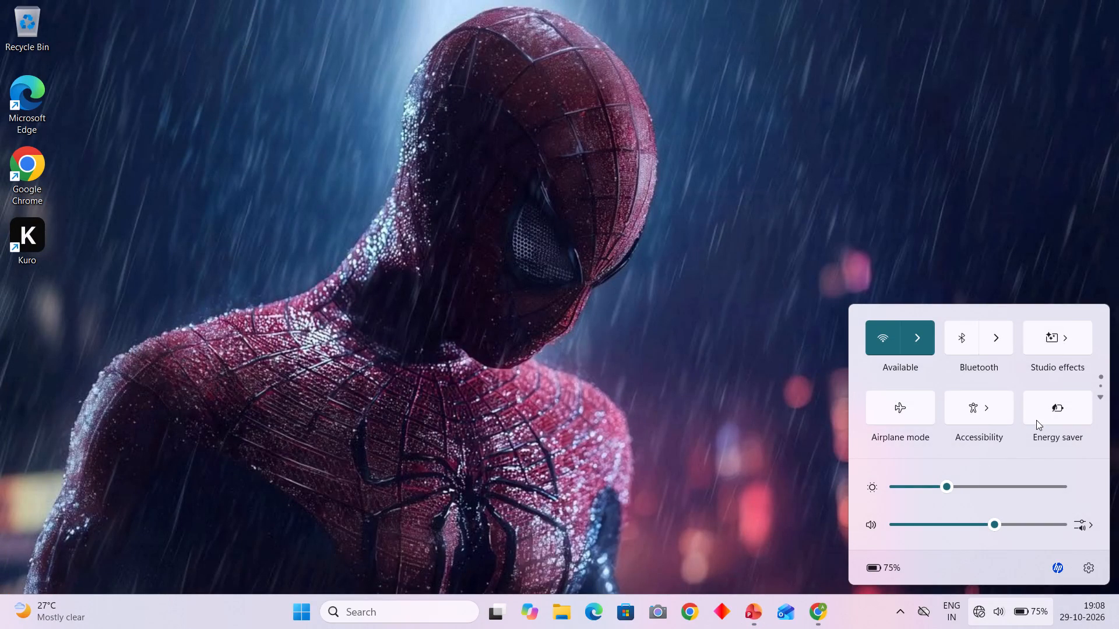
click(1036, 420)
click(874, 344)
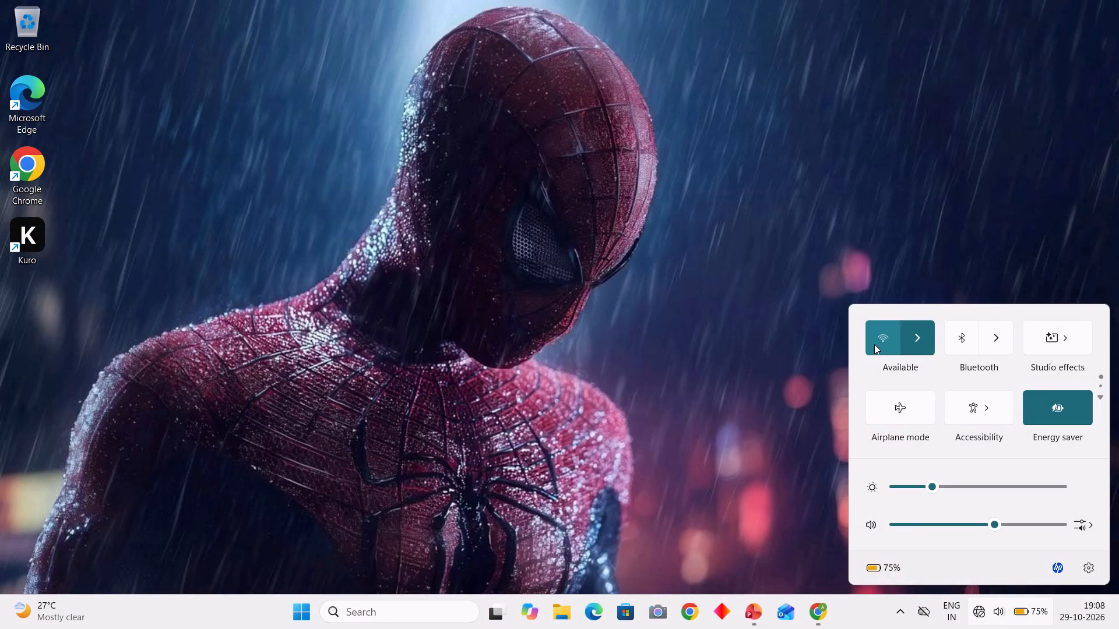
click(741, 351)
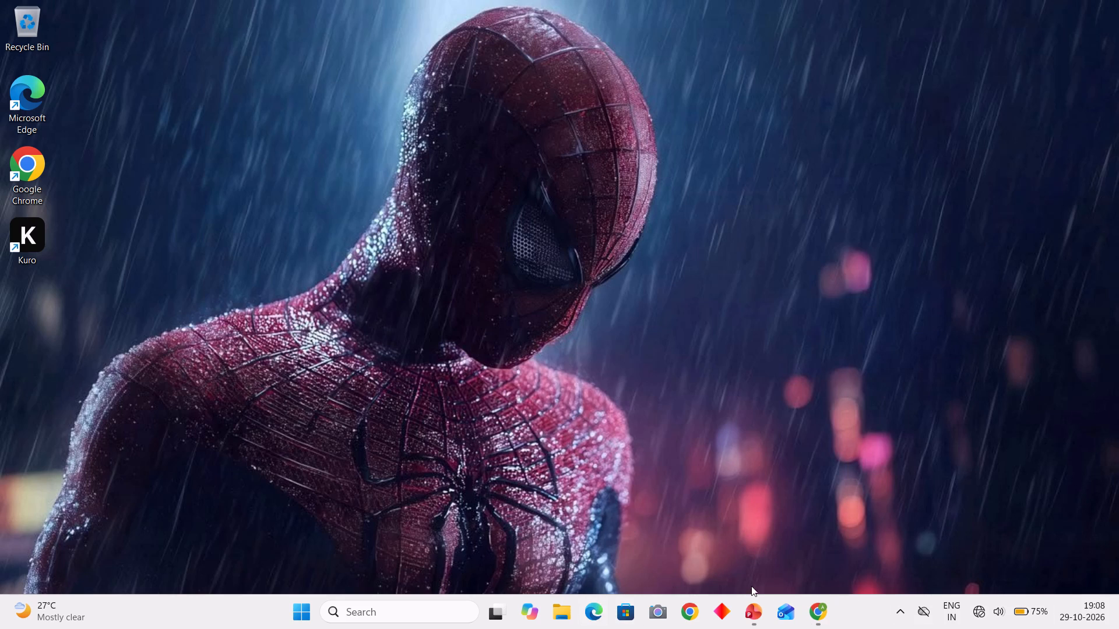
Open the Windows Calculator app.
click(299, 607)
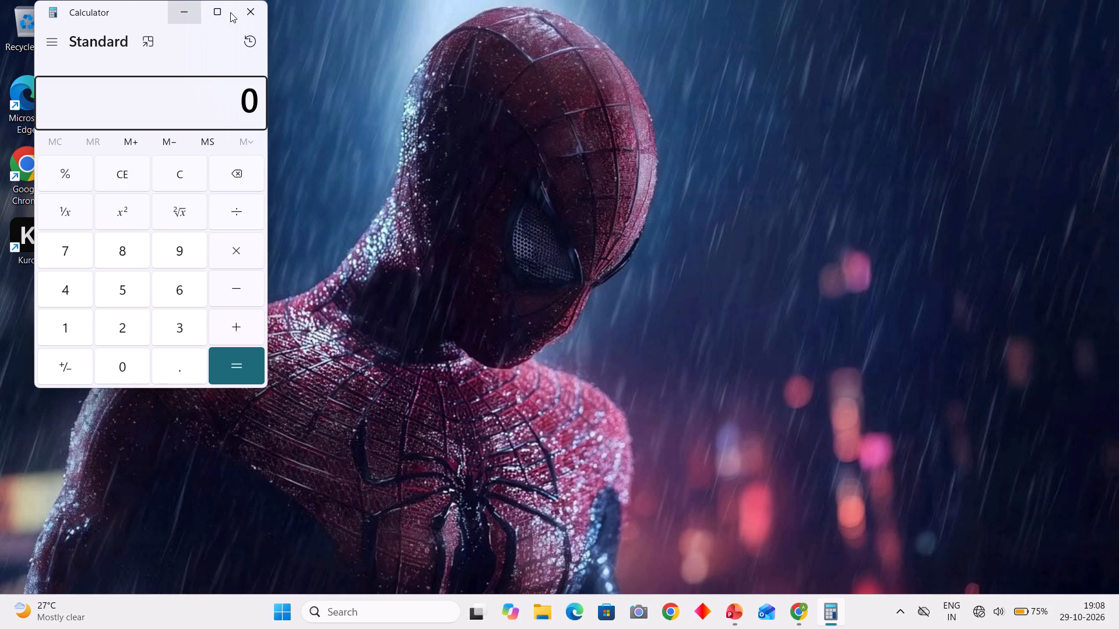
Close the Calculator.
click(248, 13)
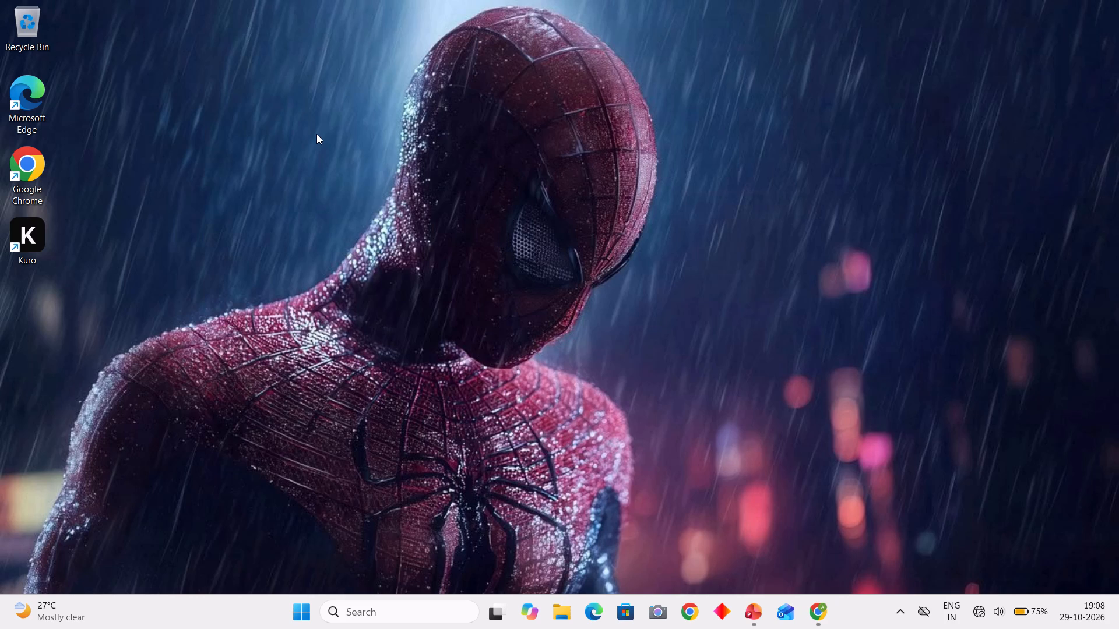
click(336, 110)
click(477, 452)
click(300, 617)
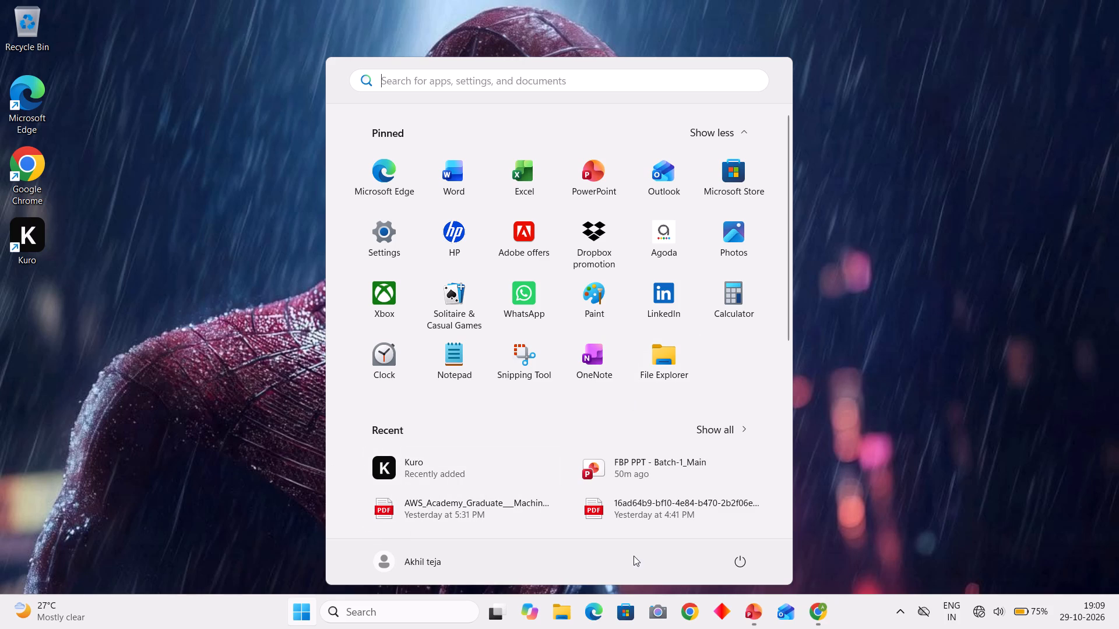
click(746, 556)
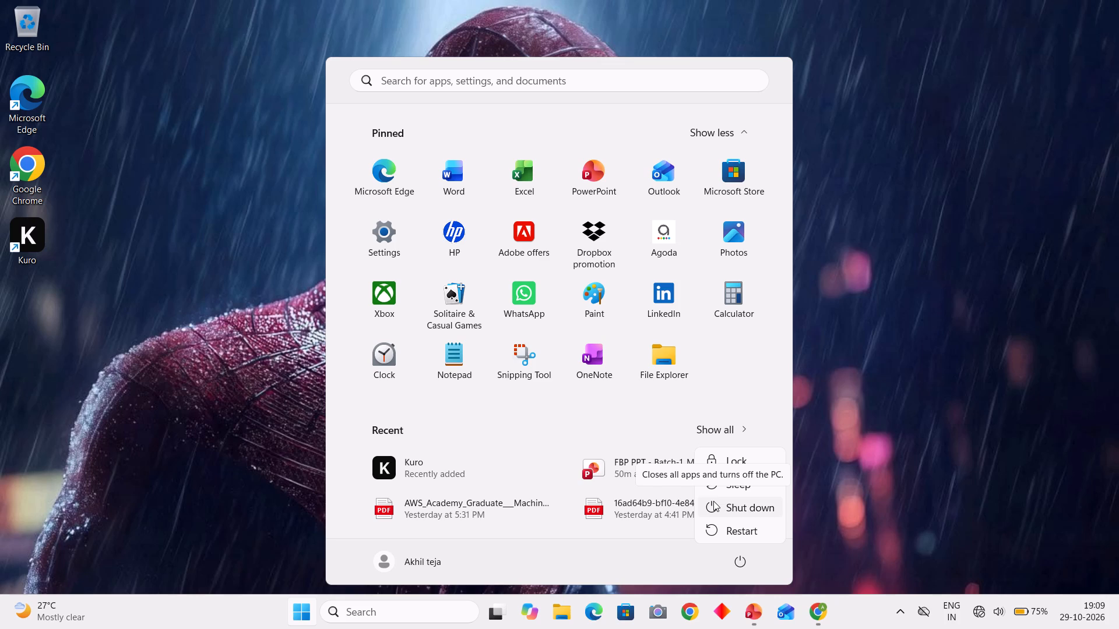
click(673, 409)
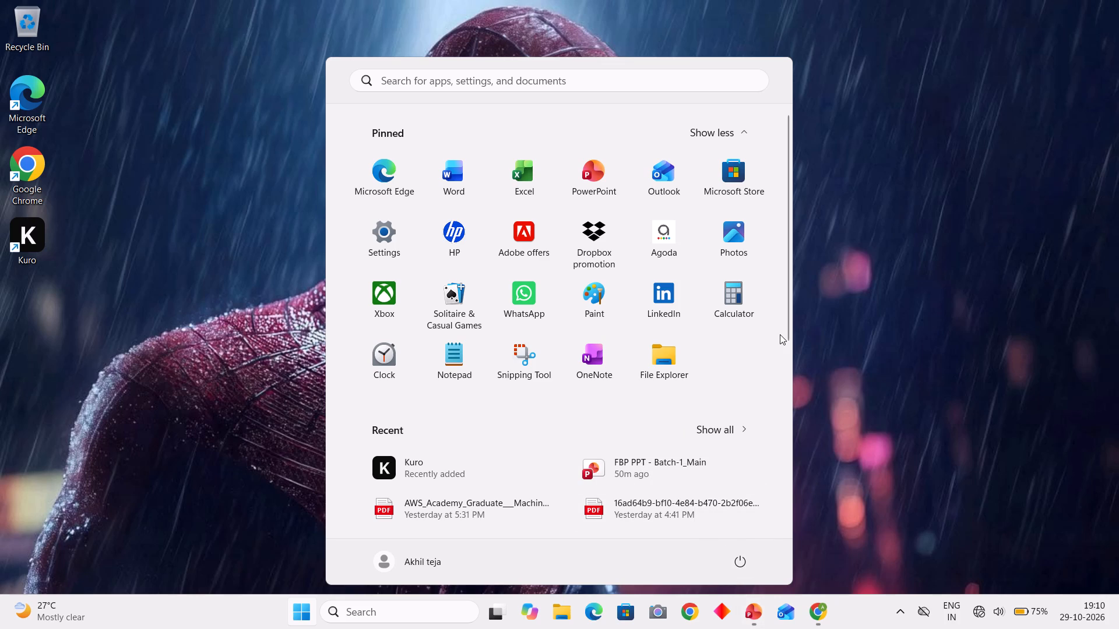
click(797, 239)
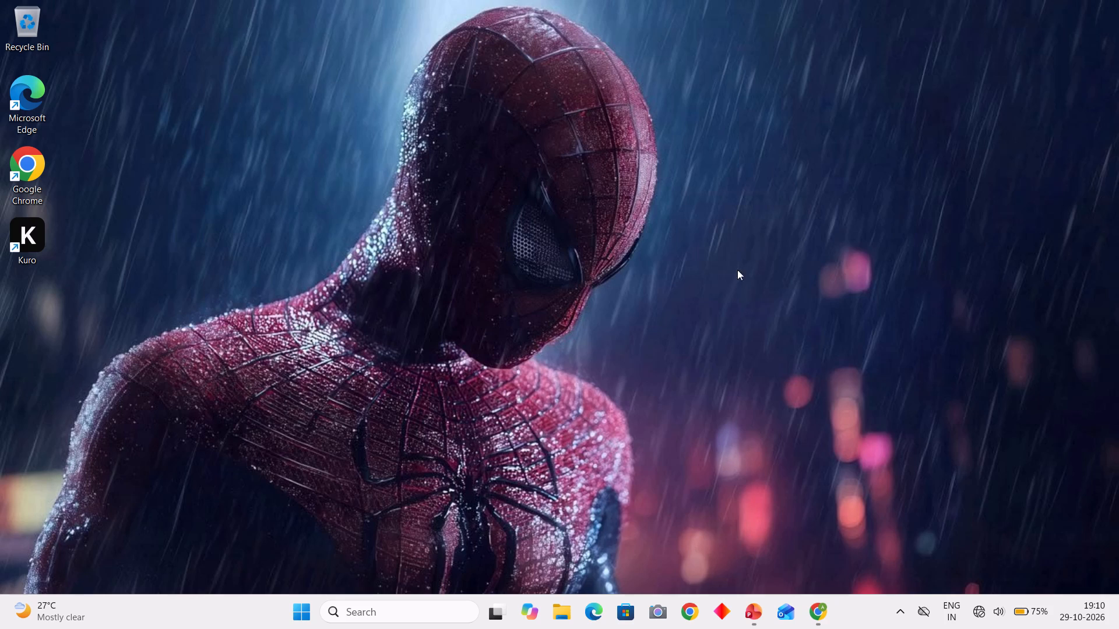
Turn off Energy saver and toggle Wi-Fi in the Windows quick settings, and return to the desktop.
click(1023, 598)
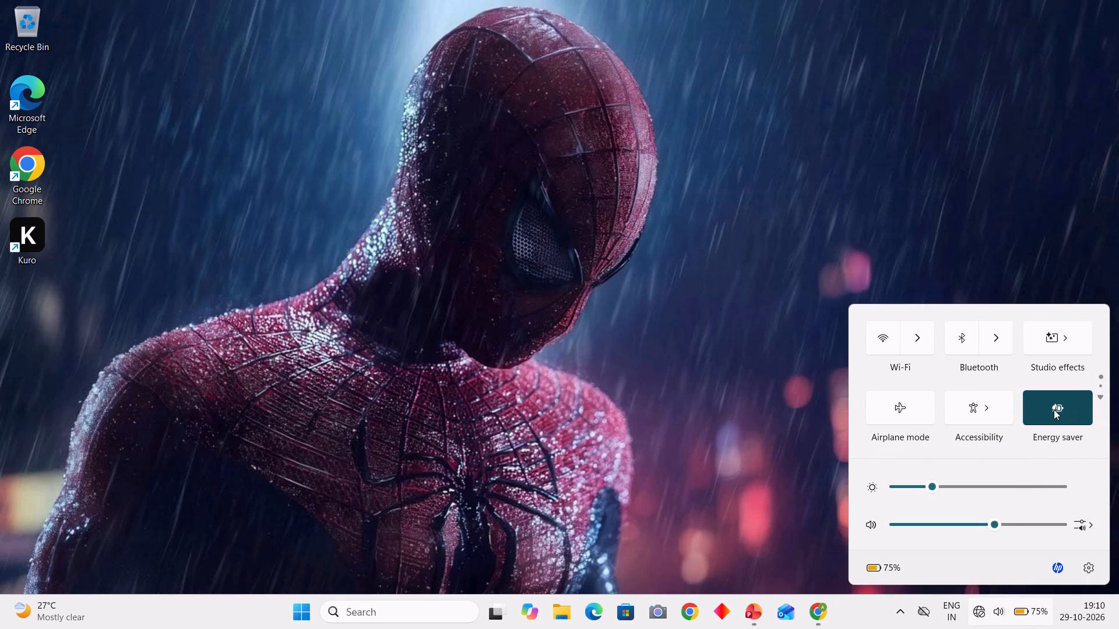
click(1054, 412)
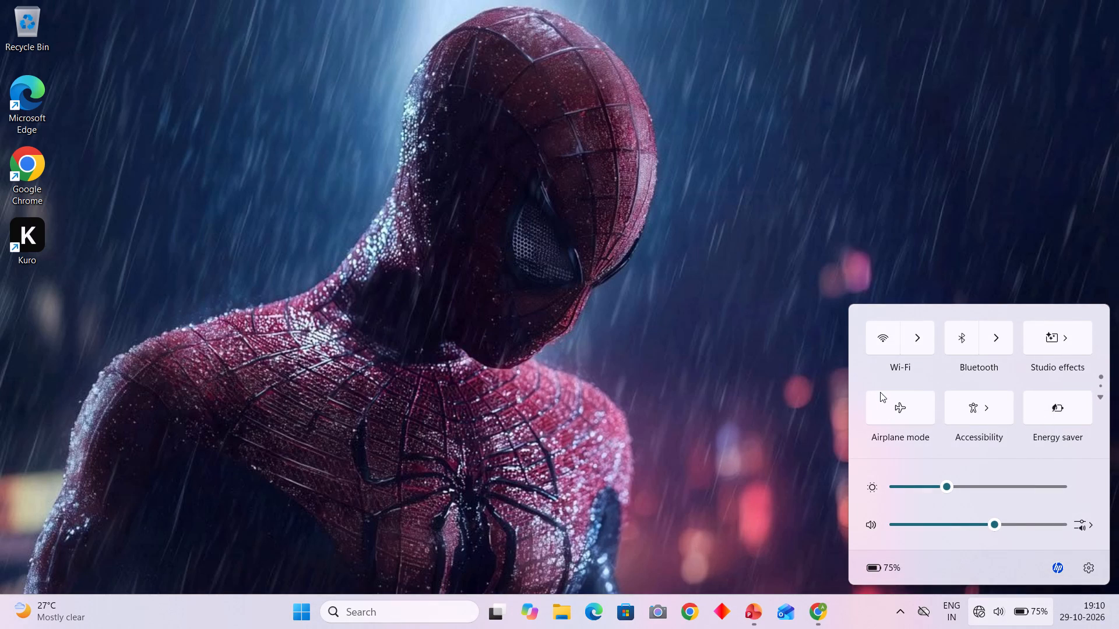
click(880, 347)
click(779, 360)
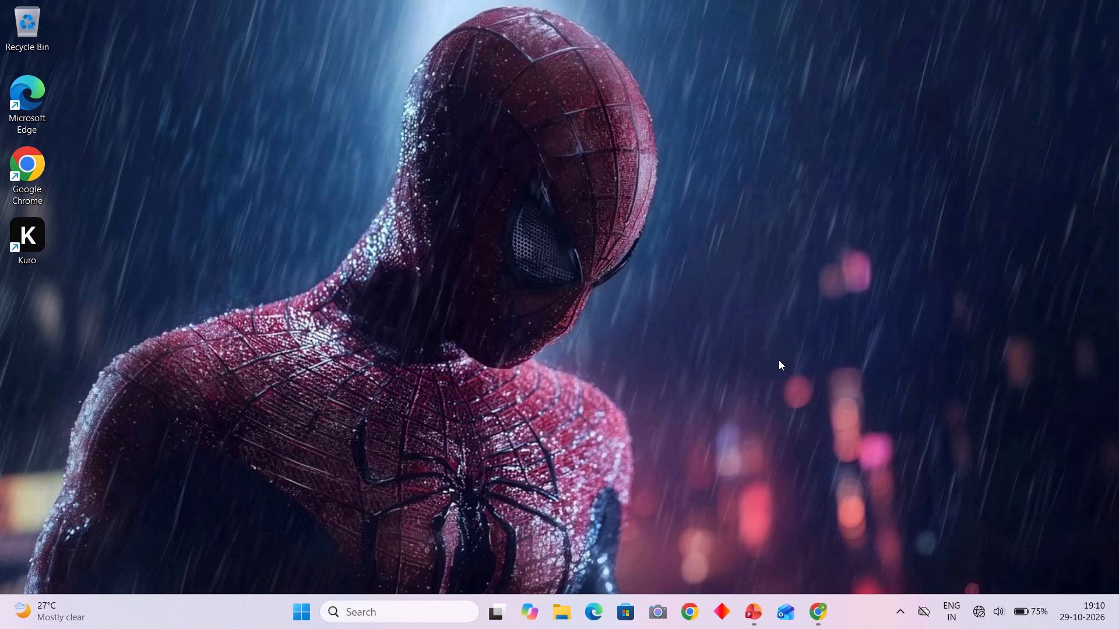
Check the available Wi-Fi networks and return to the desktop.
click(1007, 621)
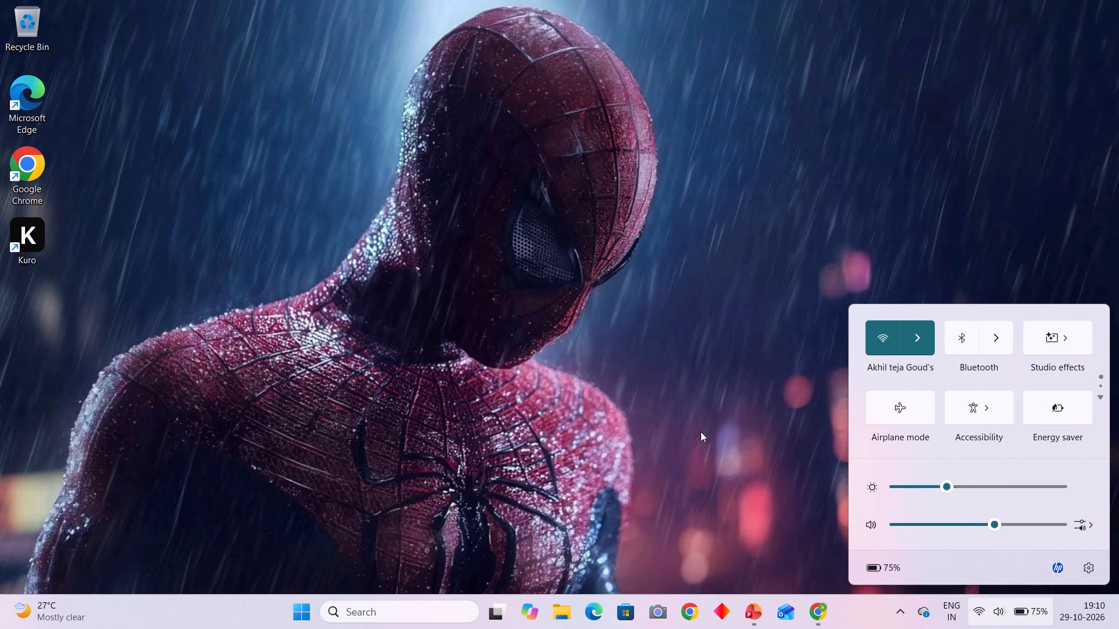
click(902, 348)
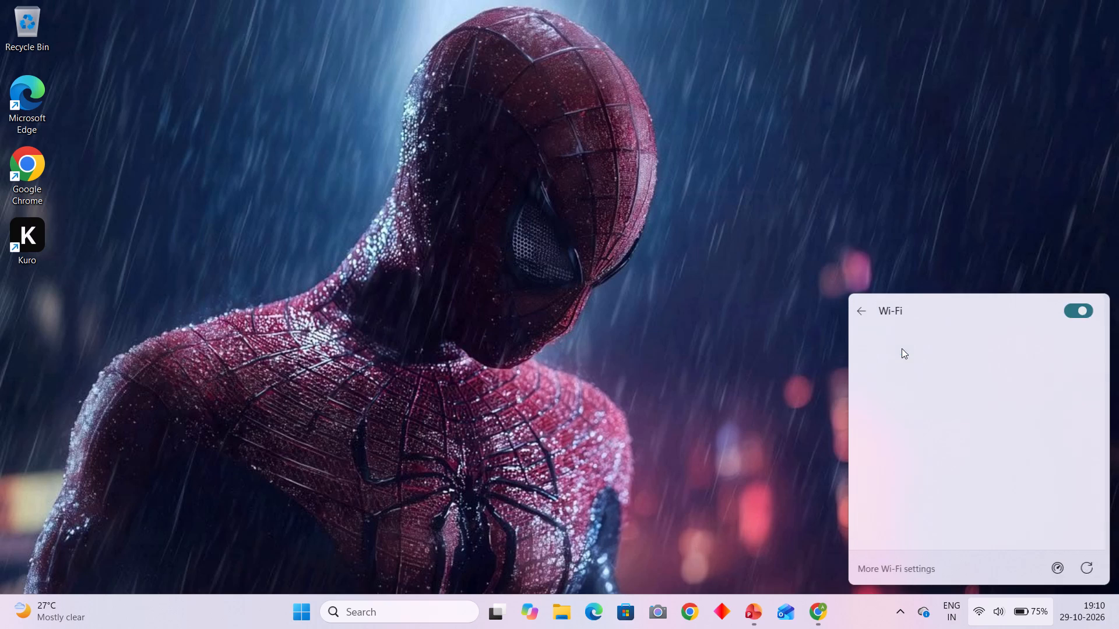
click(789, 365)
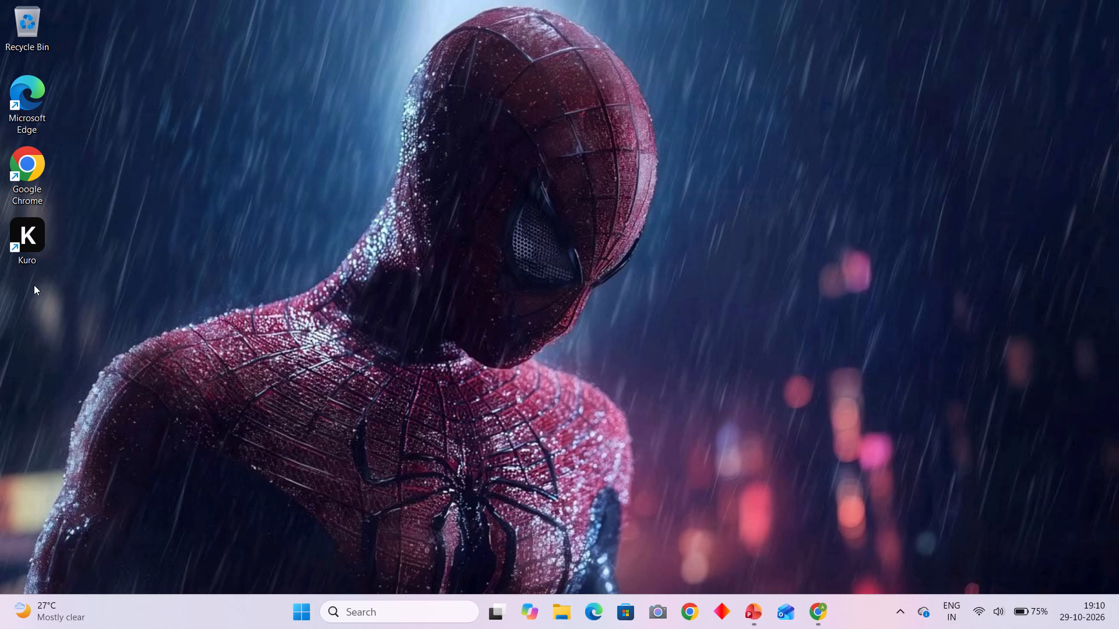
Launch the Kuro application from the desktop.
click(30, 260)
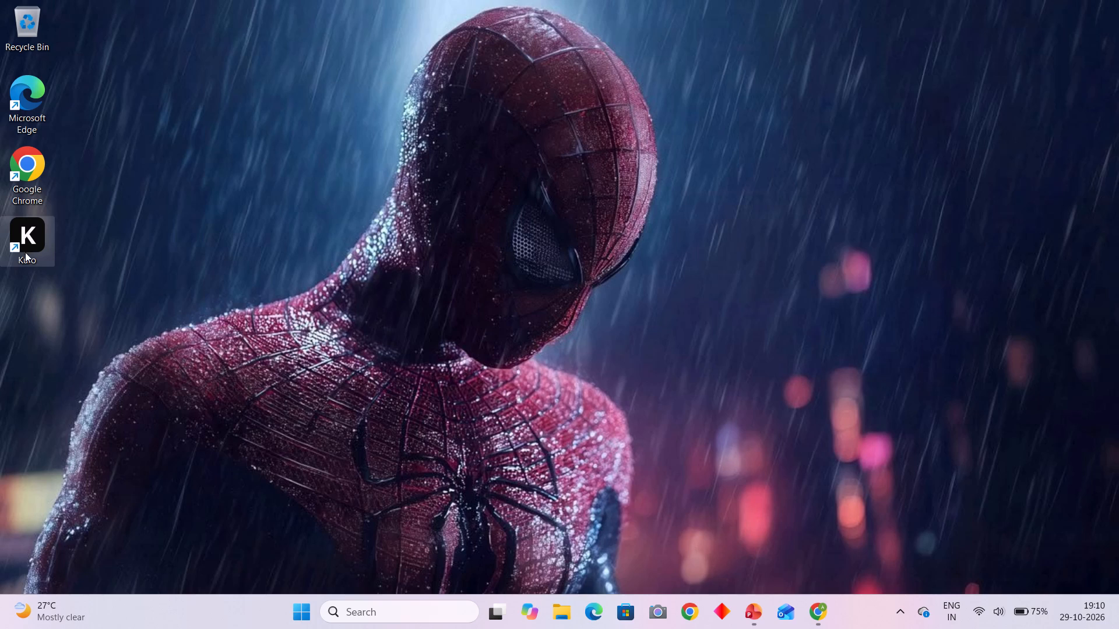
double_click(27, 245)
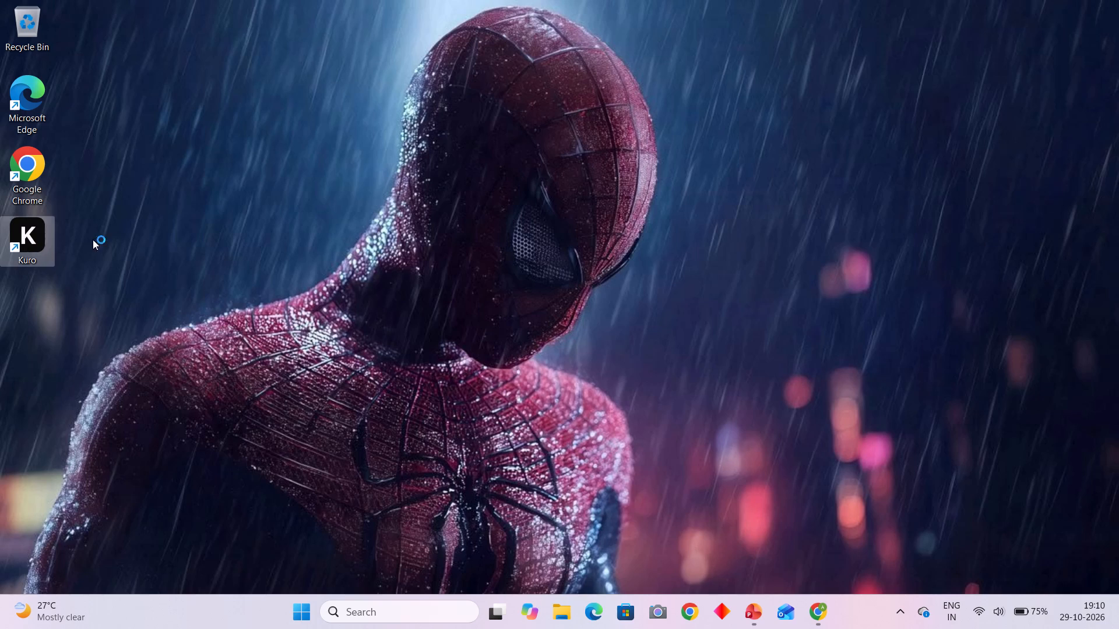